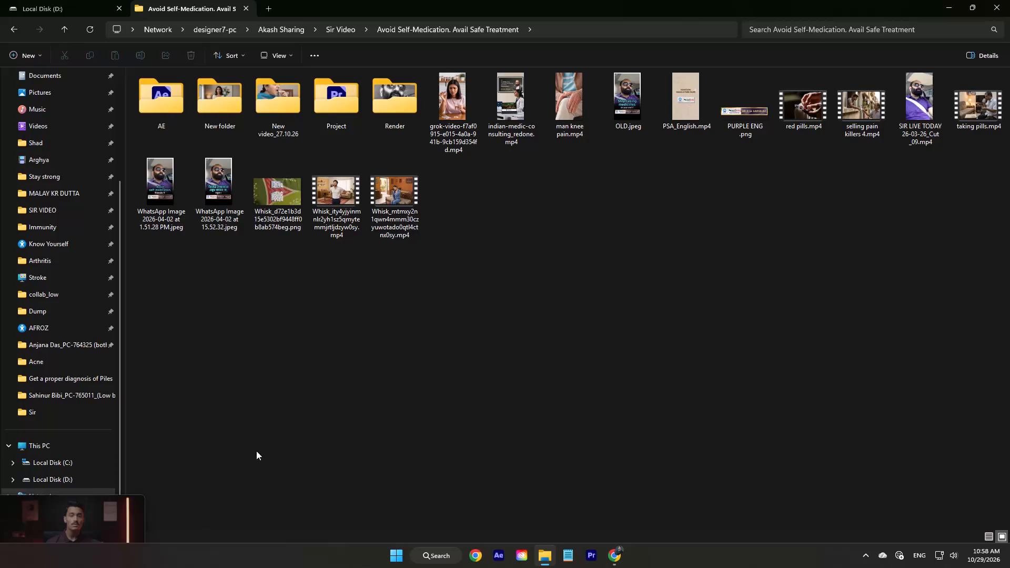
Open the Avoid Self-Medication Premiere project from the Project folder and dismiss the missing-media linking without relinking.
double_click(334, 129)
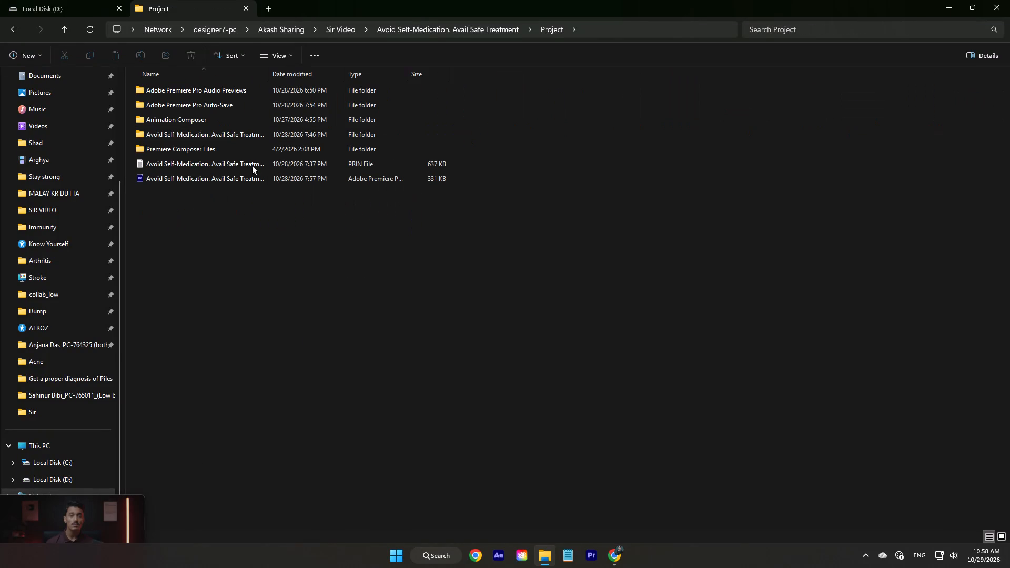
double_click(169, 183)
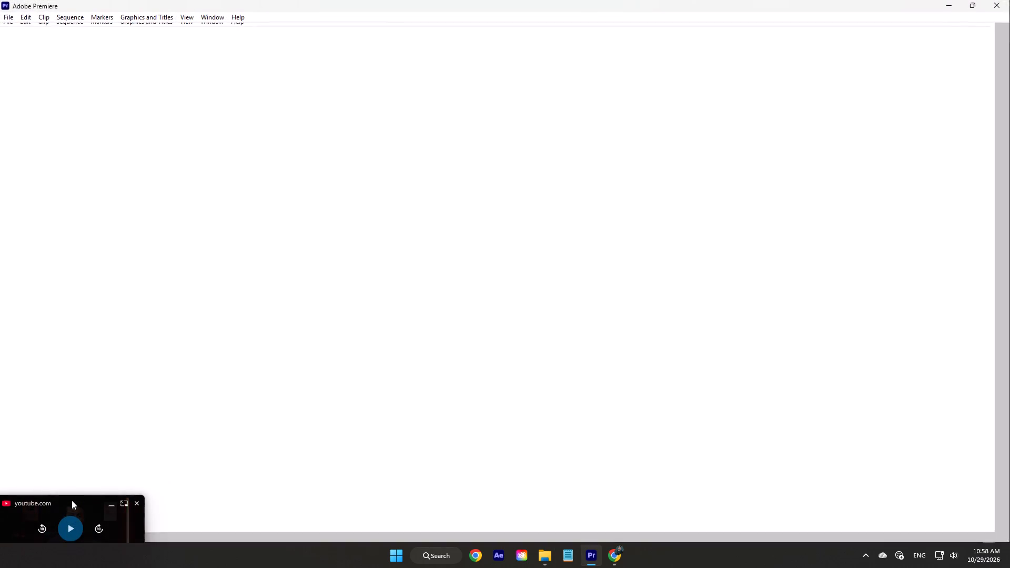
left_click_drag(82, 507, 86, 549)
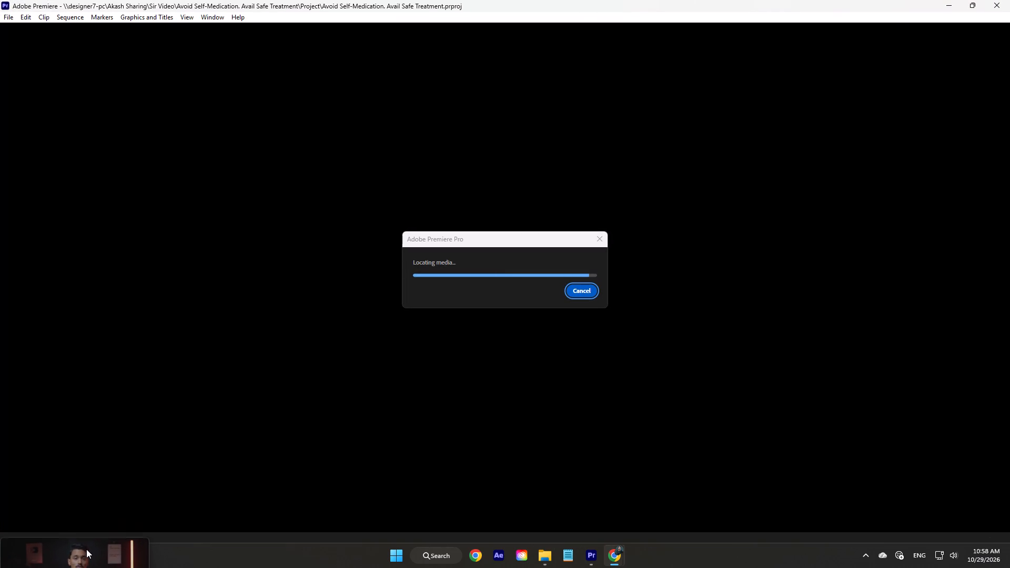
left_click_drag(86, 549, 84, 518)
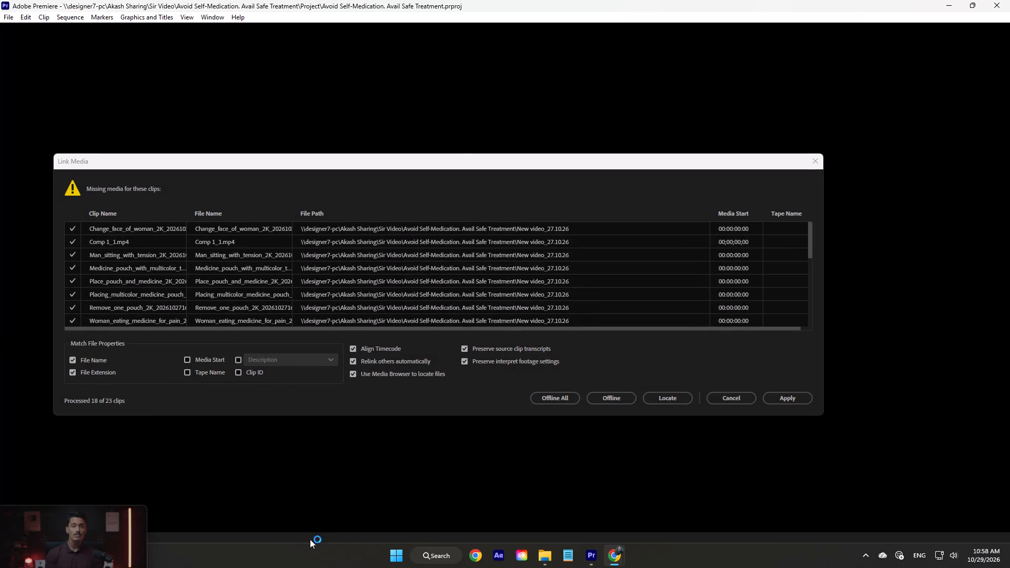
left_click(730, 400)
left_click(866, 552)
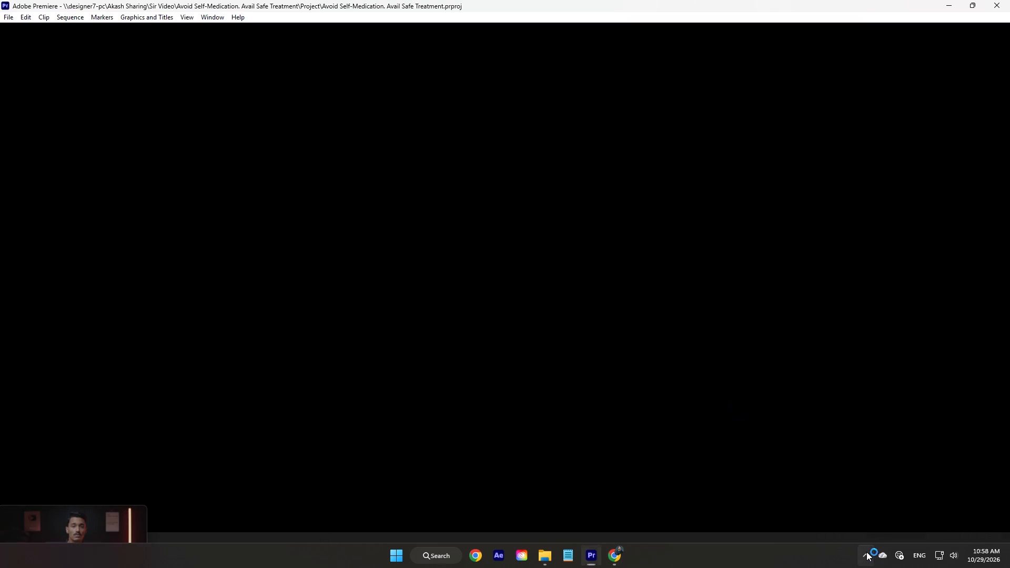
left_click(842, 567)
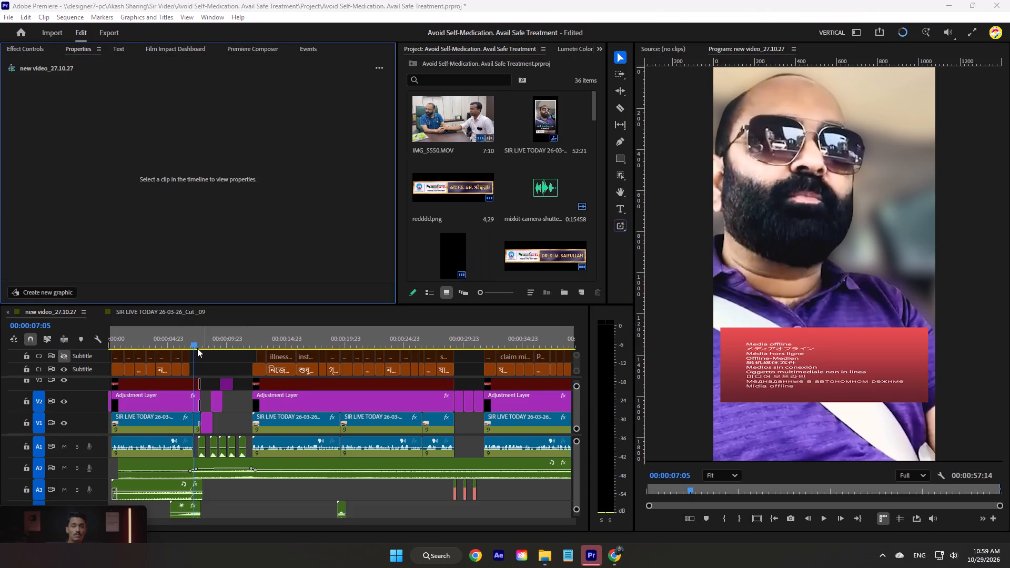
Return the playhead to the start of the new video_27.10.27 sequence and mark an In point there.
left_click_drag(193, 347, 106, 346)
left_click_drag(143, 337, 85, 351)
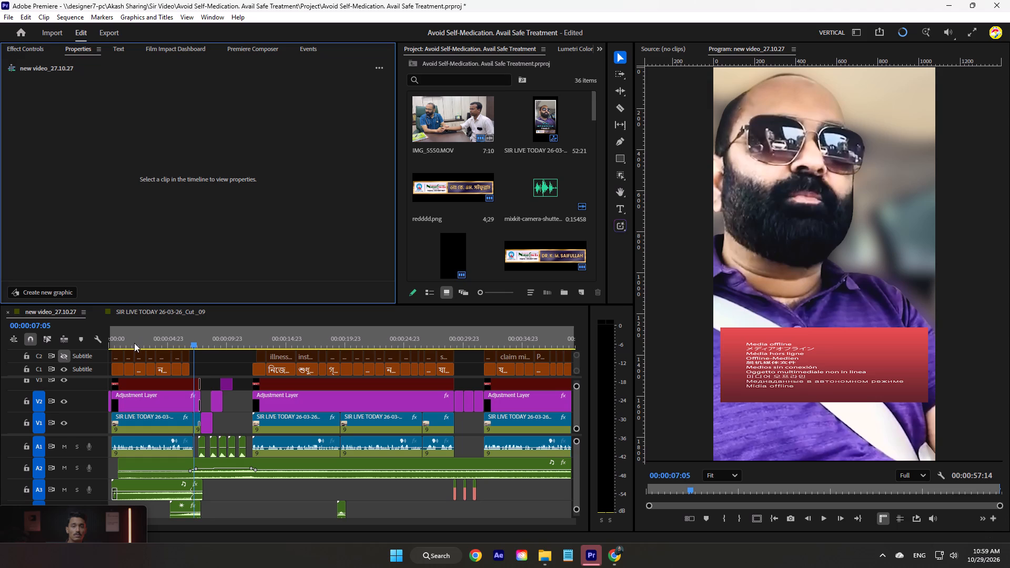
left_click_drag(134, 343, 66, 357)
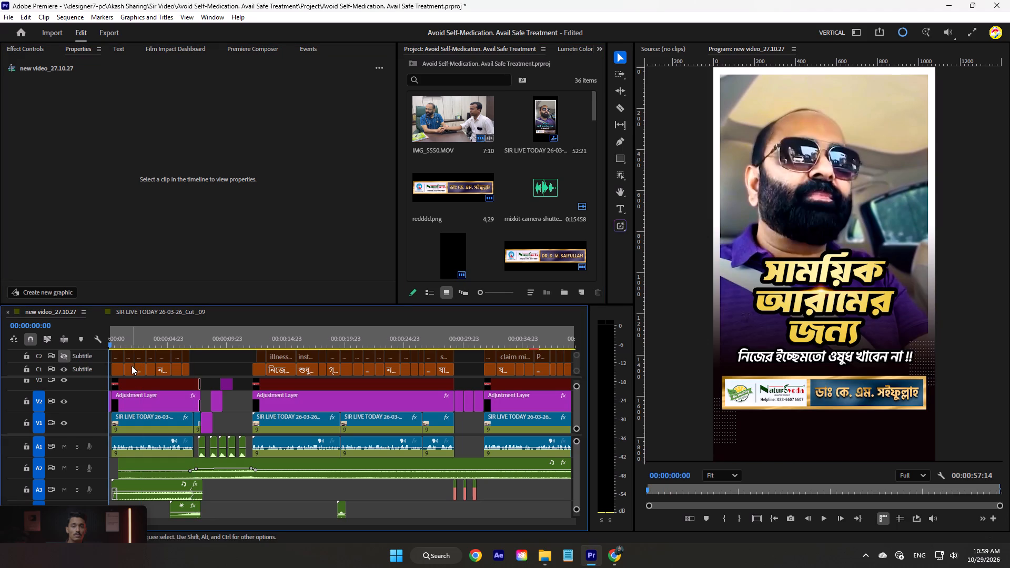
scroll(132, 366, "up", 6, "ctrl")
left_click_drag(122, 346, 114, 347)
key("i")
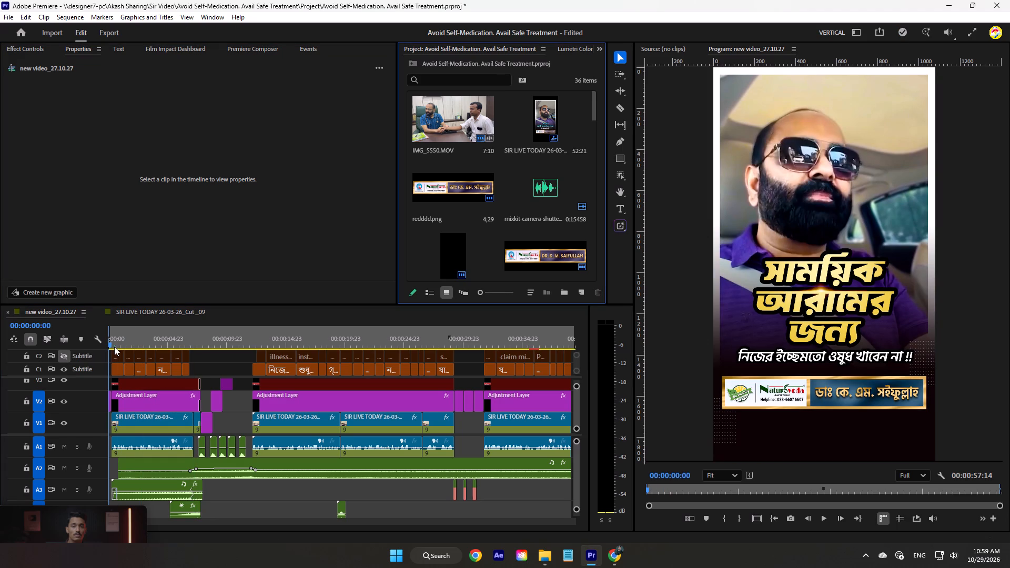
Scrub through the sequence and examine the enlarged timeline for clips with offline media.
left_click_drag(114, 347, 142, 344)
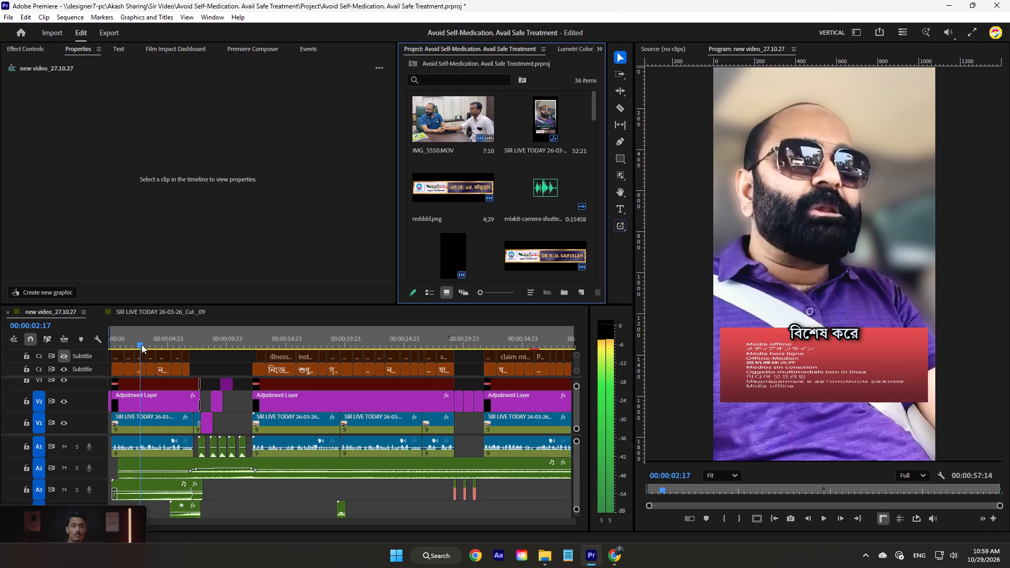
left_click_drag(142, 344, 317, 344)
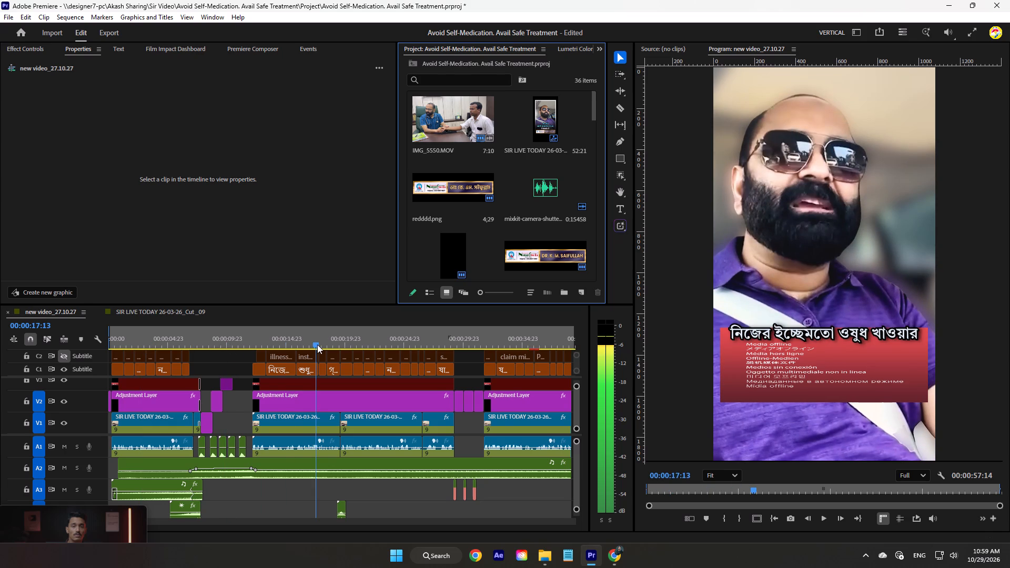
left_click_drag(317, 344, 537, 346)
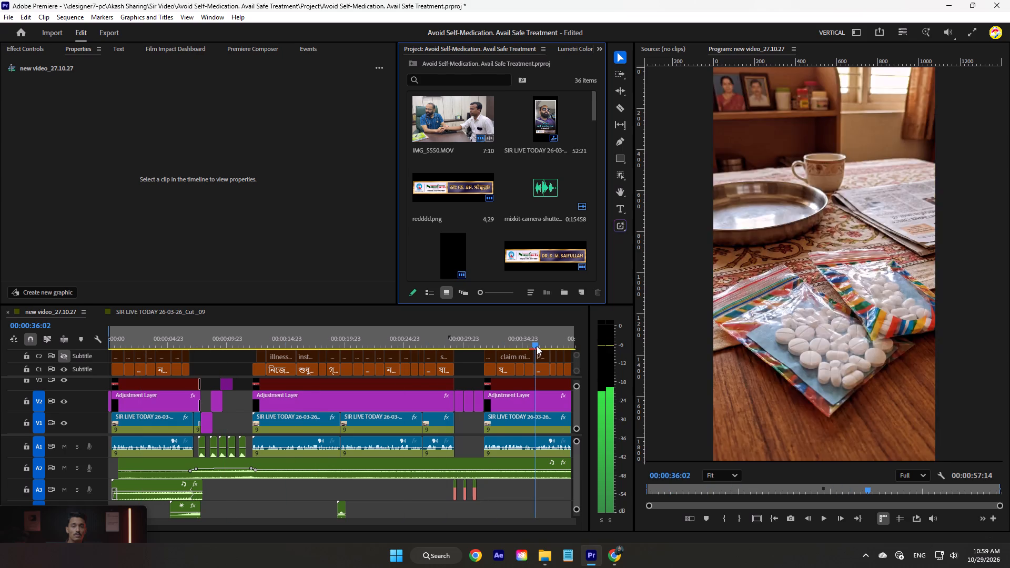
left_click_drag(537, 346, 314, 350)
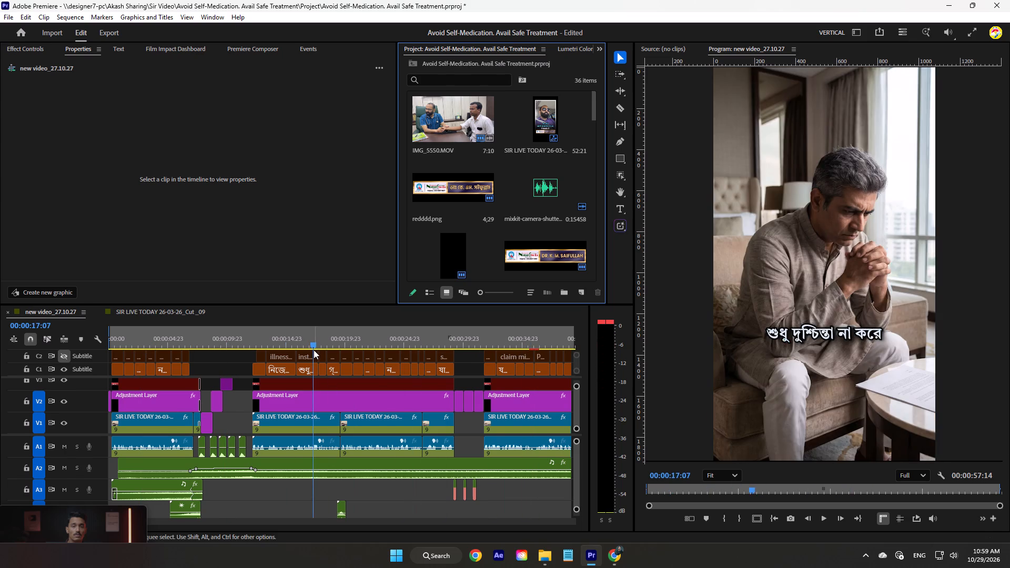
key("grave")
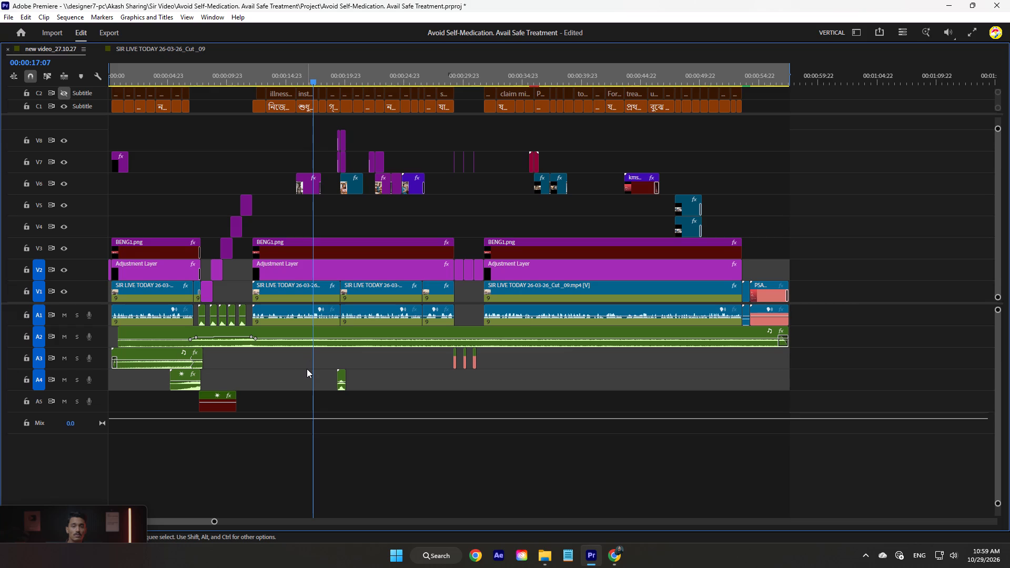
scroll(307, 365, "up", 3)
Check the original file path of the offline sound effect clip on track A5 using Link Media, without relinking.
left_click(219, 407)
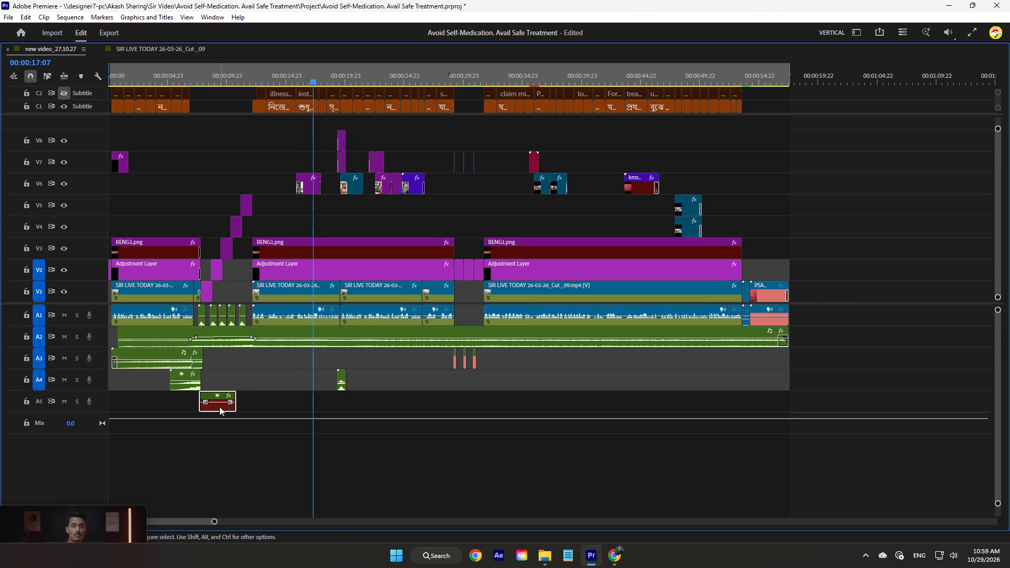
right_click(219, 407)
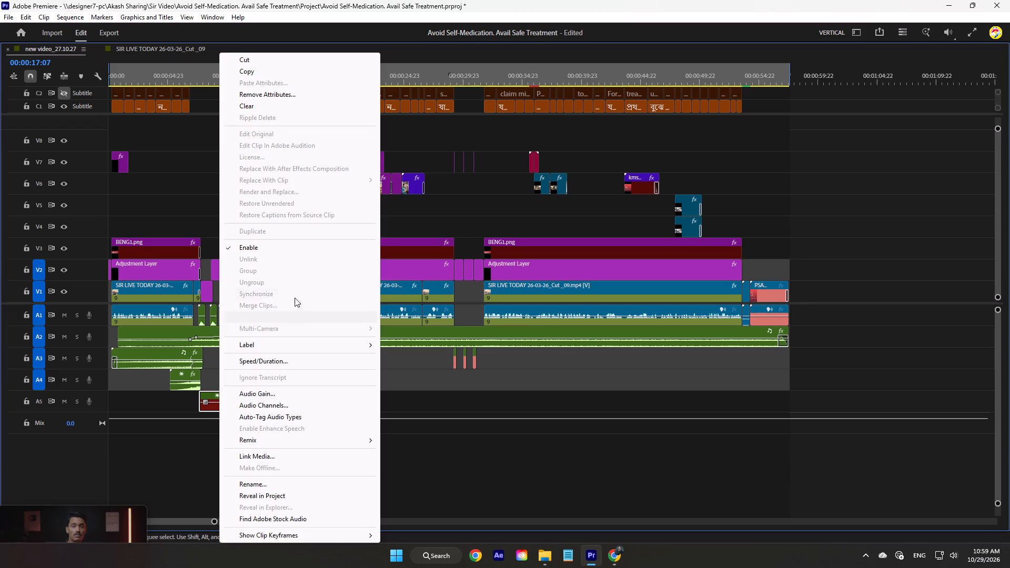
left_click(328, 458)
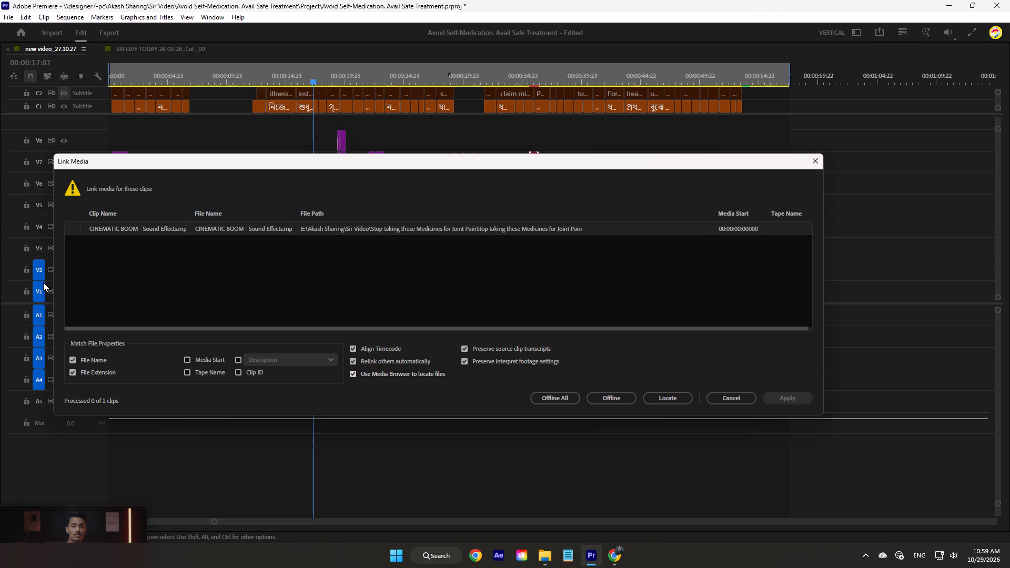
left_click(810, 159)
left_click(337, 229)
left_click(345, 227)
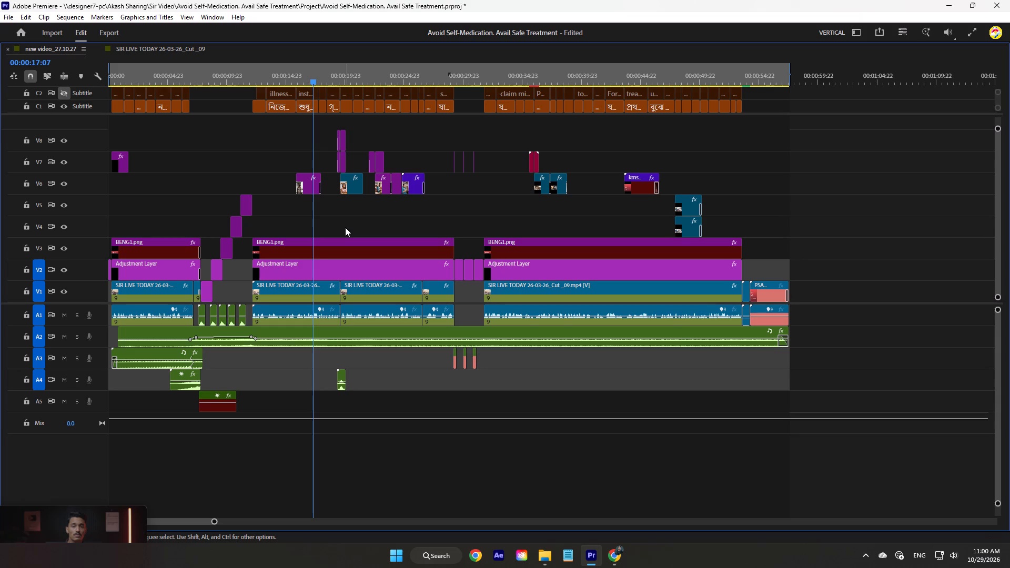
Move the three staggered purple clips before the second BENG1.png clip up one track, from V3–V5 to V4–V6.
left_click_drag(222, 195, 225, 216)
left_click_drag(225, 216, 241, 252)
left_click_drag(236, 230, 236, 230)
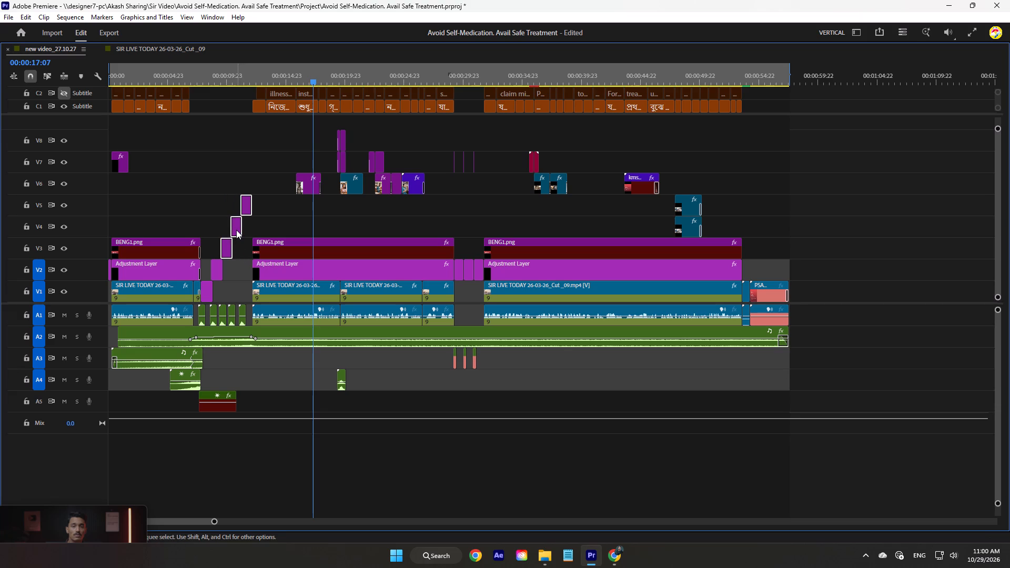
left_click_drag(236, 230, 238, 219)
left_click_drag(238, 219, 238, 211)
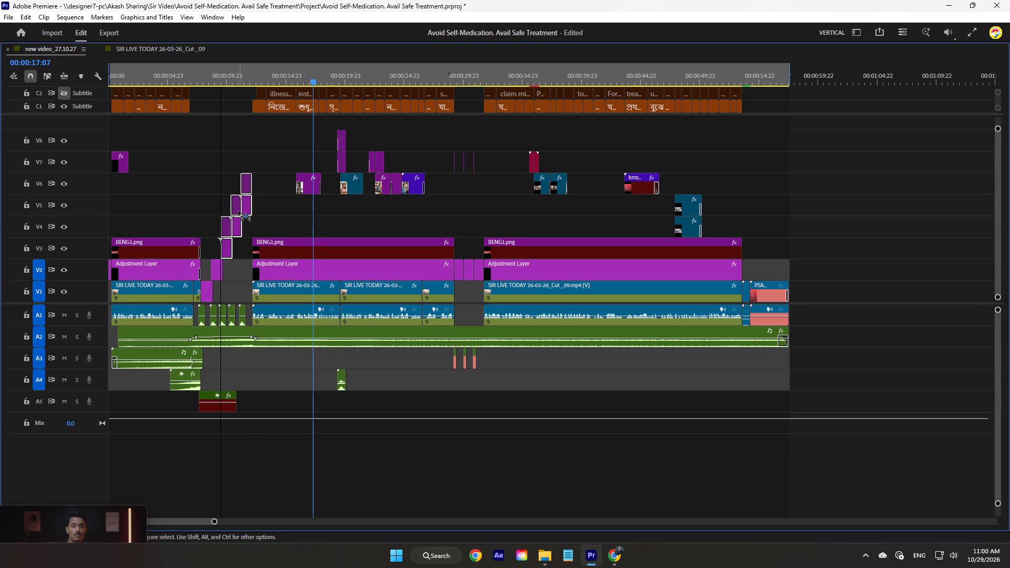
left_click_drag(238, 211, 243, 191)
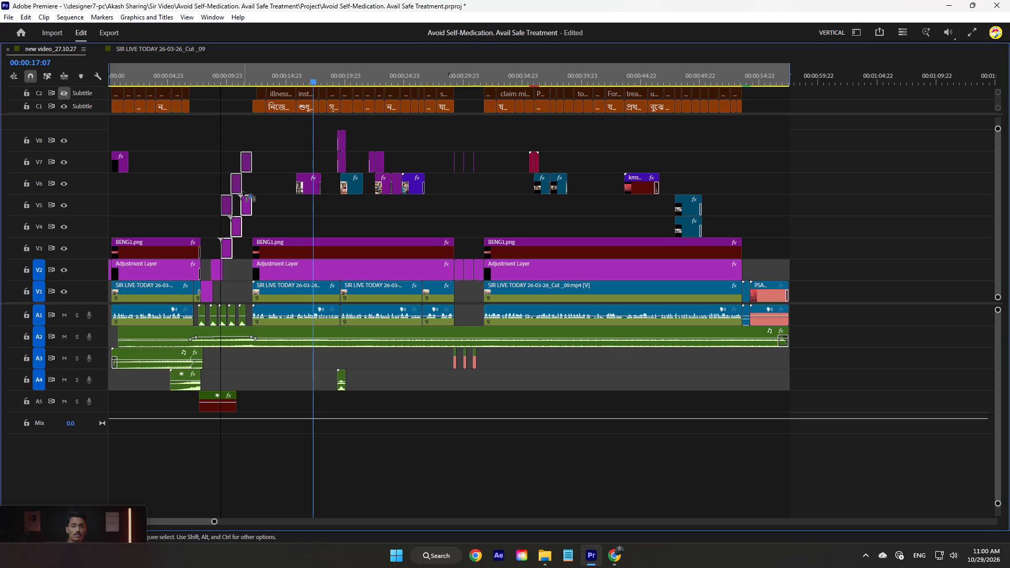
left_click_drag(243, 191, 243, 196)
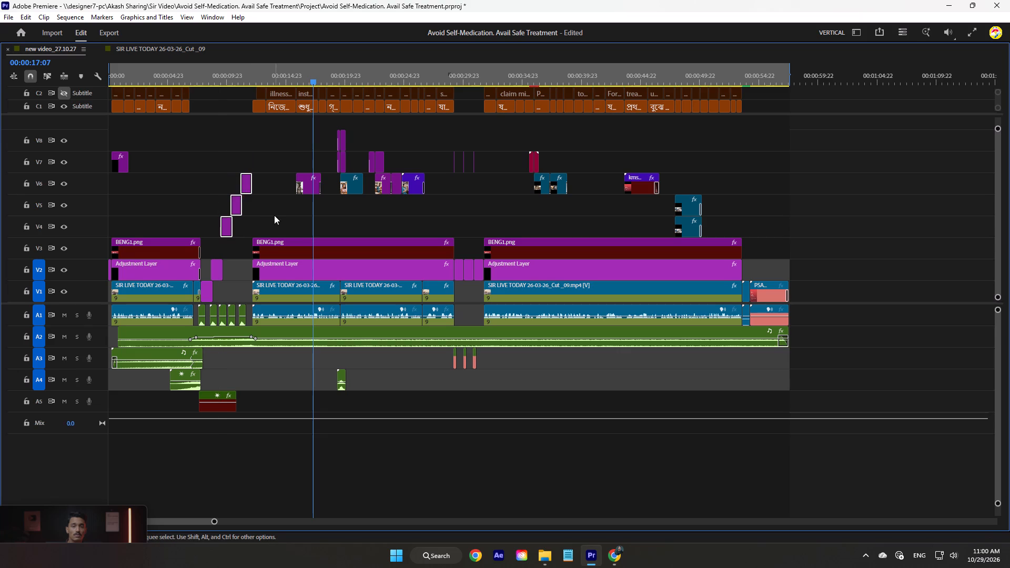
left_click(274, 215)
left_click(276, 218)
left_click(288, 218)
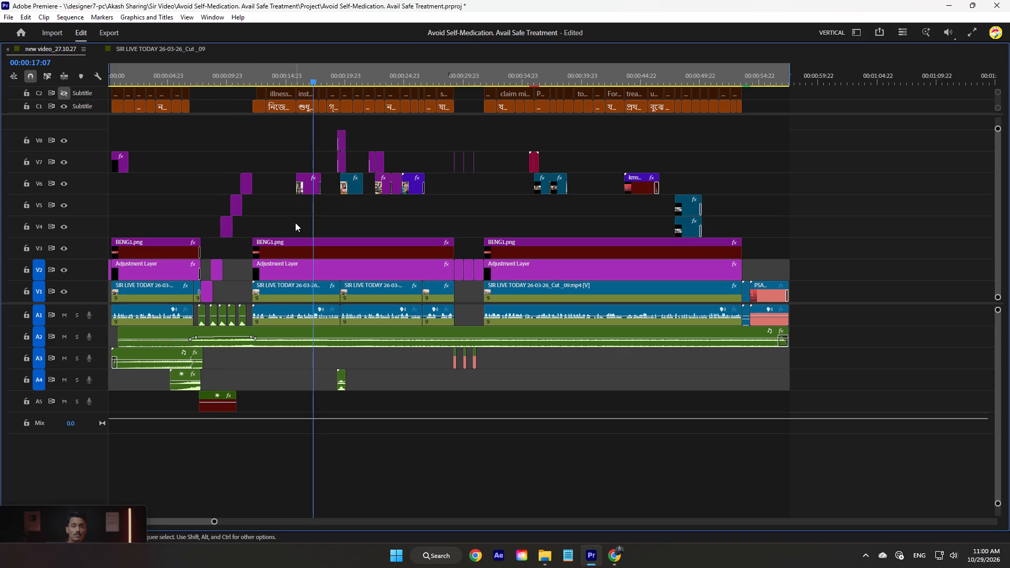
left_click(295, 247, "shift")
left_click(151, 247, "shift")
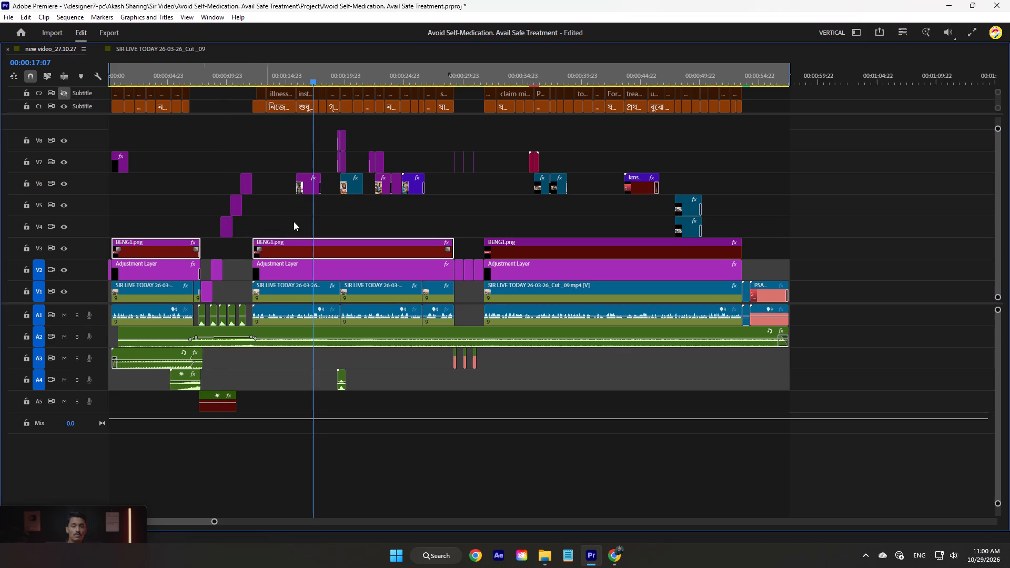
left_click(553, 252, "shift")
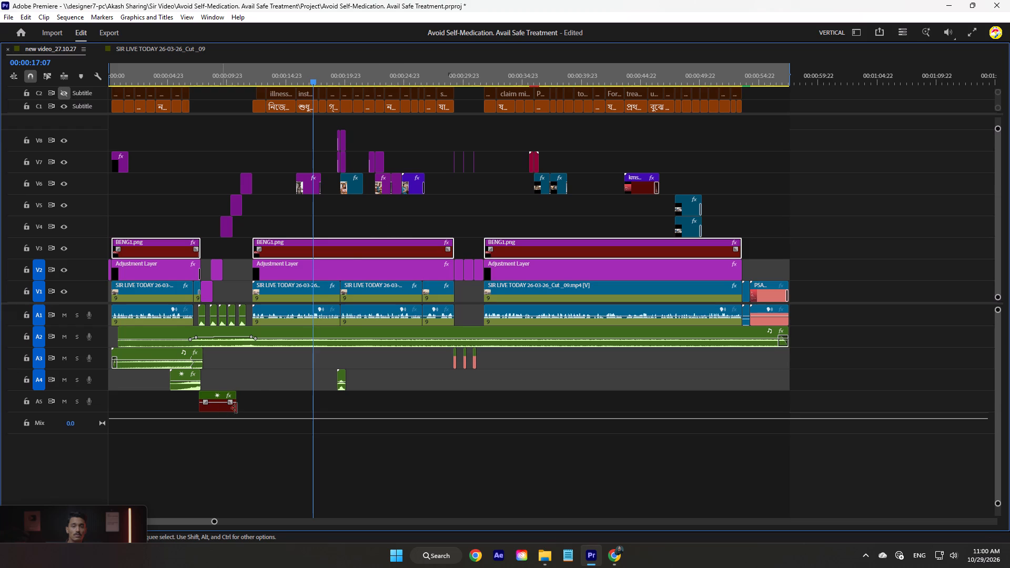
Check the original file path of the first short offline sound clip on track A3 using Link Media, without relinking.
left_click(455, 363)
right_click(455, 363)
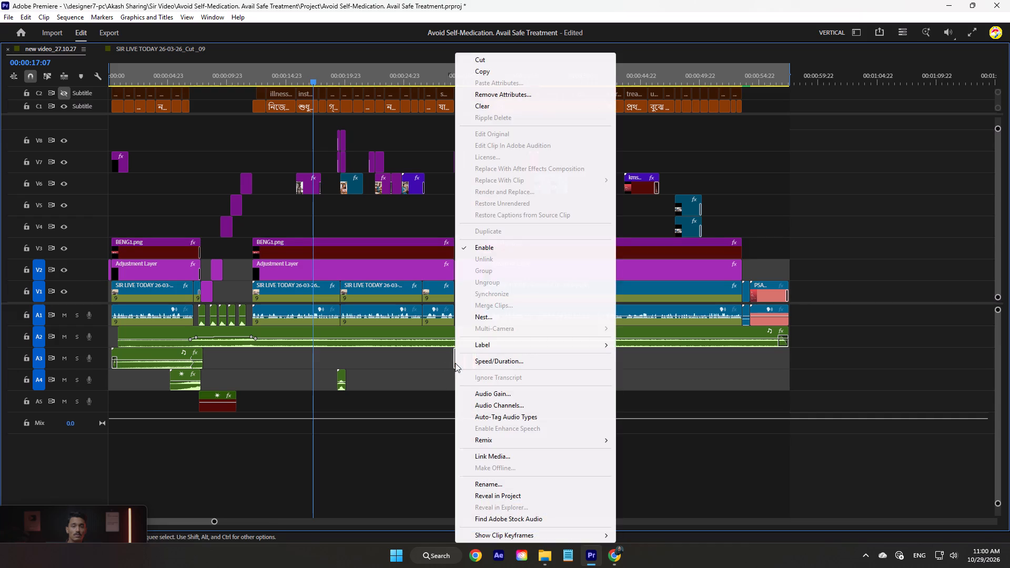
left_click(510, 453)
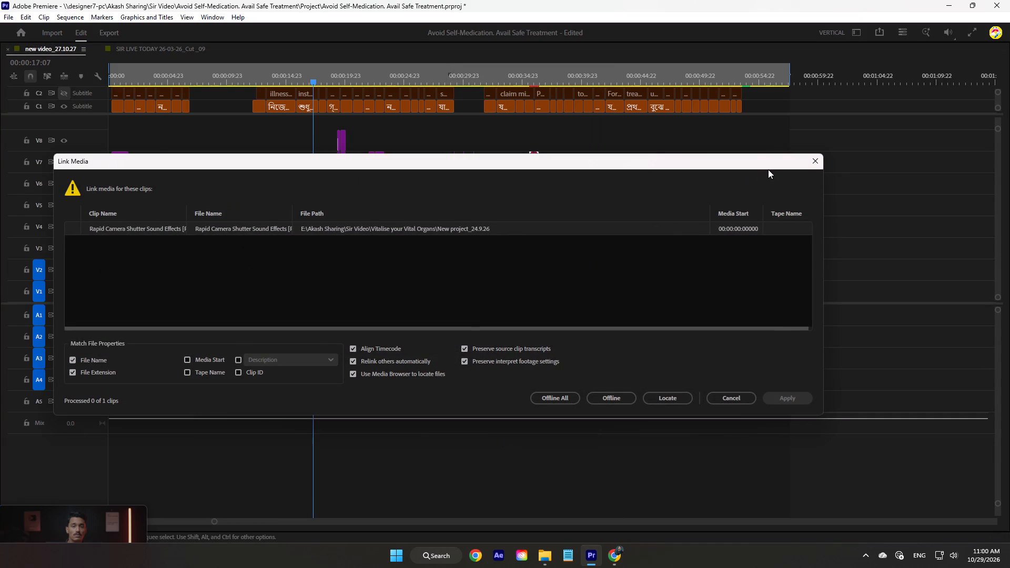
left_click(807, 161)
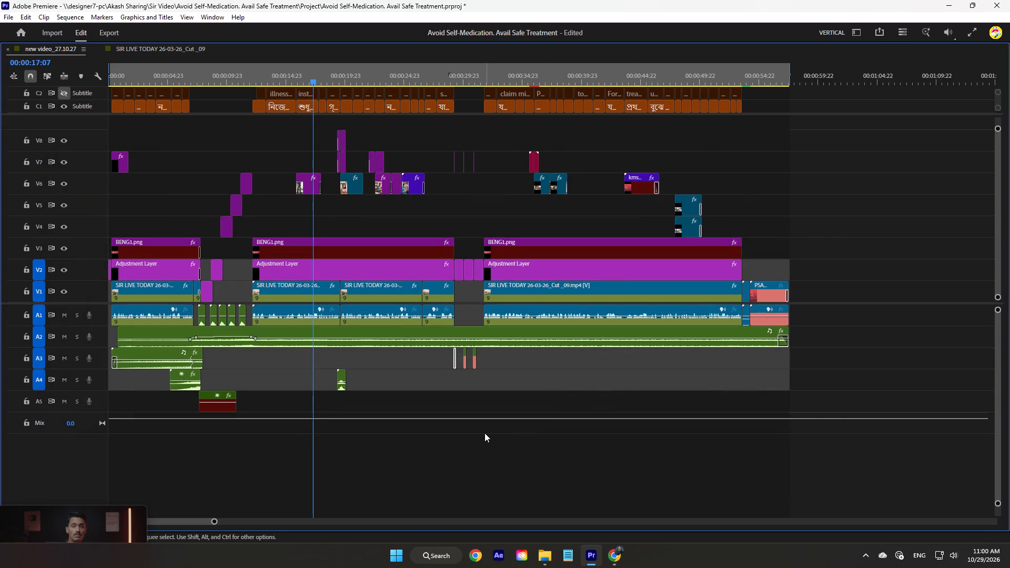
left_click(484, 433)
left_click(504, 447)
Check the original file path of the offline sound effect clip on track A5 using Link Media.
left_click(228, 410)
right_click(228, 410)
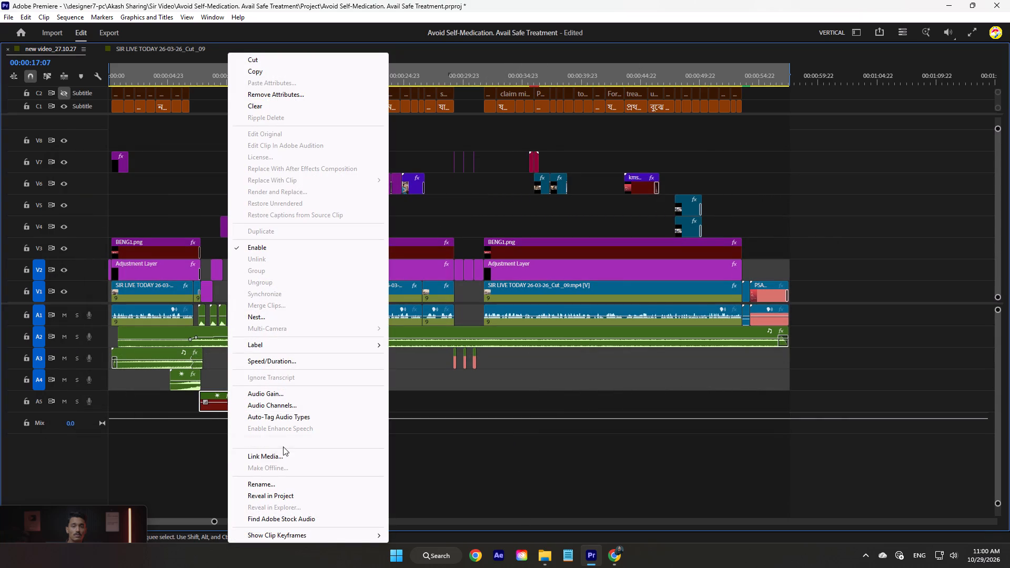
left_click(283, 453)
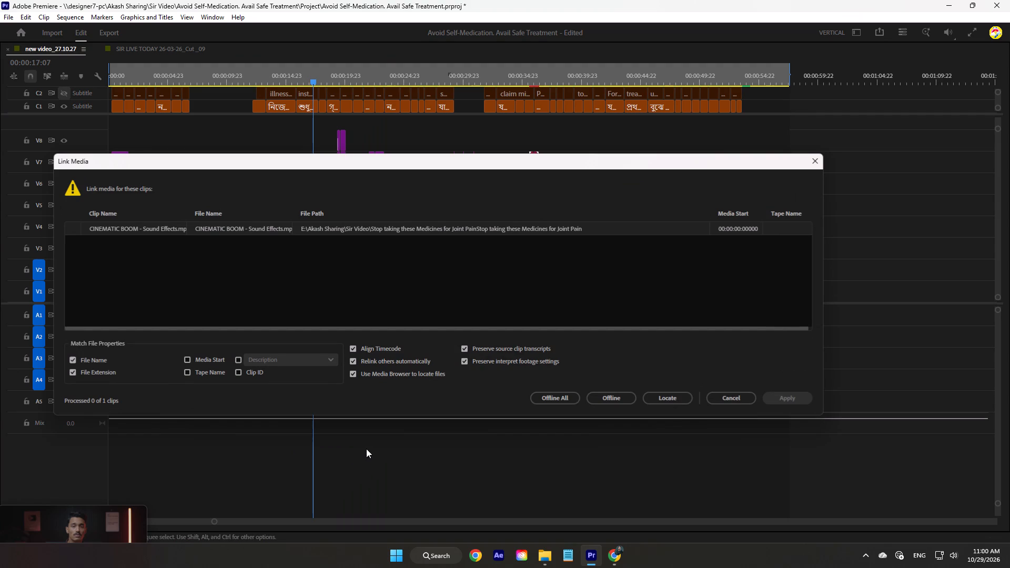
left_click(537, 474)
In File Explorer, search the shared Sir Video folder for "stop ta" and open the Stop taking these Medicines for Joint Pain folder.
left_click(543, 560)
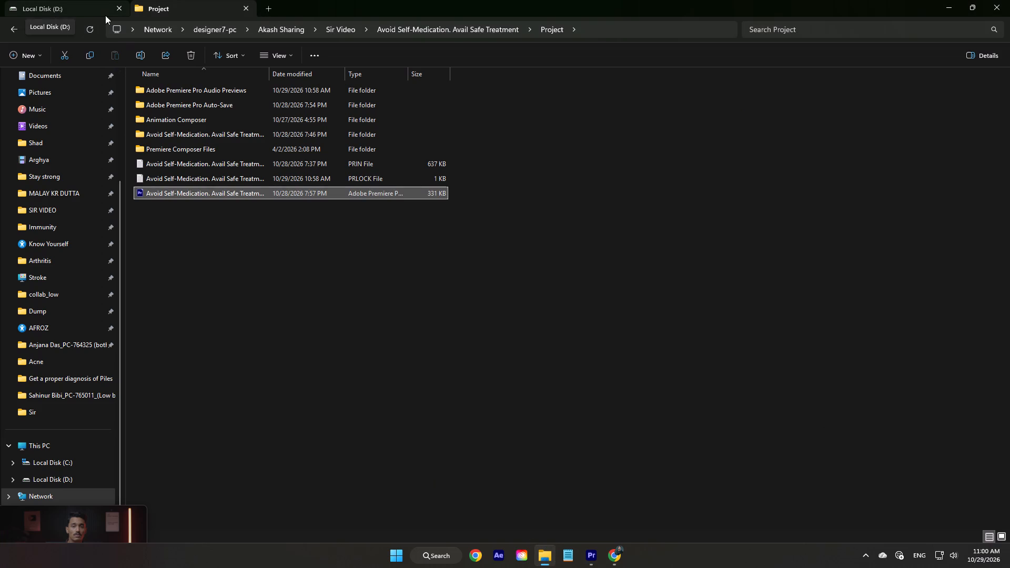
left_click(264, 12)
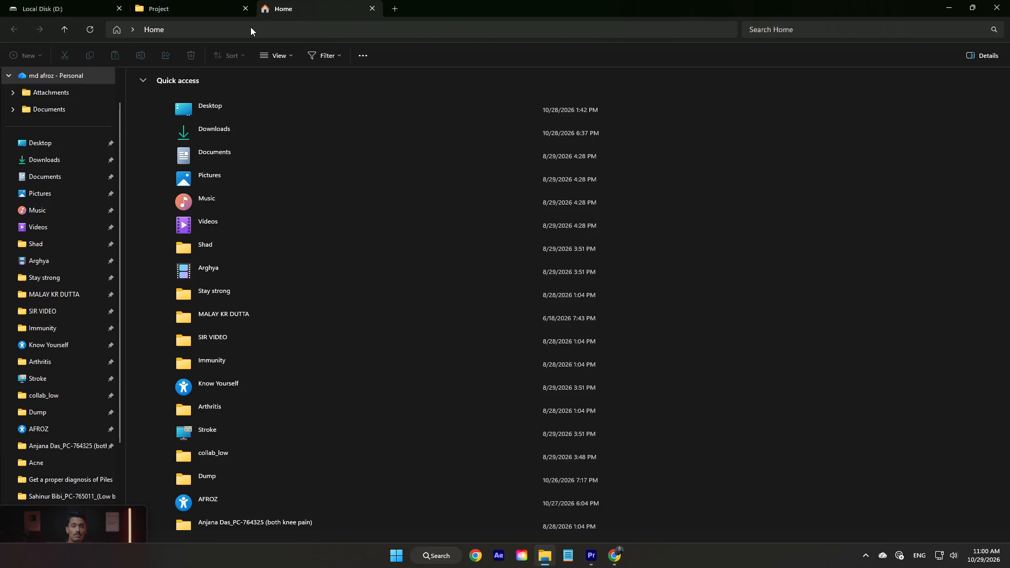
left_click(250, 27)
left_click(198, 59)
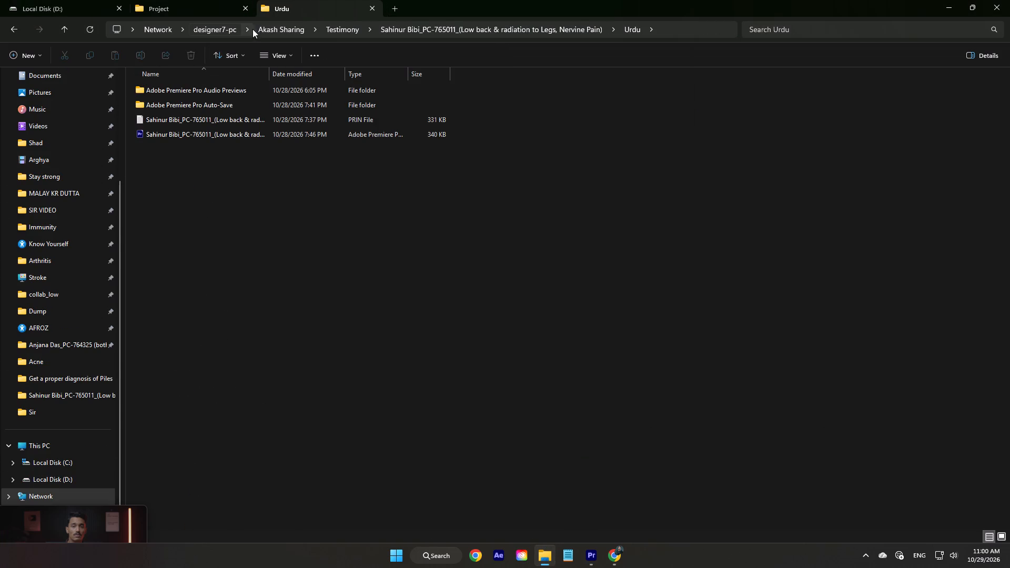
left_click(215, 28)
double_click(181, 85)
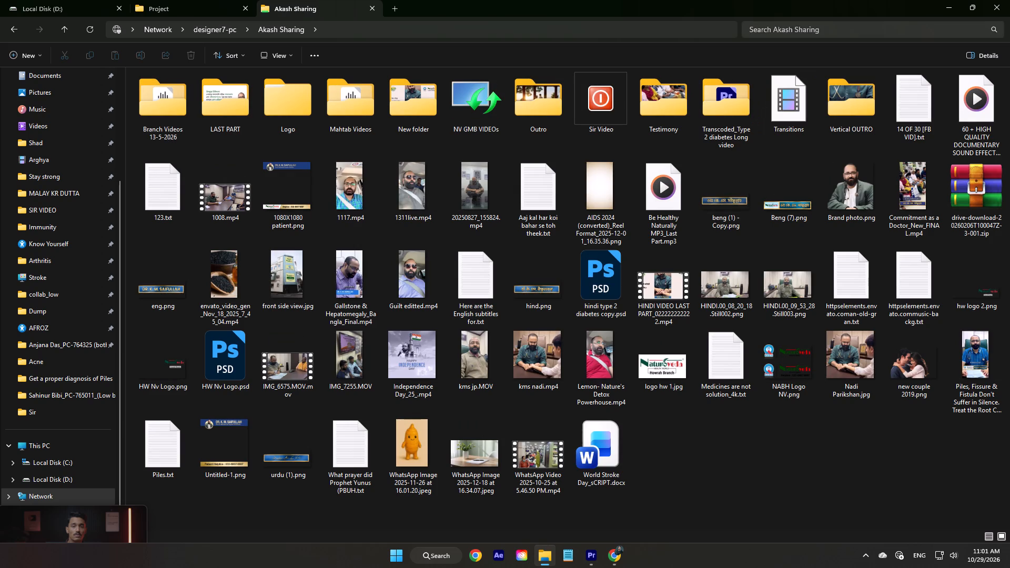
left_click(588, 555)
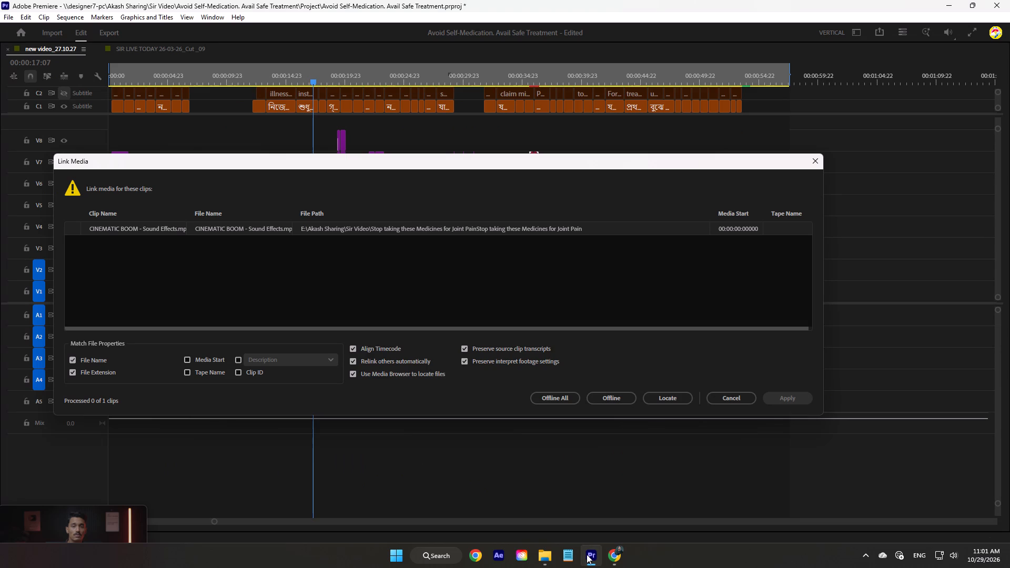
left_click(549, 556)
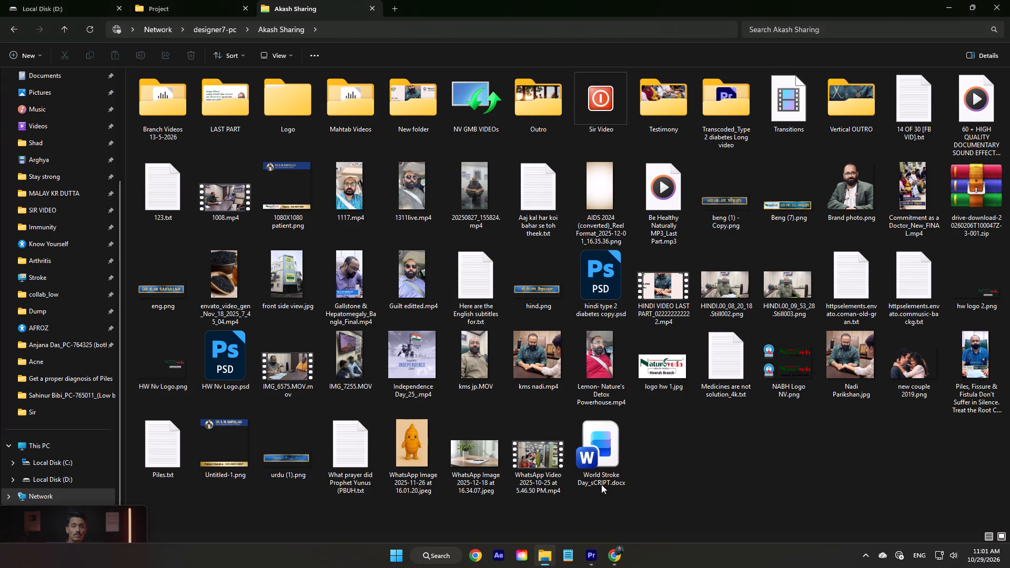
double_click(591, 113)
left_click(794, 32)
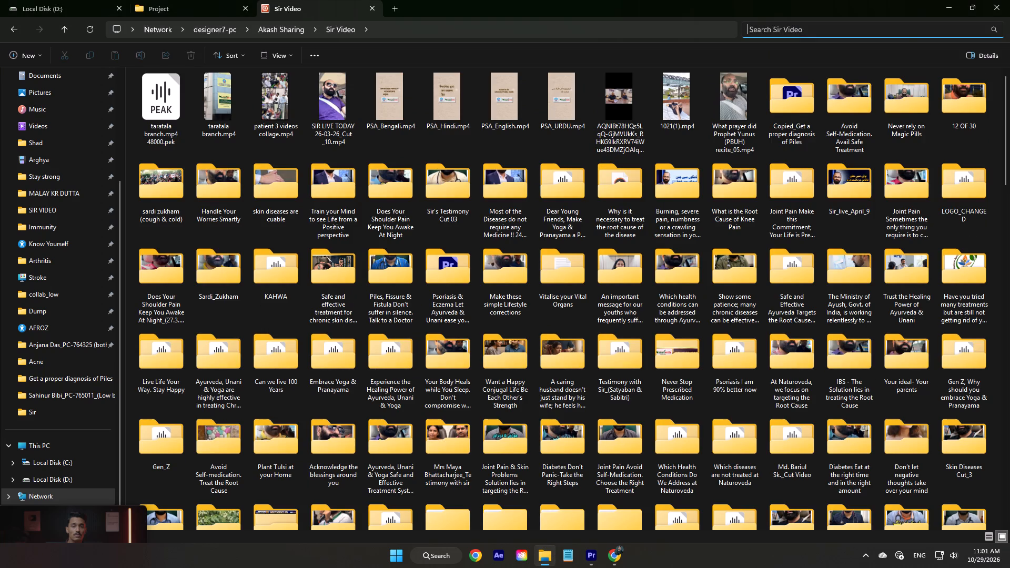
key("s")
key("t")
key("o")
key("p")
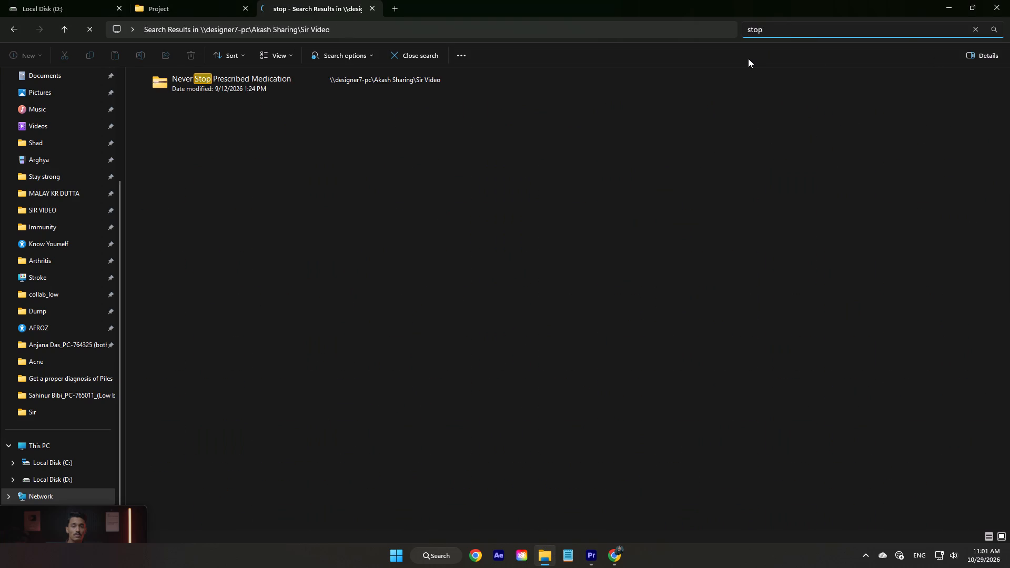
key("space")
type("ta")
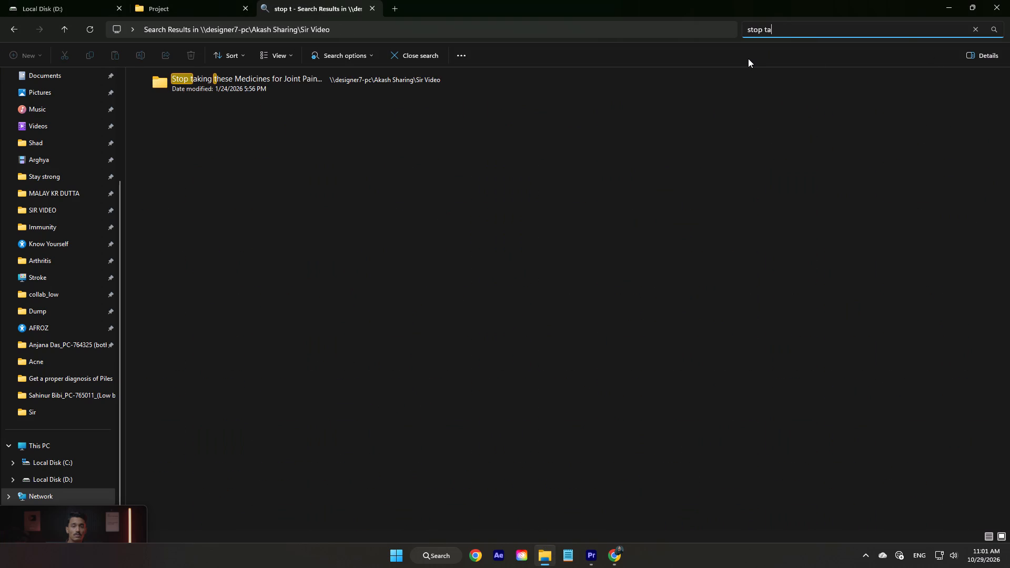
double_click(248, 85)
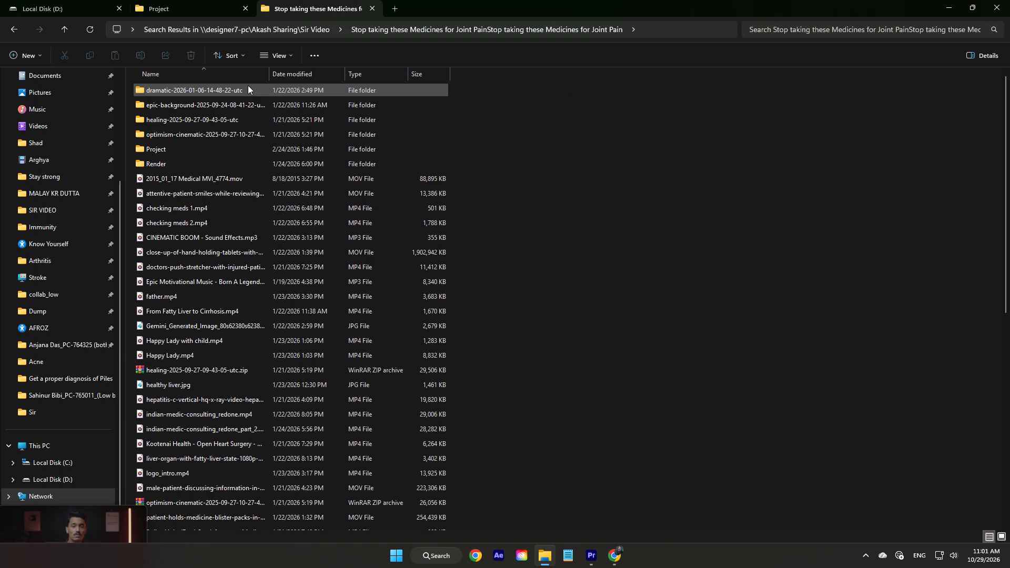
Copy CINEMATIC BOOM - Sound Effects.mp3 into New folder inside the Avoid Self-Medication. Avail Safe Treatment project folder.
left_click(1001, 536)
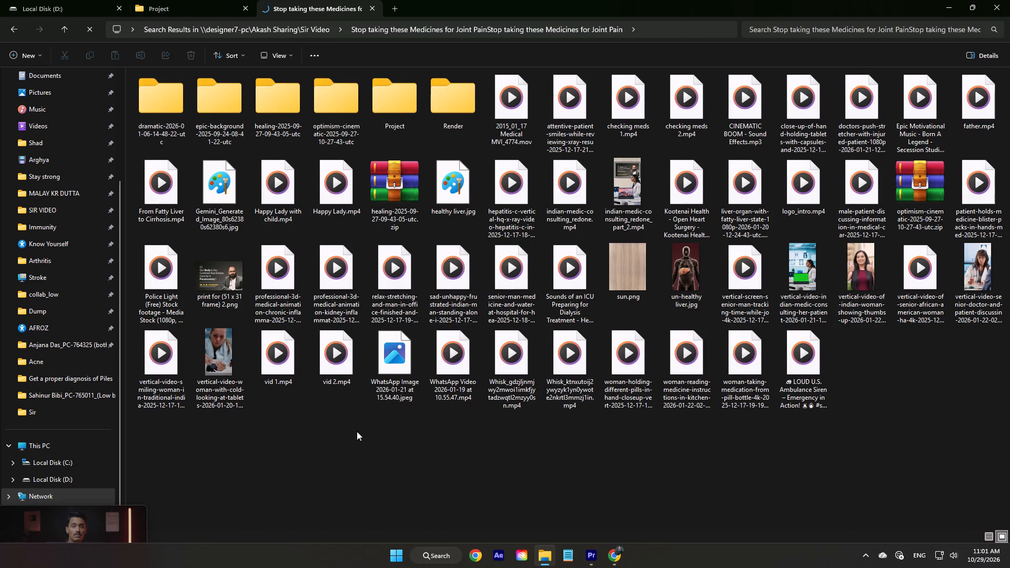
right_click(741, 120)
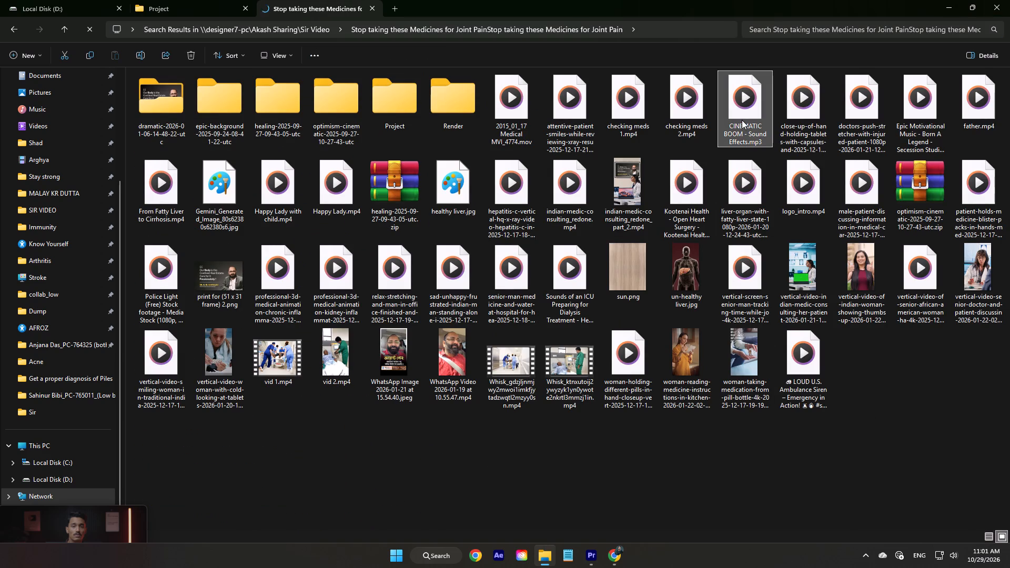
left_click(793, 134)
left_click(177, 0)
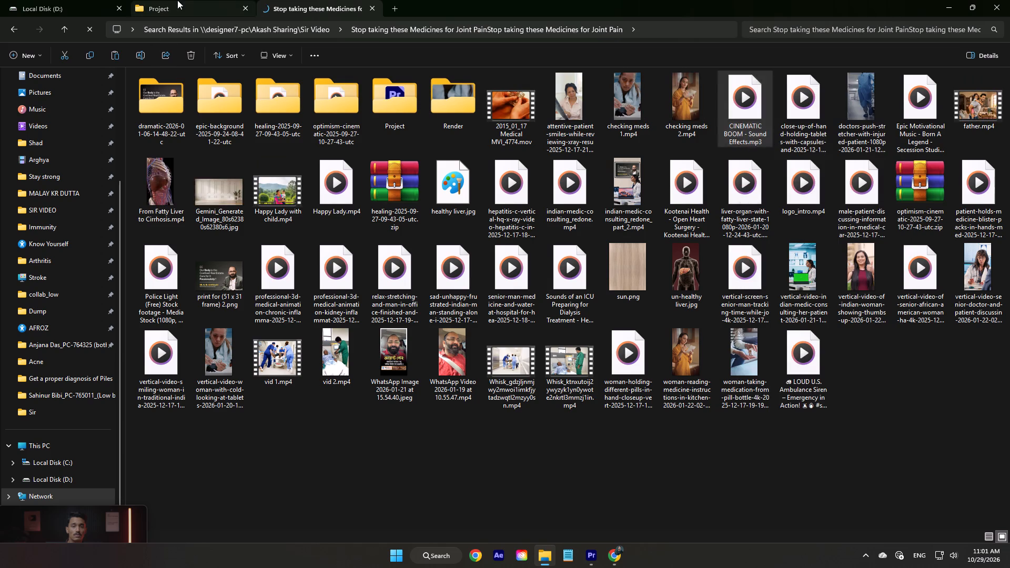
left_click(66, 32)
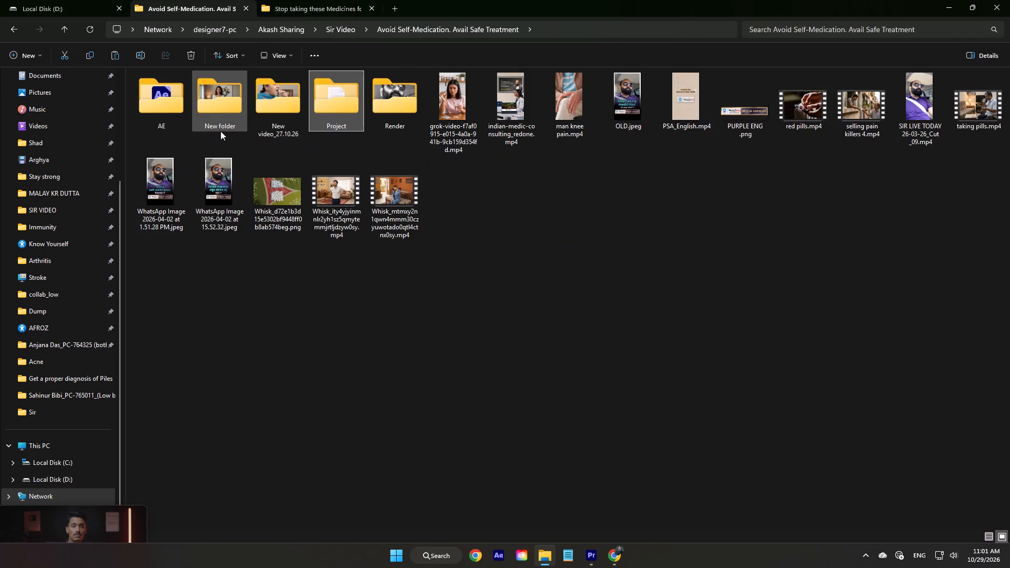
double_click(215, 118)
right_click(528, 350)
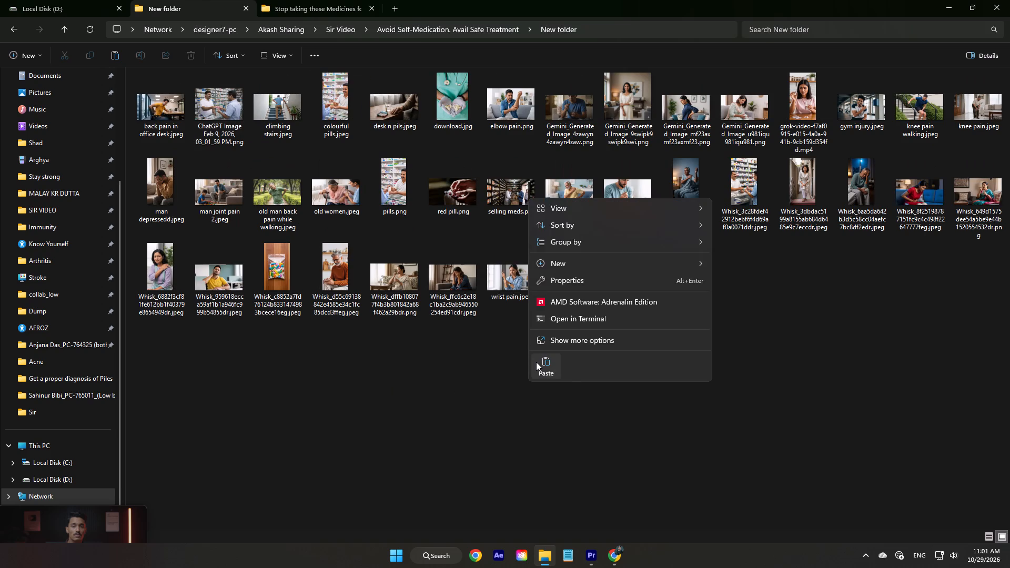
left_click(540, 362)
left_click(534, 379)
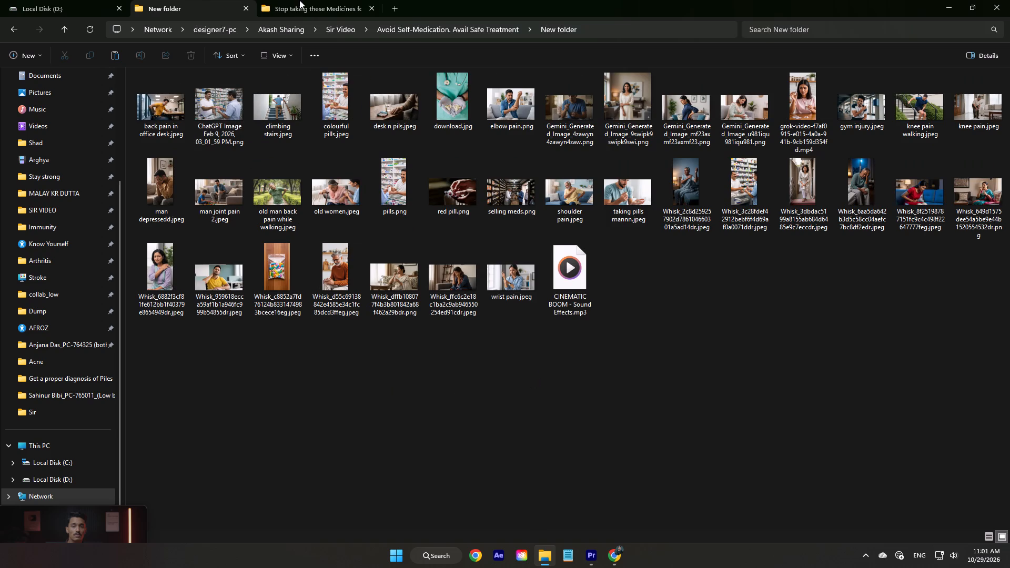
Return to the shared Sir Video folder and search it for "camera".
left_click(299, 0)
left_click(306, 441)
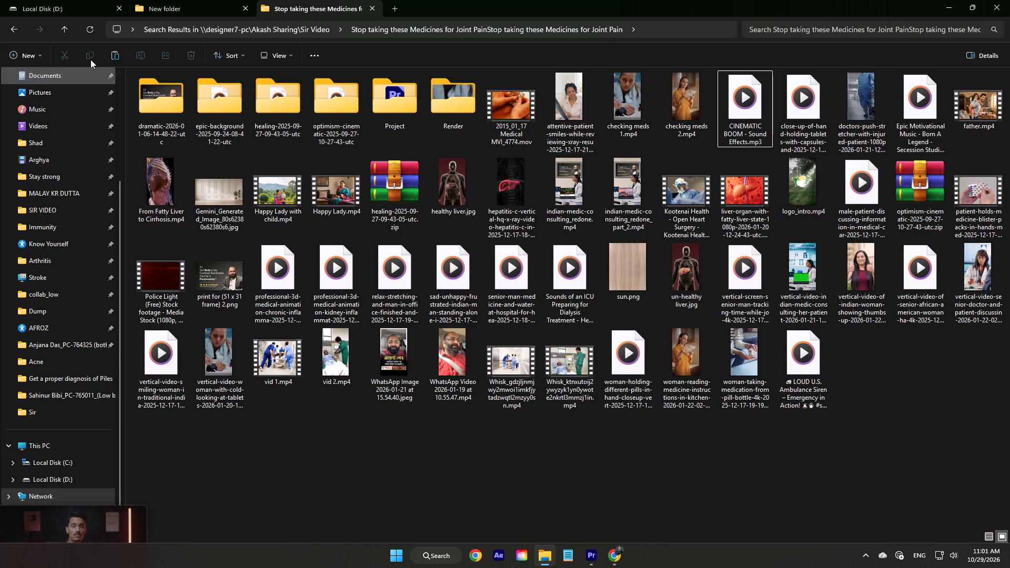
left_click(70, 24)
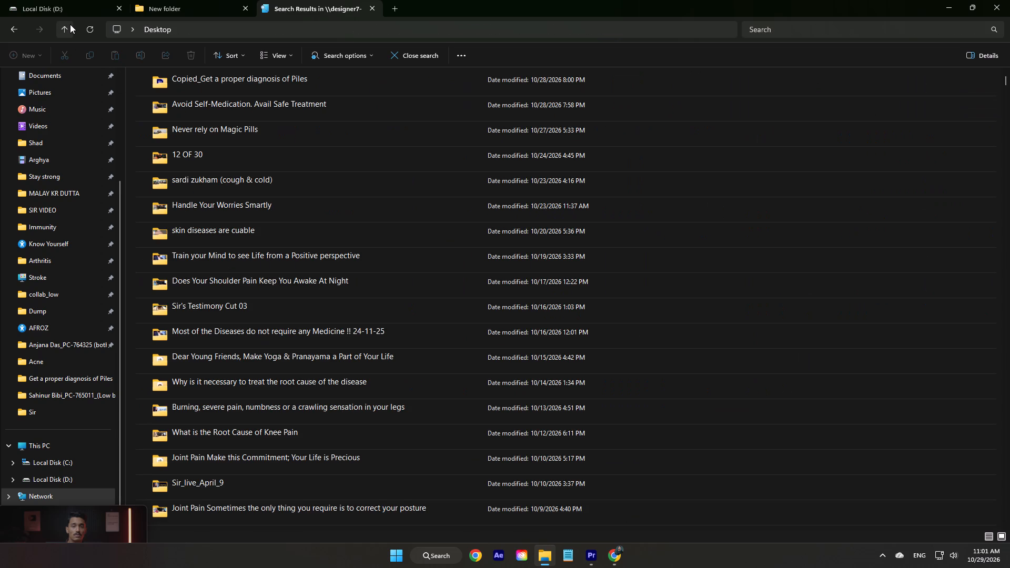
left_click(70, 24)
left_click(285, 31)
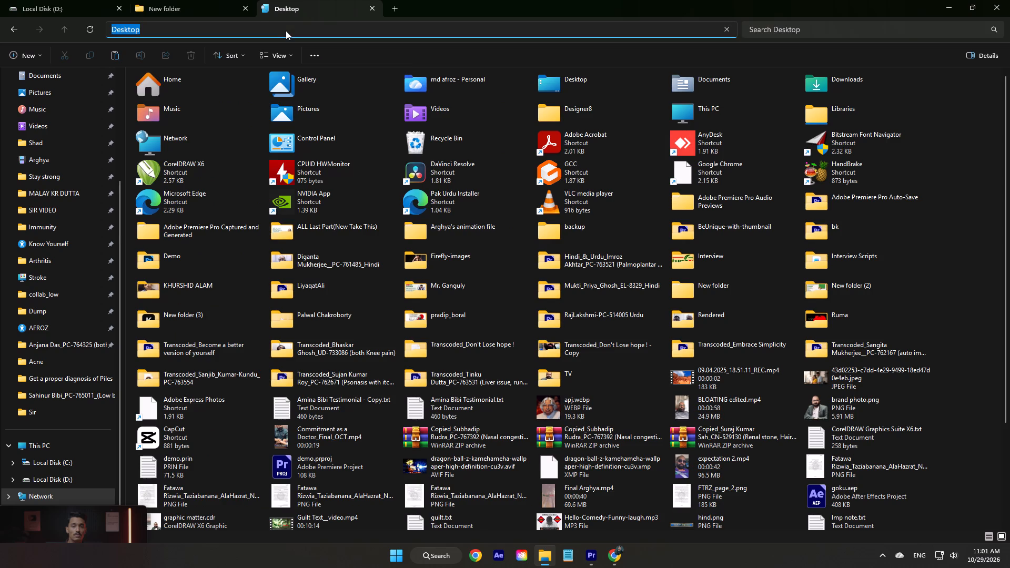
left_click(204, 50)
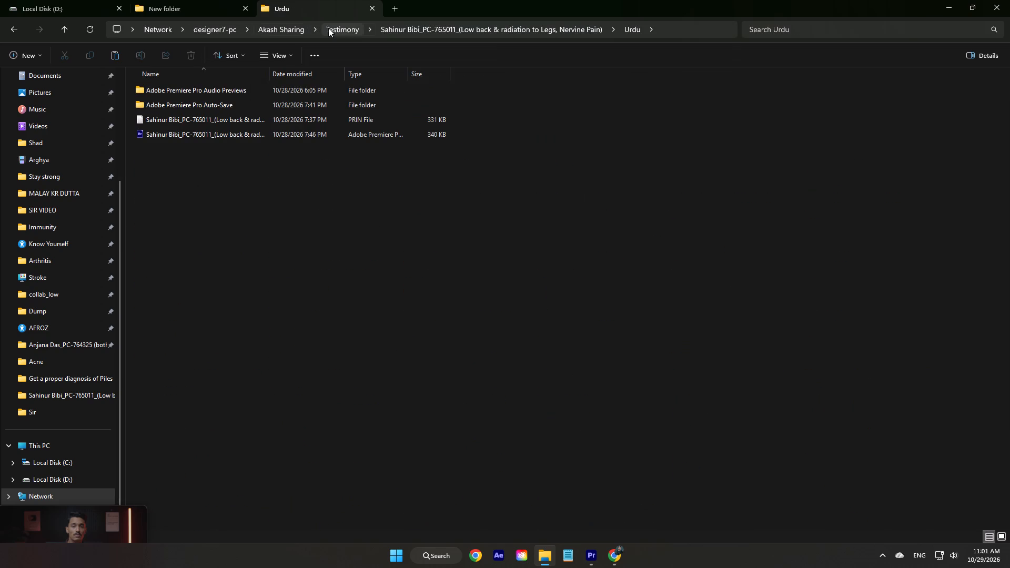
left_click(328, 28)
left_click(279, 34)
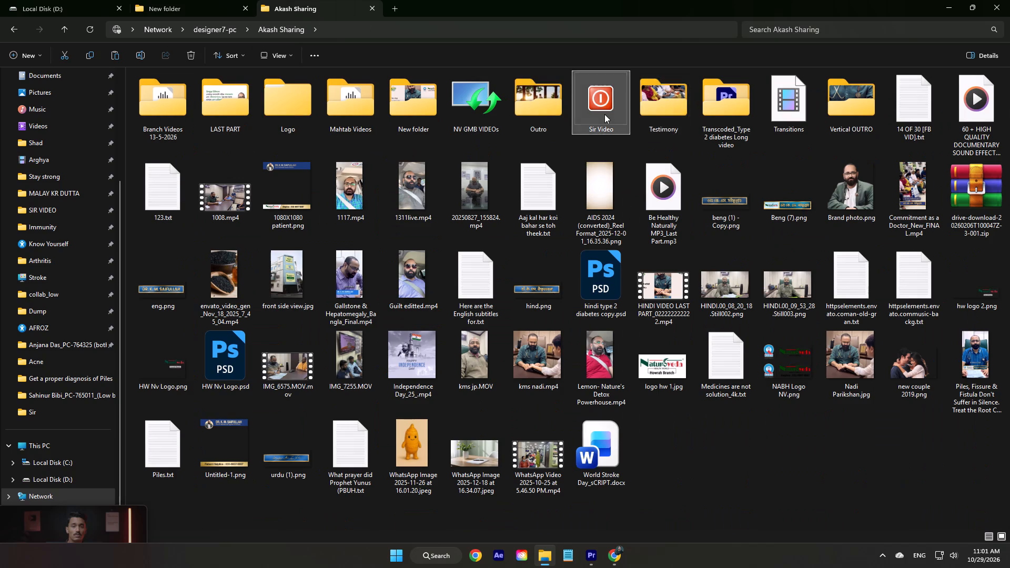
double_click(604, 114)
left_click(778, 27)
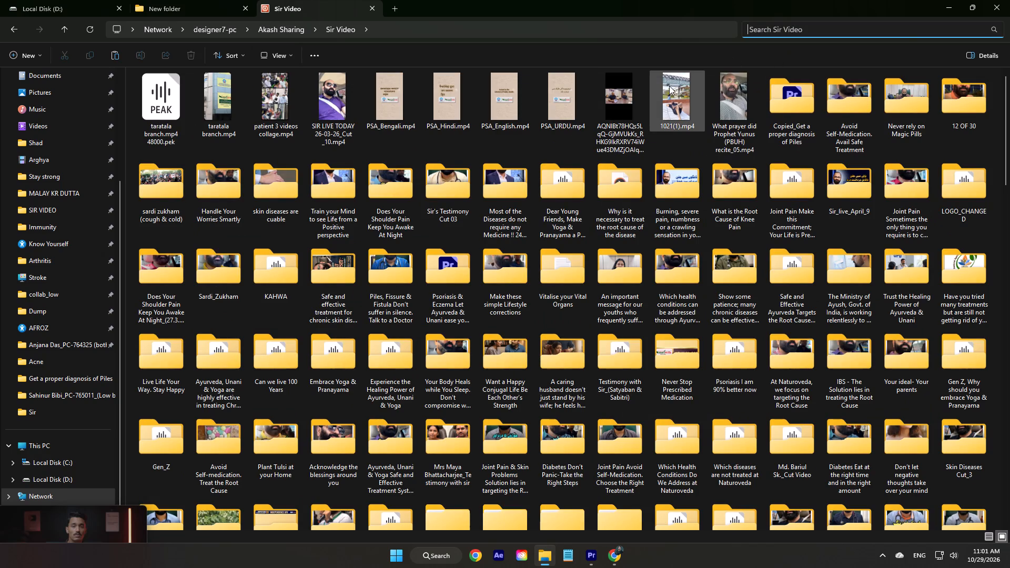
type("ca")
type("mer")
key("a")
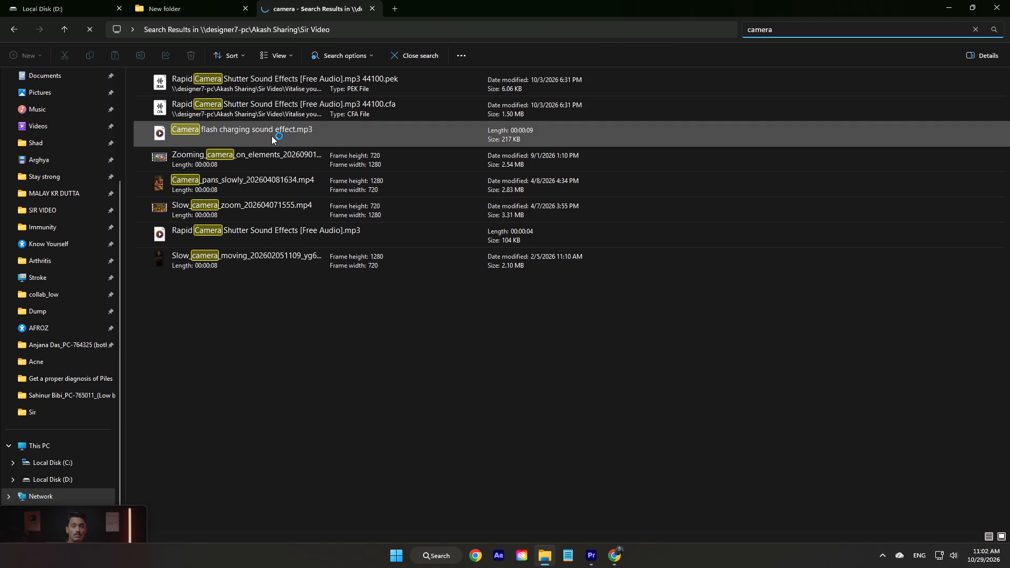
Copy Rapid Camera Shutter Sound Effects [Free Audio].mp3 into New folder of the Avoid Self-Medication project.
right_click(256, 227)
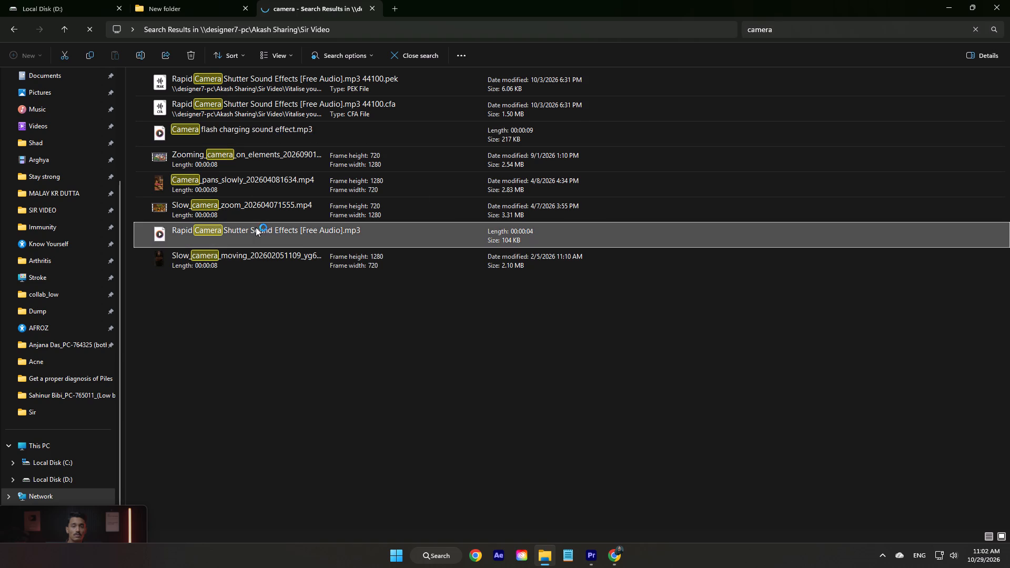
left_click(312, 179)
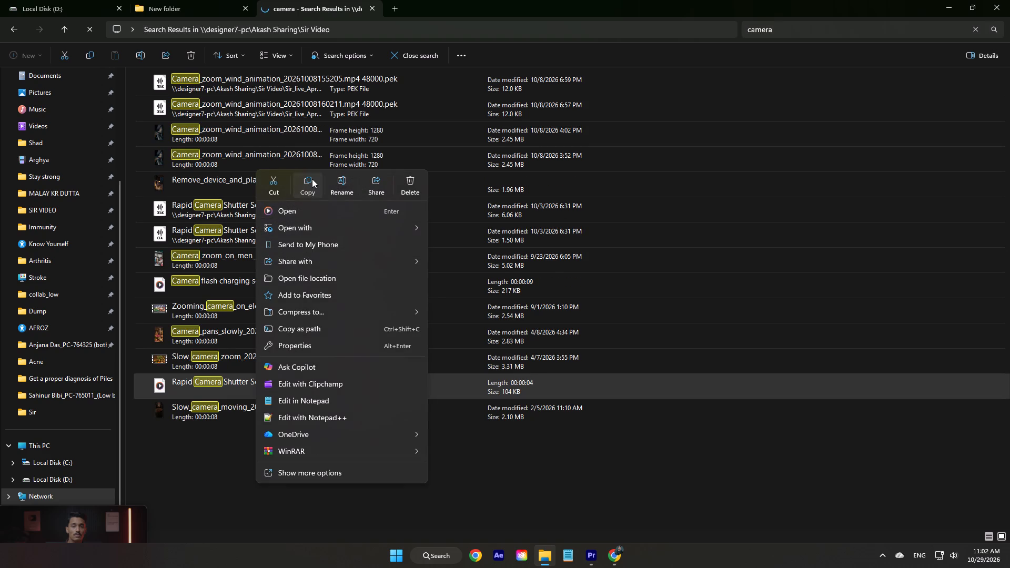
left_click(181, 15)
right_click(322, 374)
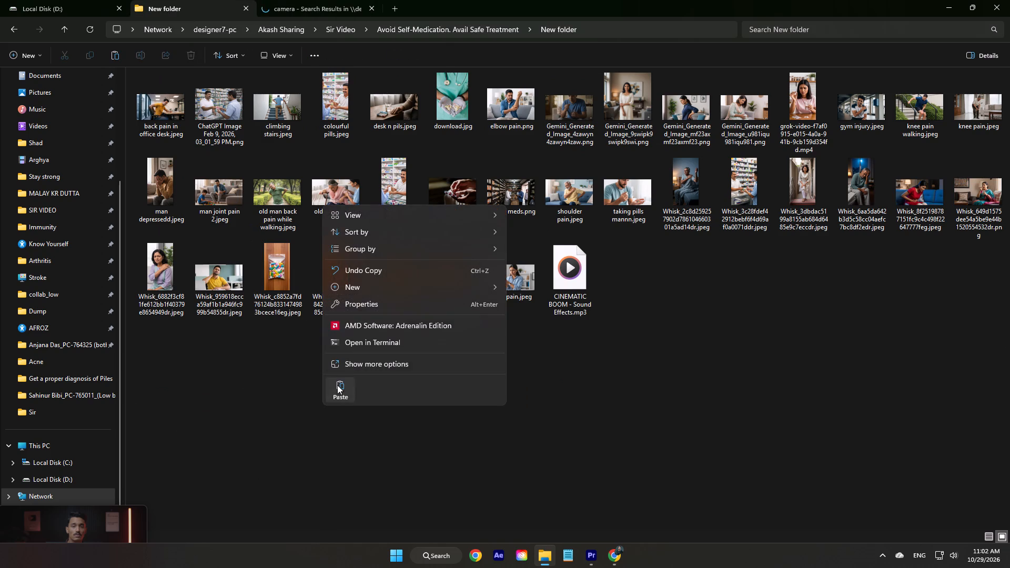
left_click(337, 385)
left_click(703, 447)
Back in Premiere Pro, cancel the open Link Media dialog and recheck the first short offline A3 clip's file path without relinking.
left_click(590, 561)
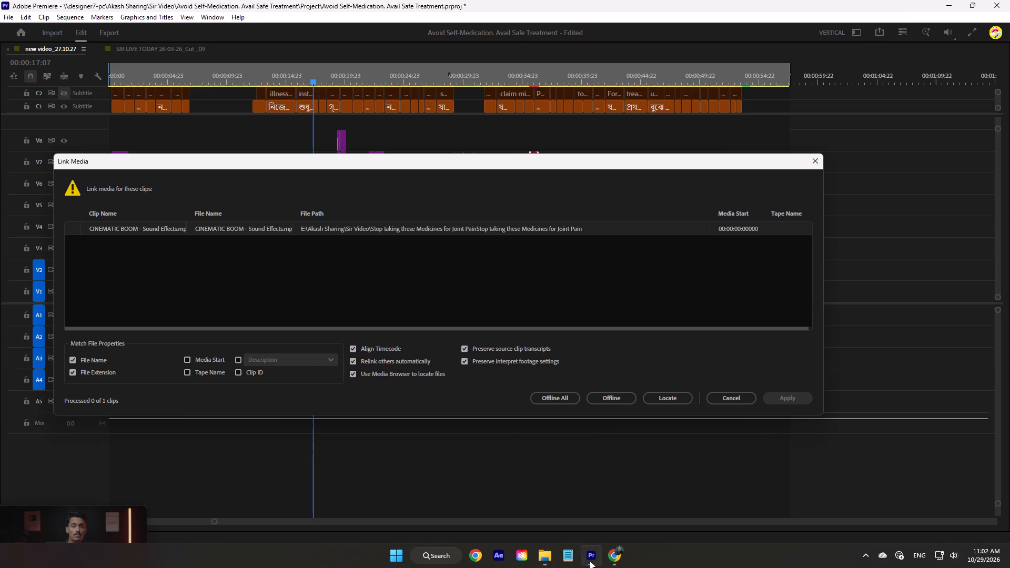
left_click(725, 401)
left_click(555, 388)
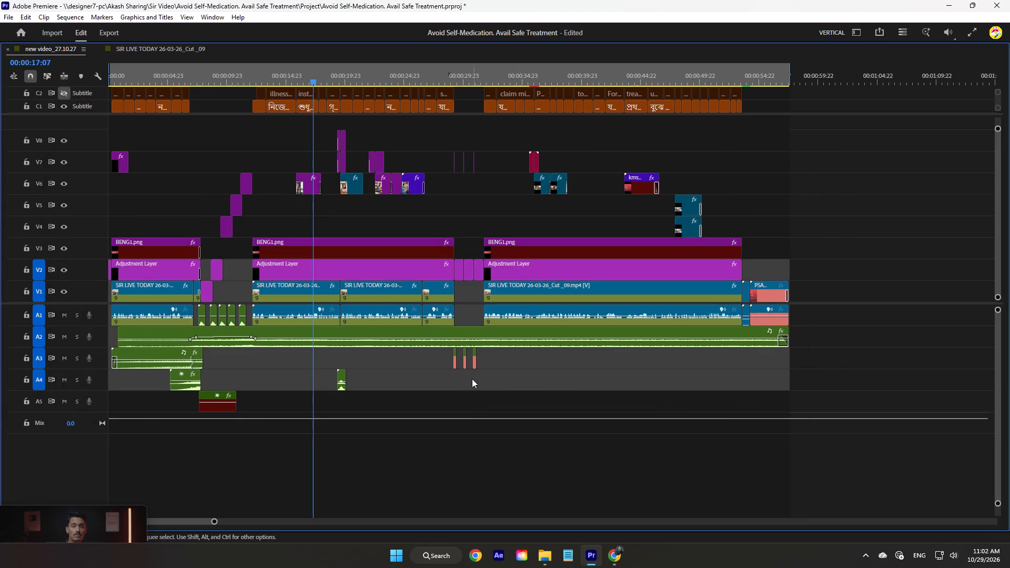
left_click(454, 360)
right_click(454, 360)
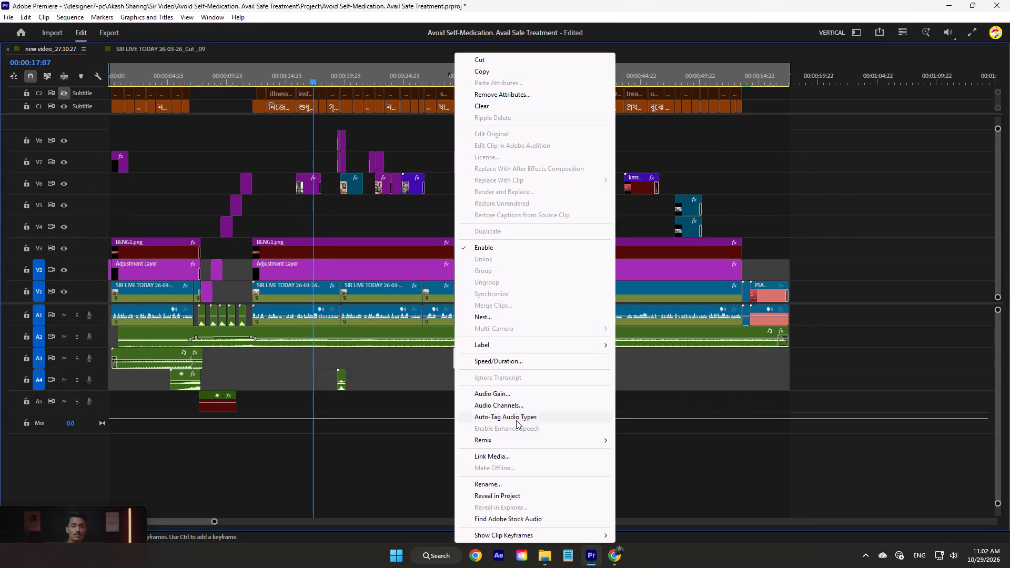
left_click(528, 453)
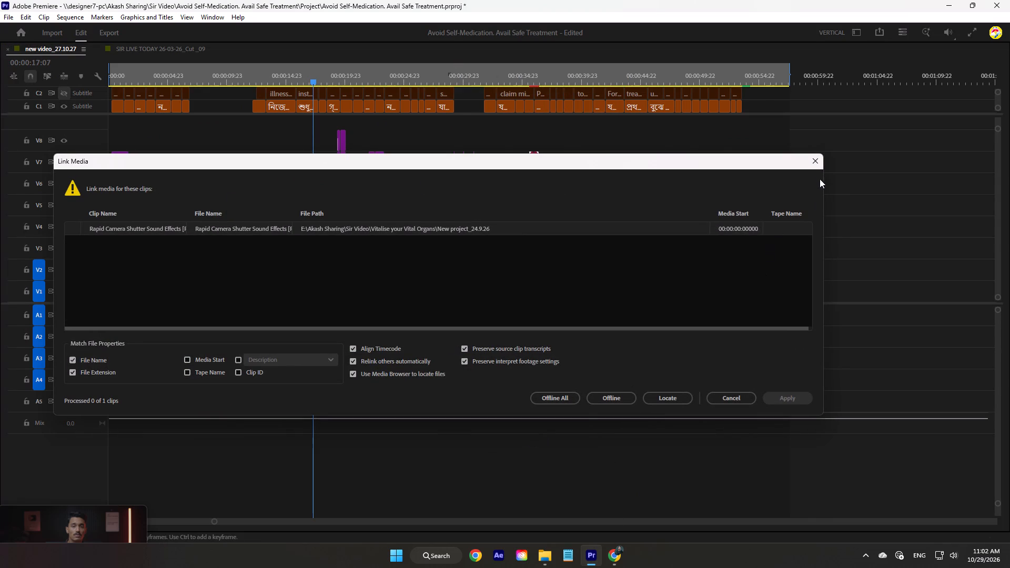
left_click(814, 163)
left_click(629, 437)
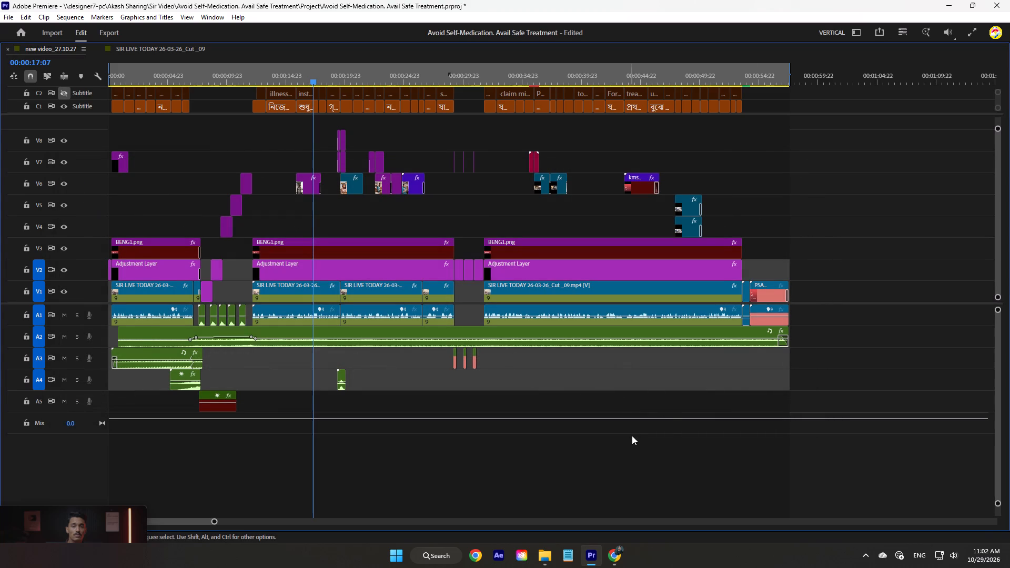
Identify the offline kms clip on V6 and copy kms nadi.mp4 from the Akash Sharing folder into the project's New folder.
left_click(640, 190)
right_click(640, 190)
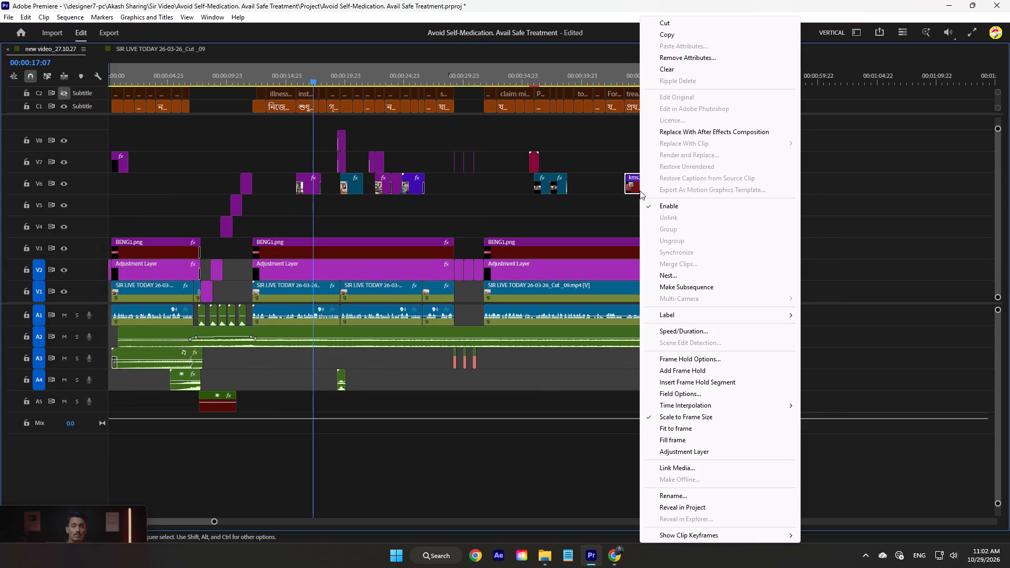
left_click(617, 204)
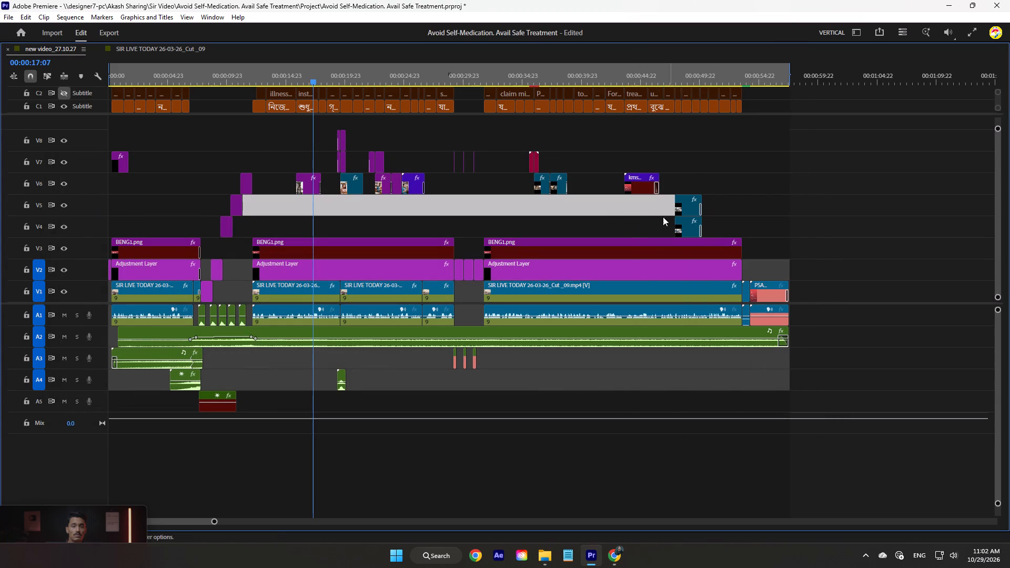
scroll(607, 216, "down", 4)
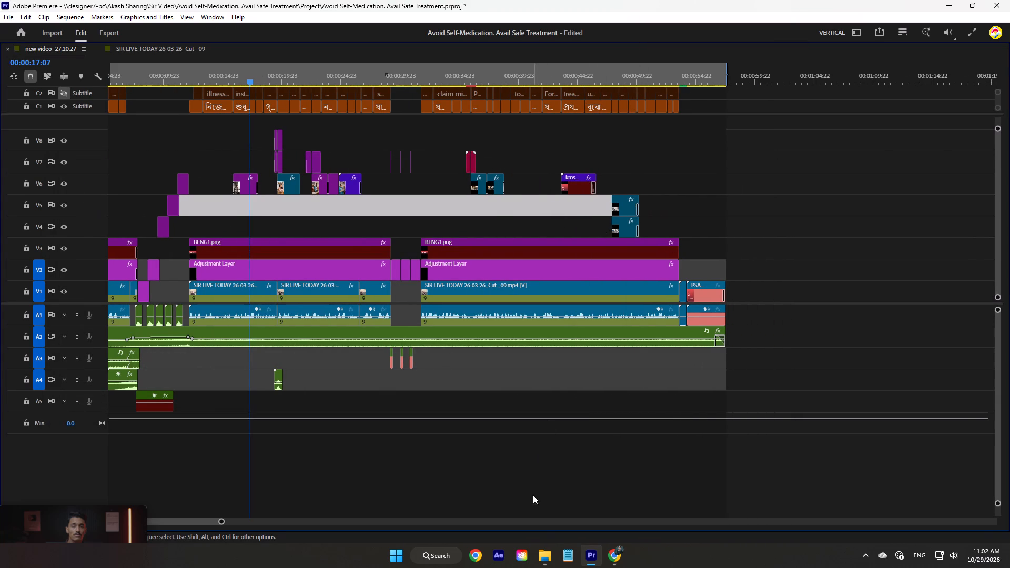
left_click(544, 545)
left_click(296, 9)
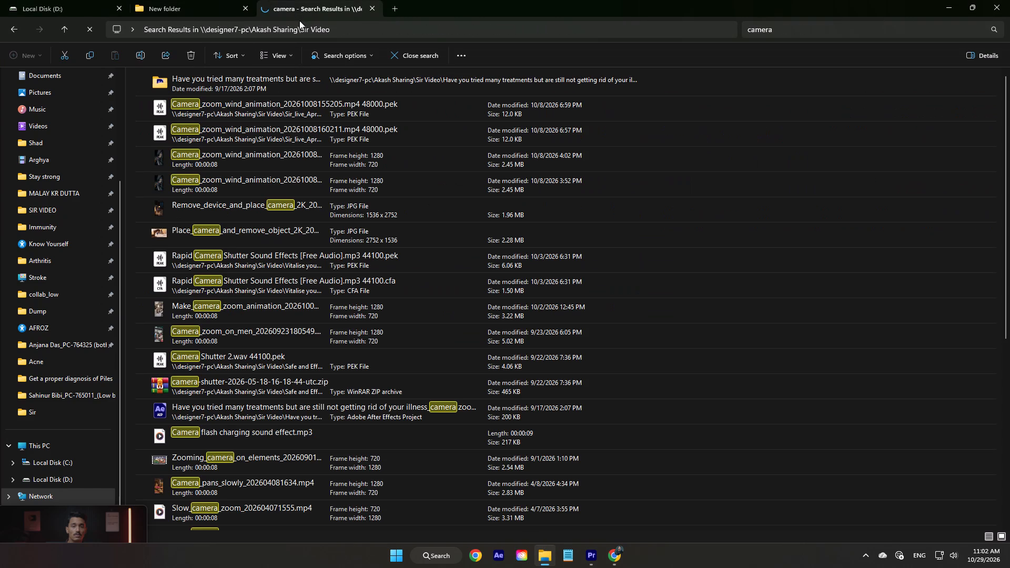
left_click(354, 32)
left_click(294, 50)
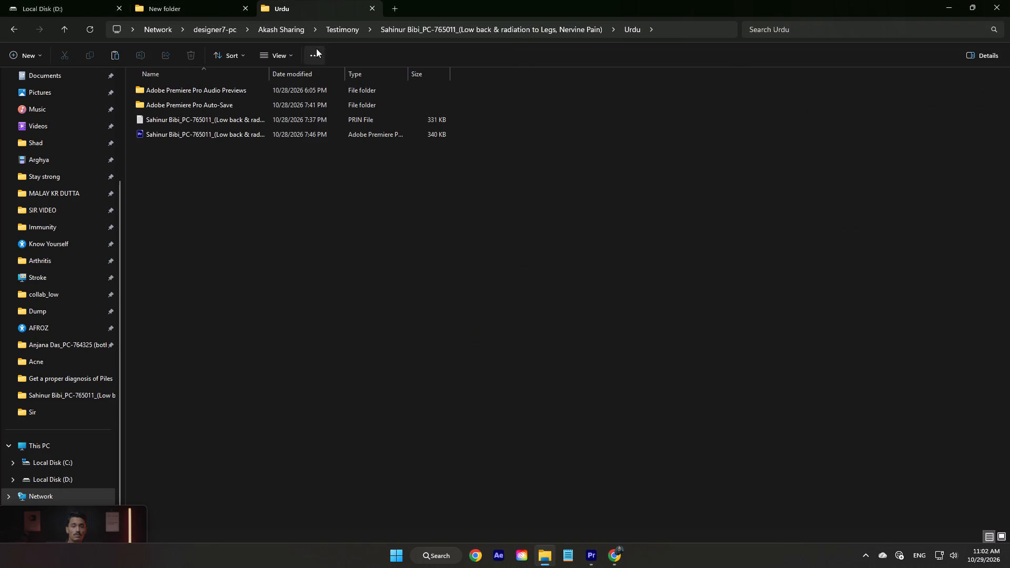
left_click(326, 30)
left_click(299, 30)
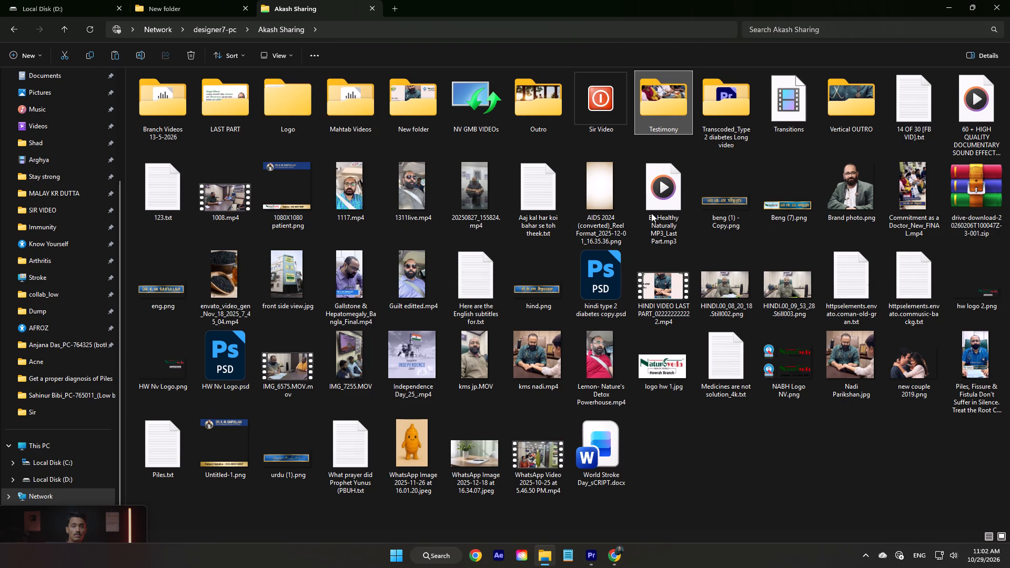
right_click(537, 358)
left_click(585, 372)
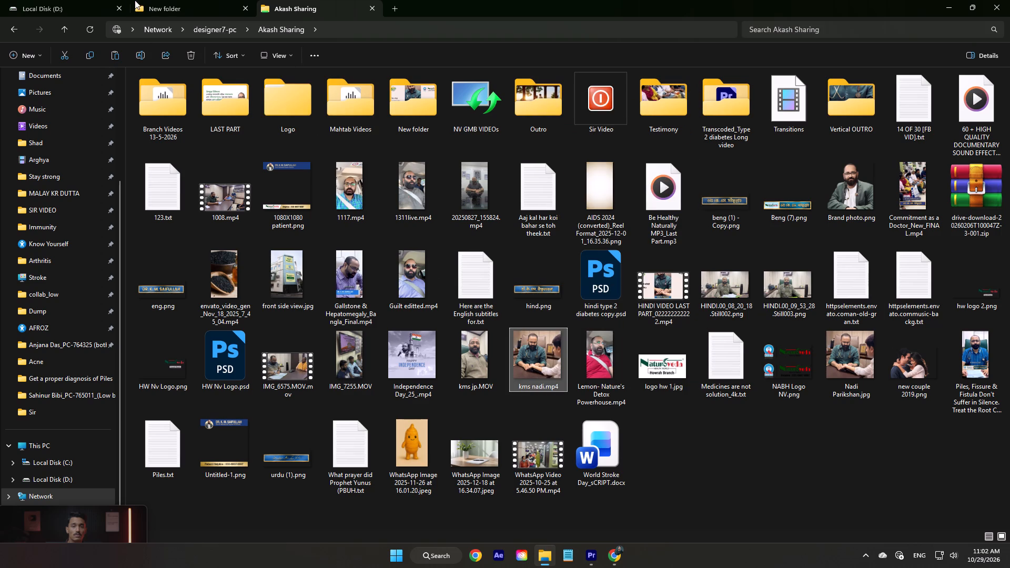
left_click(134, 0)
left_click(165, 0)
right_click(417, 388)
left_click(434, 398)
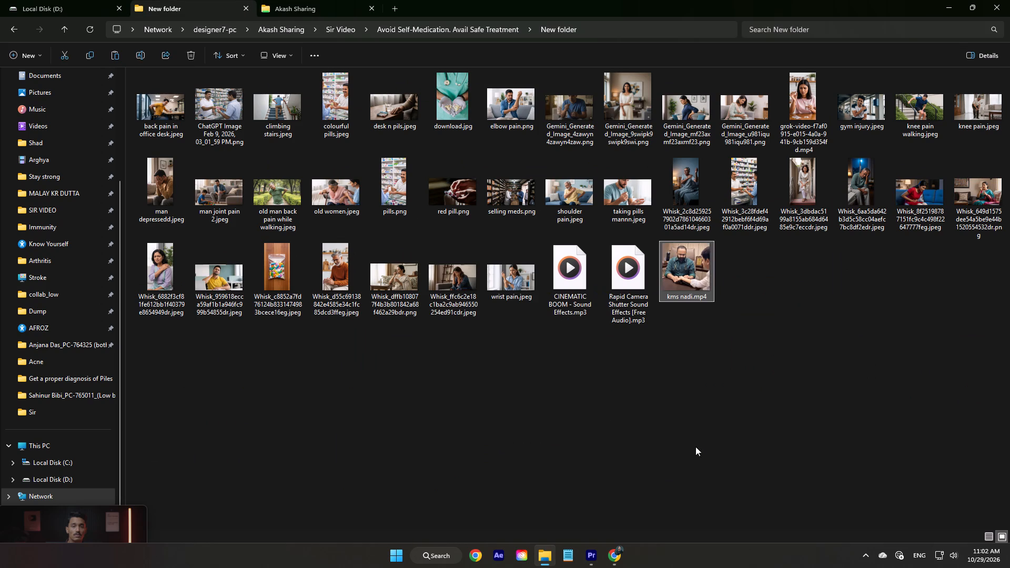
left_click(704, 435)
Close Premiere Pro and reopen Avoid Self-Medication. Avail Safe Treatment.prproj from the project's Project folder.
left_click(590, 563)
left_click(422, 438)
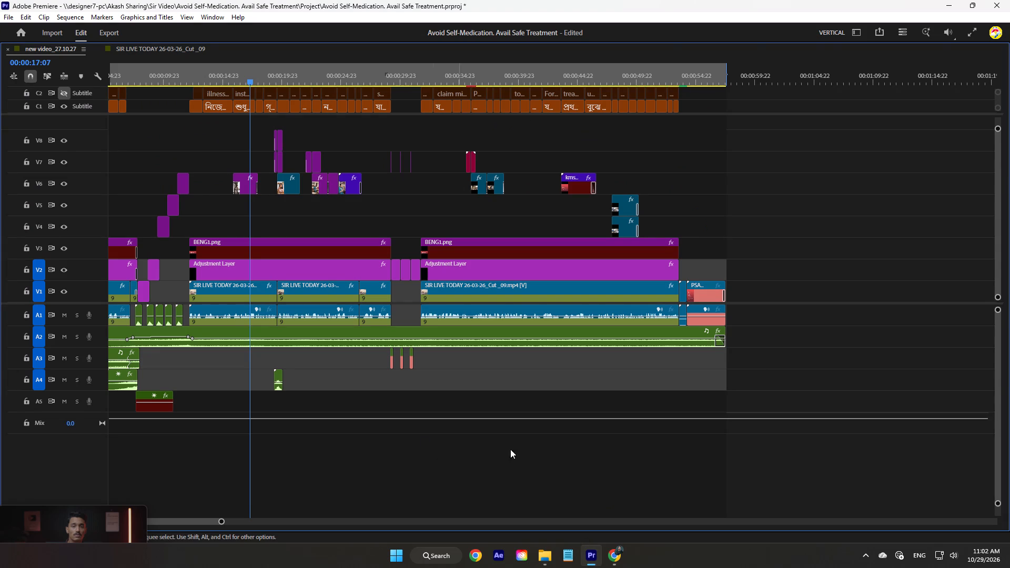
left_click(1009, 0)
left_click(538, 314)
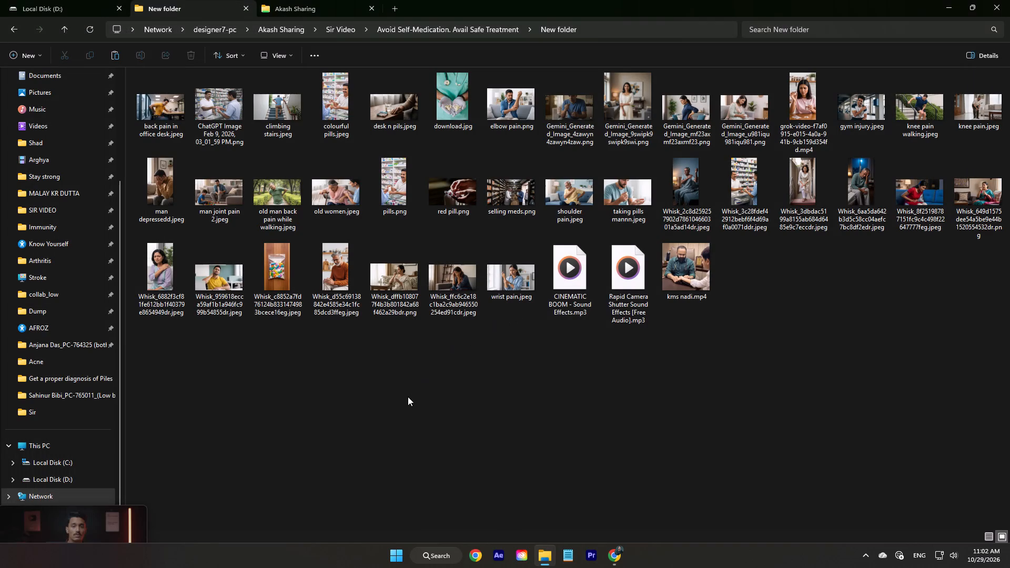
left_click(408, 397)
left_click(69, 33)
double_click(340, 105)
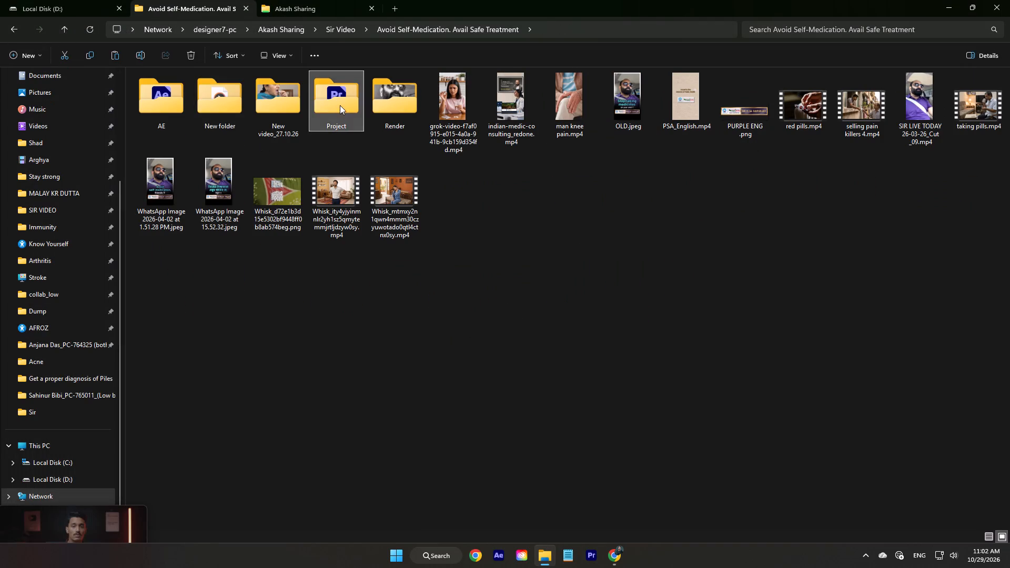
double_click(204, 183)
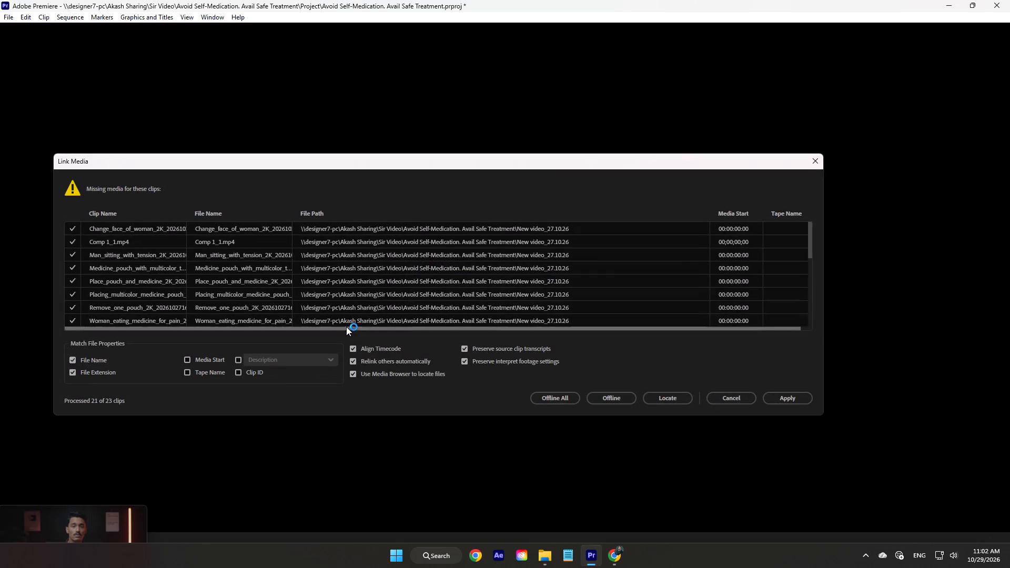
Check in the Link Media list which clips still lack a located file, and cancel the dialog.
scroll(395, 266, "down", 20)
scroll(395, 266, "down", 14)
scroll(395, 266, "up", 1)
scroll(395, 266, "down", 8)
scroll(395, 266, "up", 1)
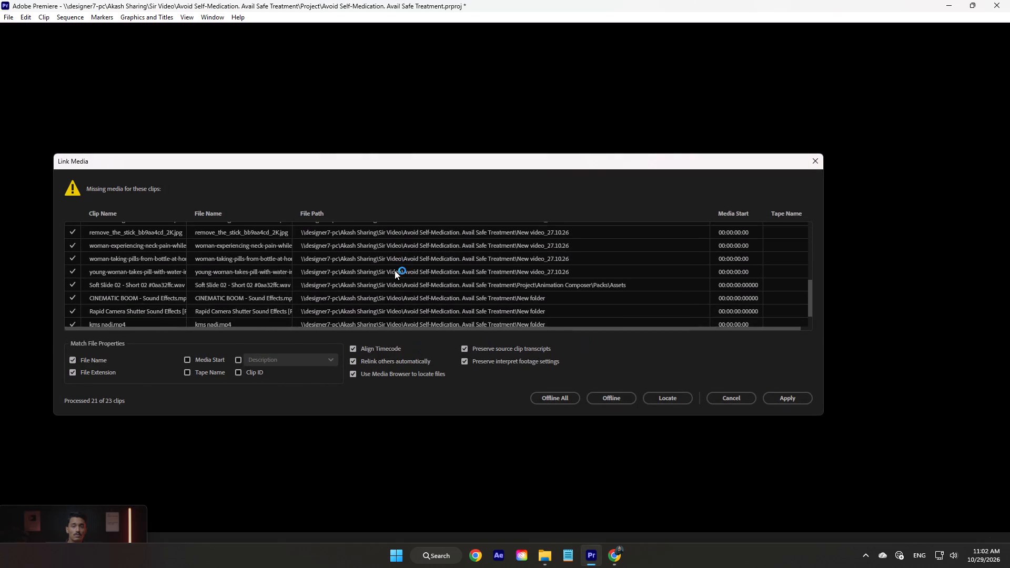
scroll(395, 266, "down", 20)
scroll(395, 266, "down", 7)
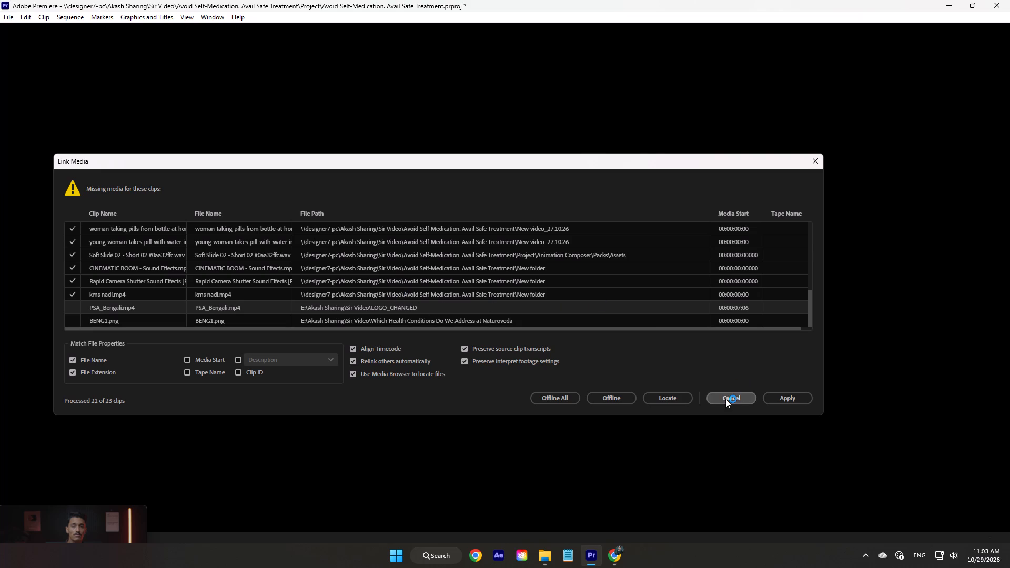
left_click(725, 394)
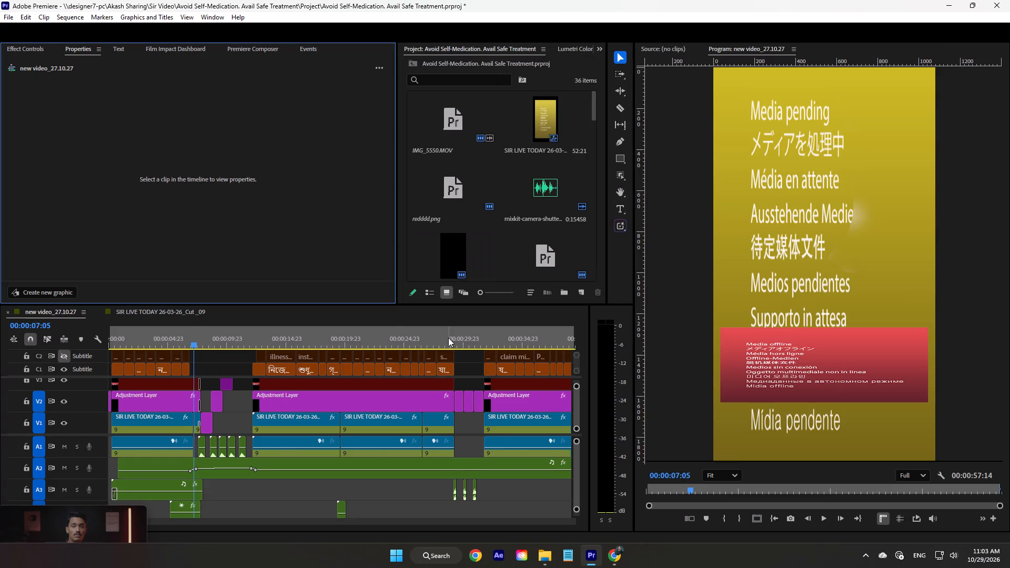
Scrub through the new video_27.10.27 sequence from start to end to review the relinked footage, captions and banner.
left_click_drag(139, 340, 85, 353)
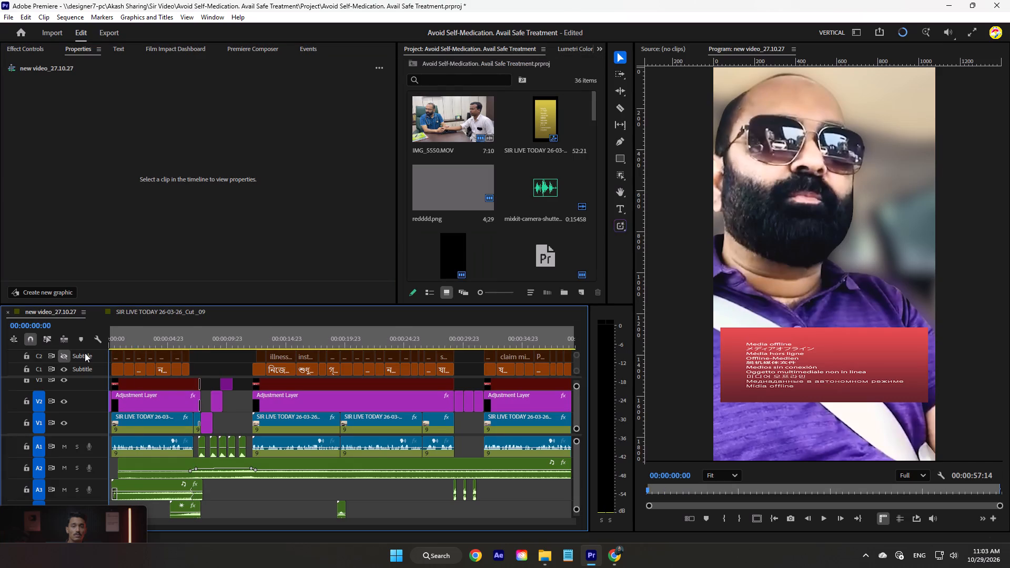
left_click_drag(85, 353, 228, 351)
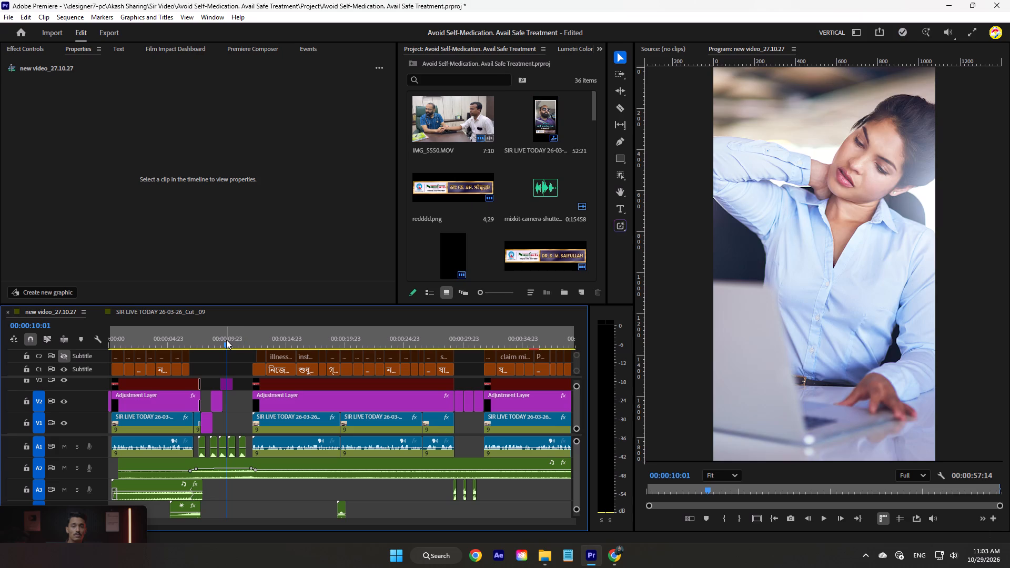
left_click_drag(229, 341, 517, 368)
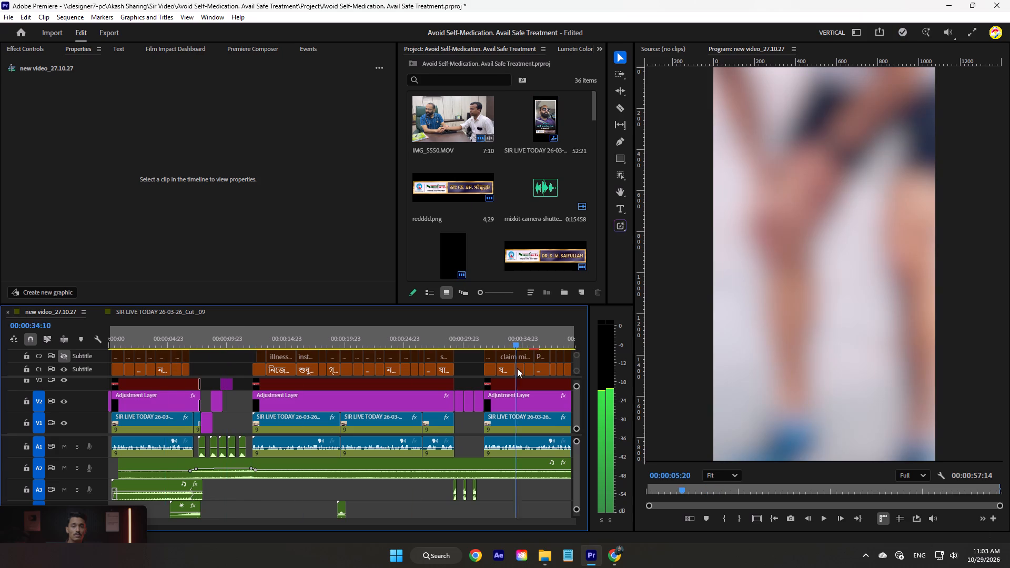
left_click_drag(517, 368, 190, 366)
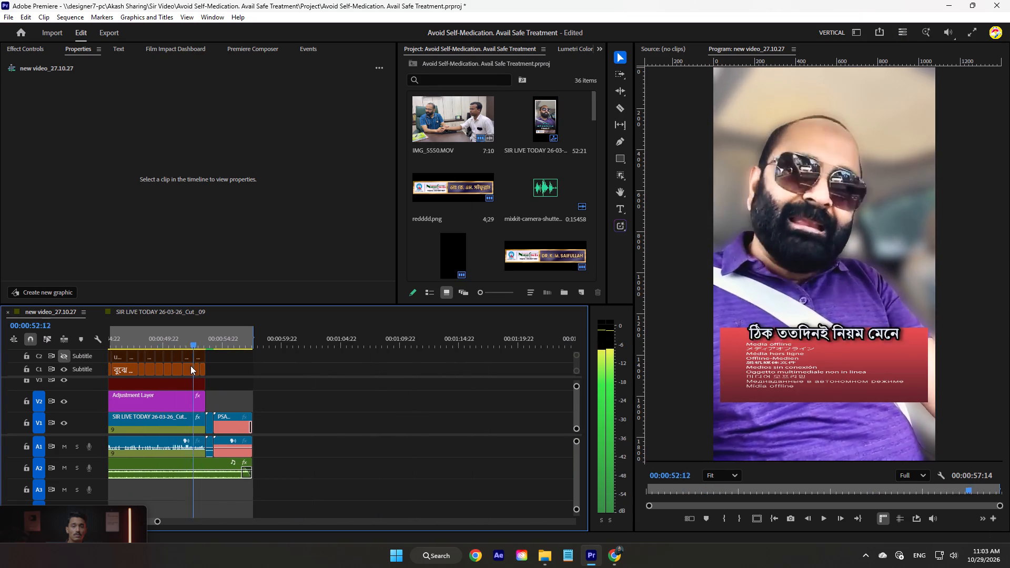
left_click_drag(190, 366, 102, 367)
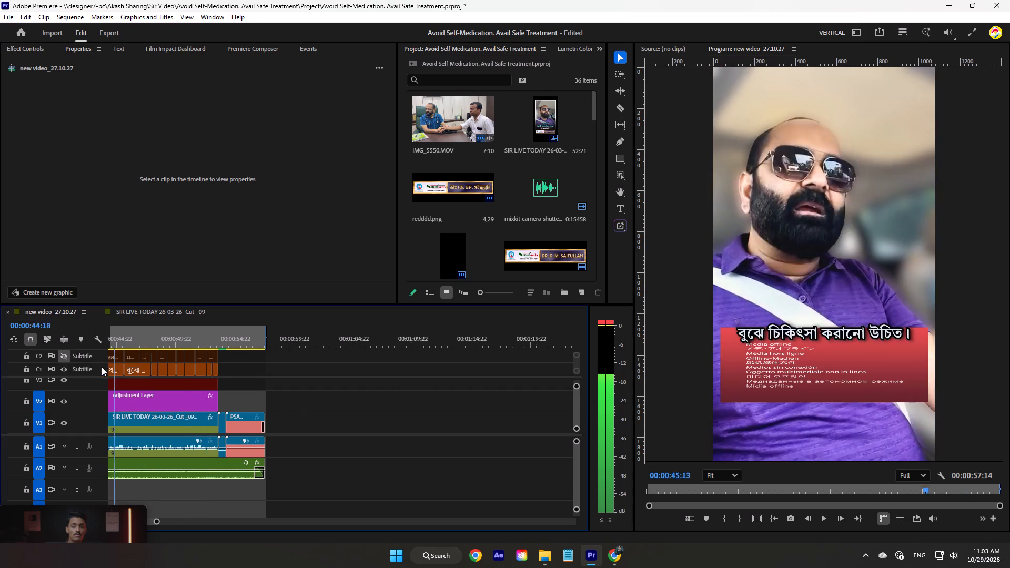
left_click_drag(102, 367, 266, 372)
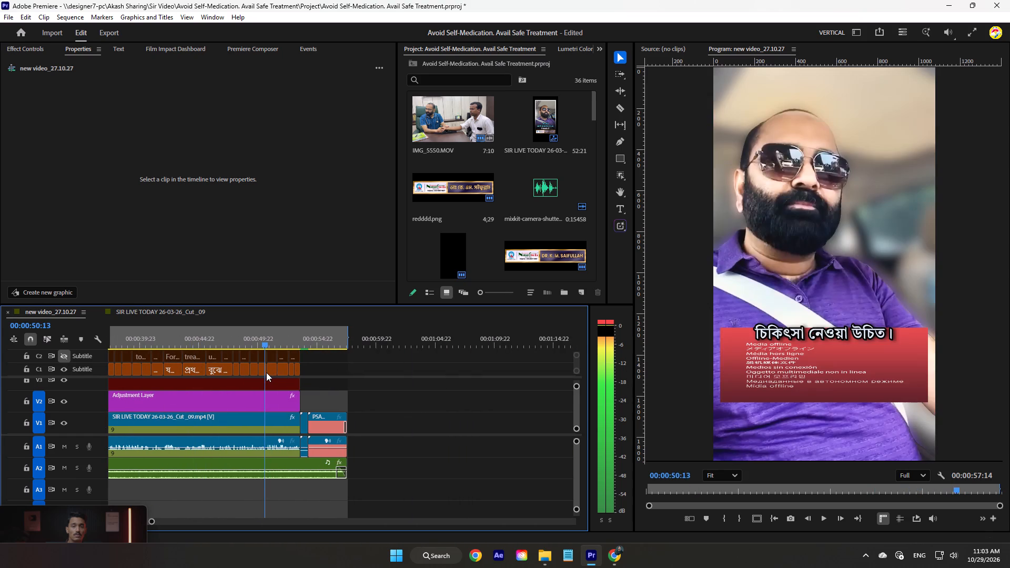
left_click_drag(266, 372, 58, 356)
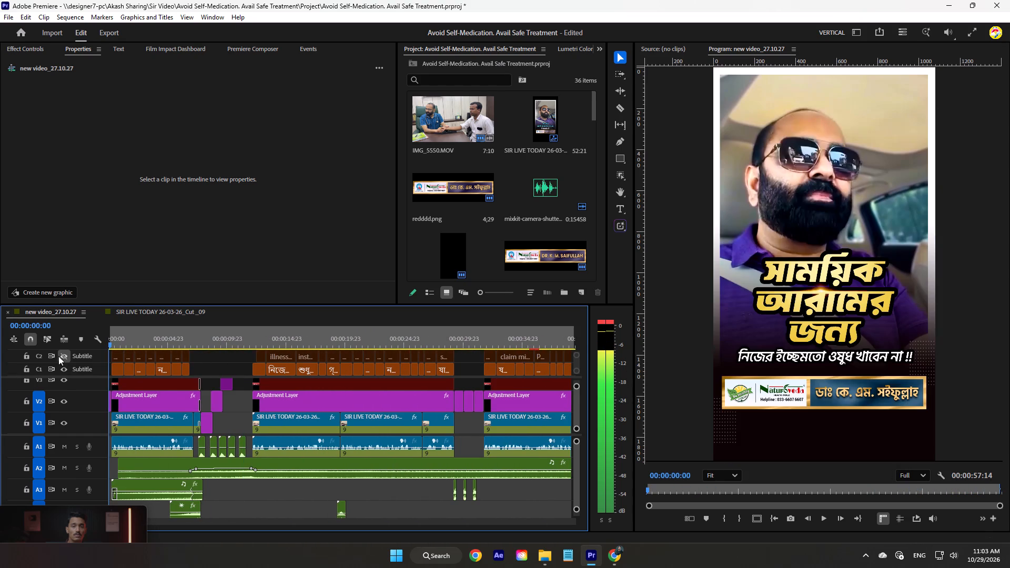
Mark the In point at the start of the sequence and render its video previews from In to Out with render details shown.
left_click_drag(58, 356, 45, 357)
key("i")
left_click_drag(140, 339, 349, 342)
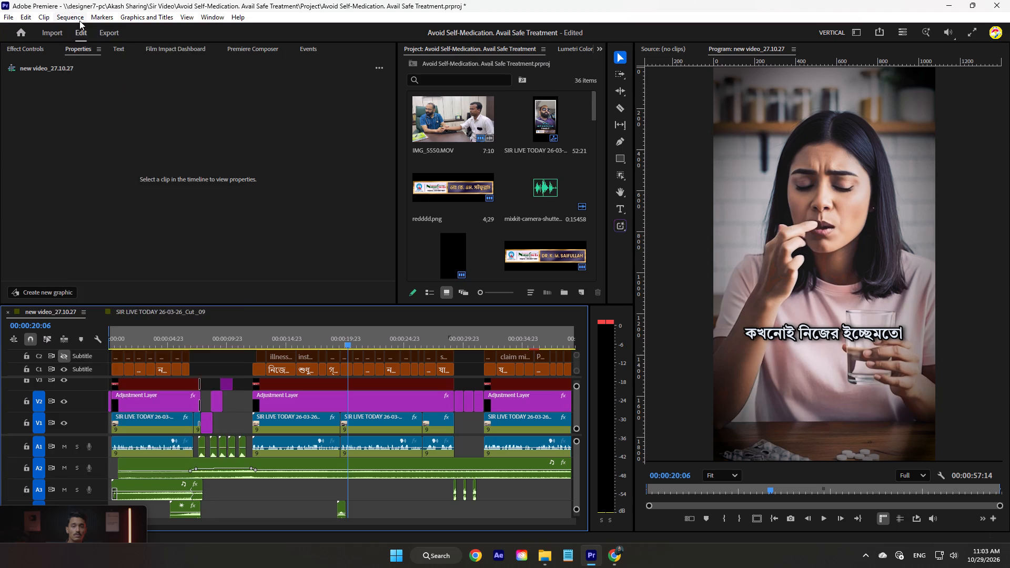
left_click(79, 21)
left_click(101, 58)
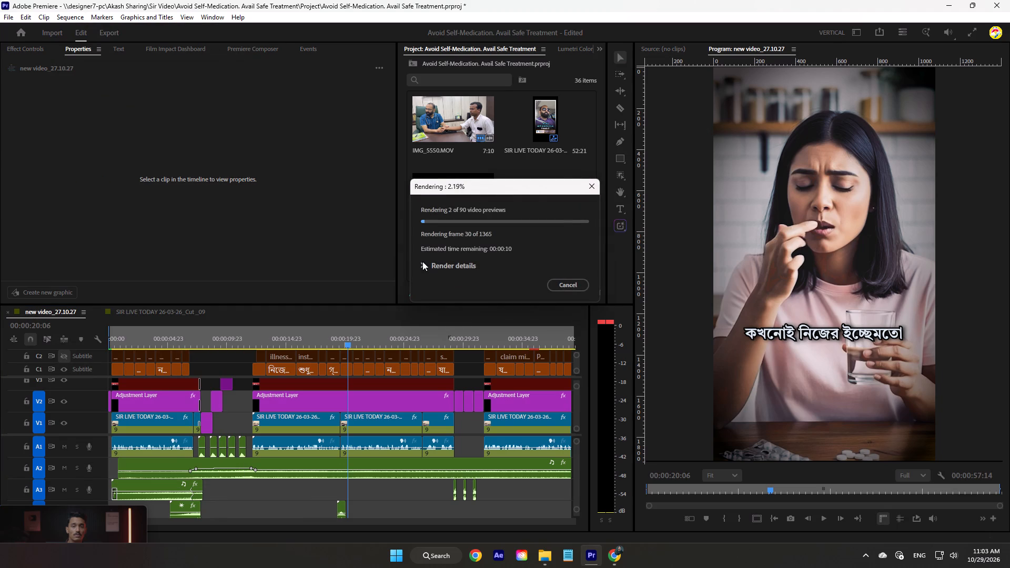
left_click(420, 258)
left_click(428, 262)
left_click_drag(496, 190, 390, 161)
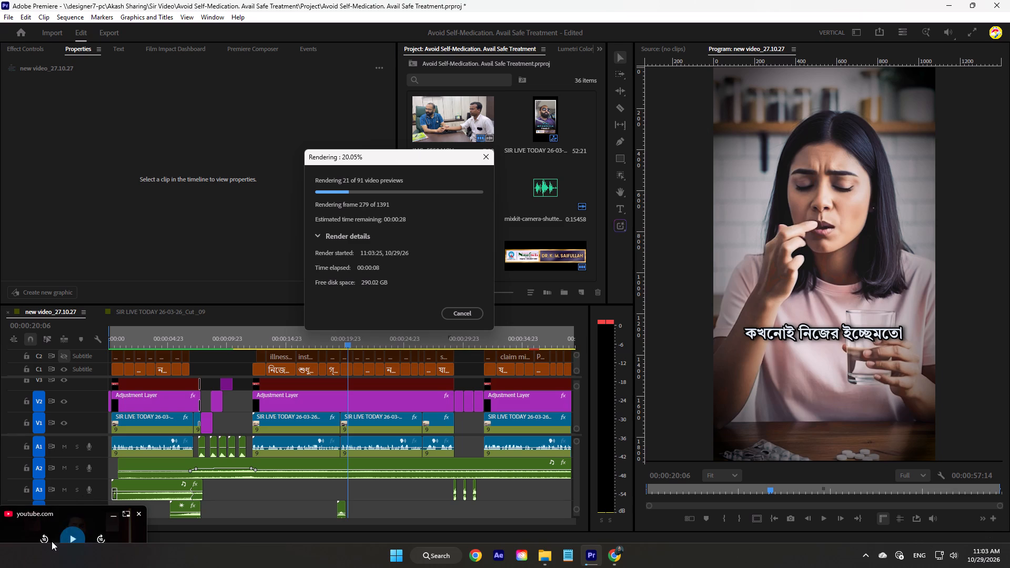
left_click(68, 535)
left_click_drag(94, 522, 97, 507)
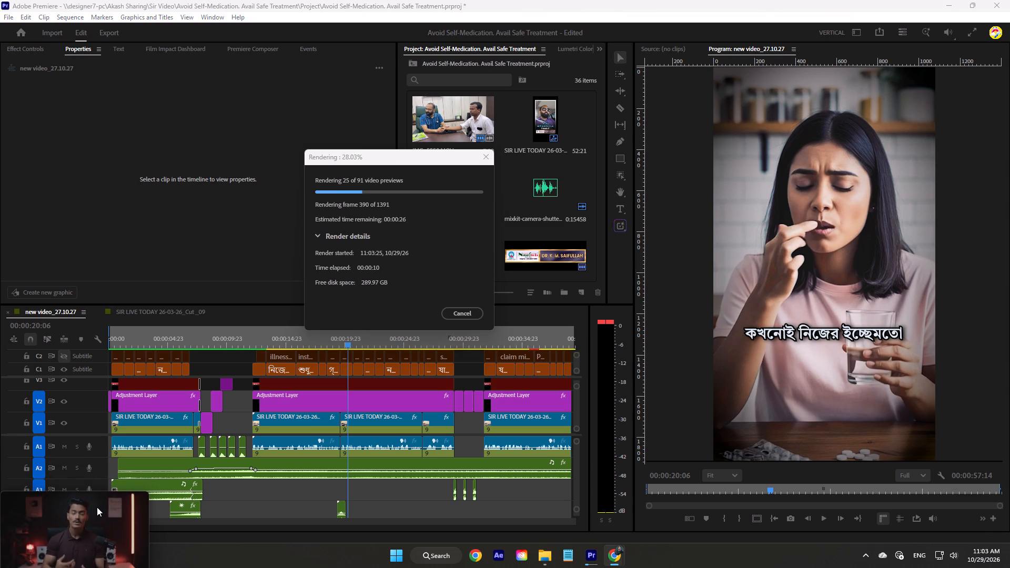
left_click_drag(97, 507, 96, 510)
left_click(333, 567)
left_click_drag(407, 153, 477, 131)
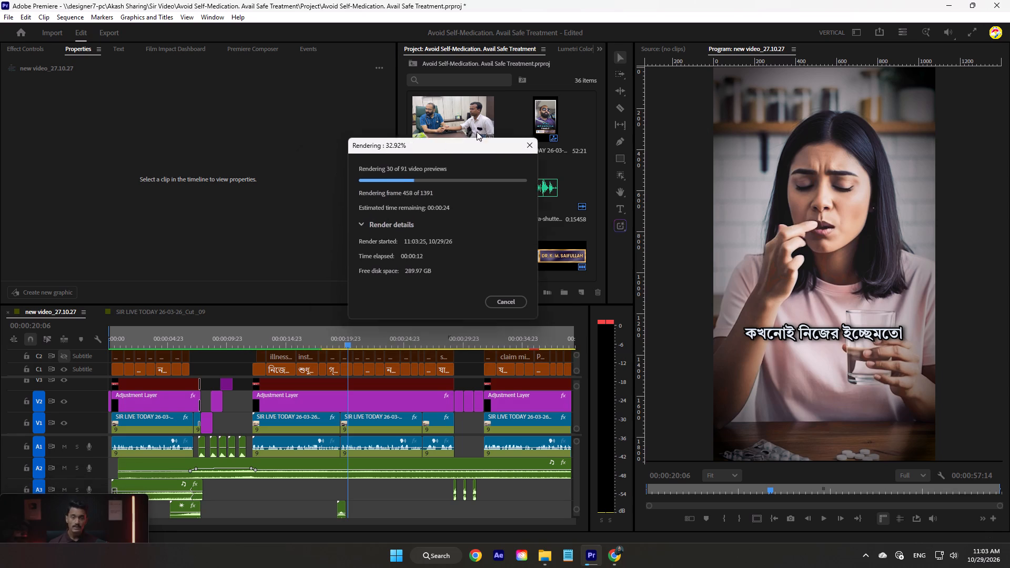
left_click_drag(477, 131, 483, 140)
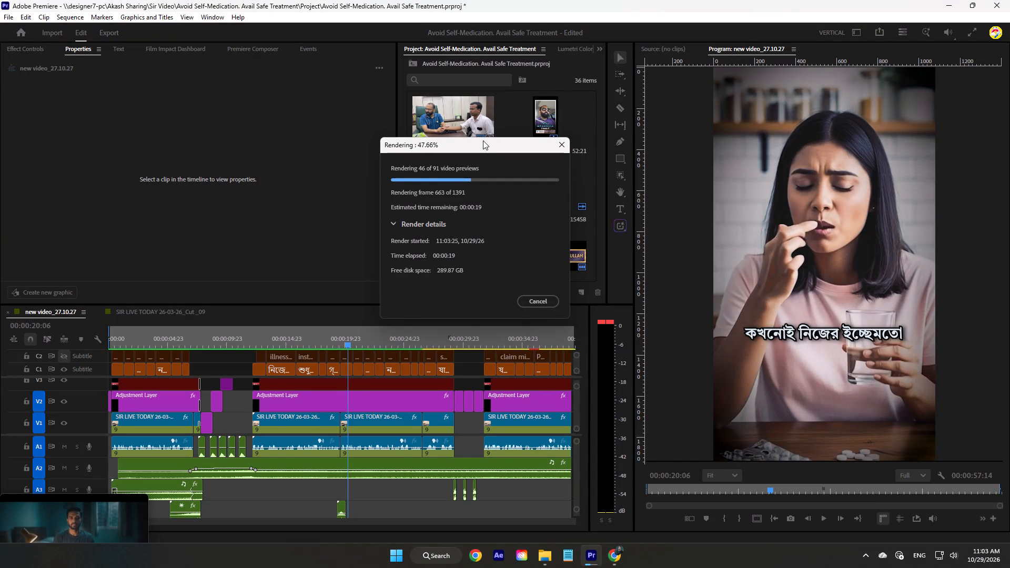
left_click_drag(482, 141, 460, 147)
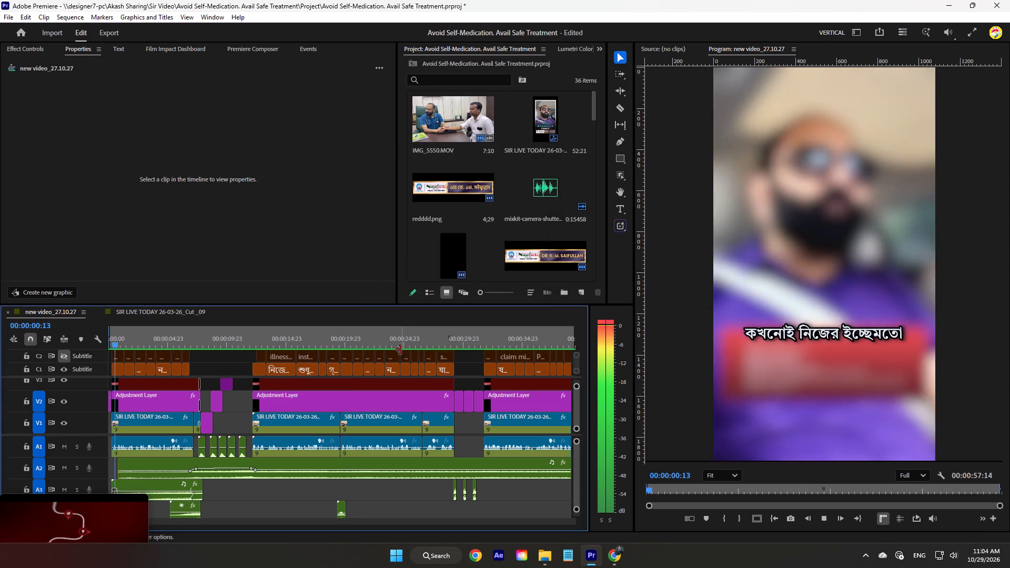
Stop playback and look through the project's media items to find the offline banner source BENG1.png.
key("space")
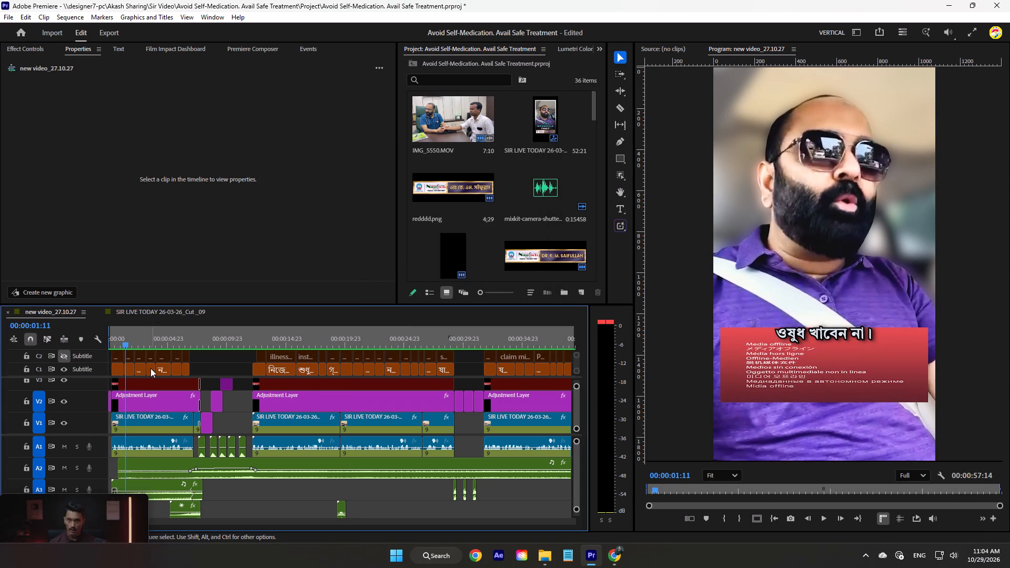
scroll(522, 210, "down", 11)
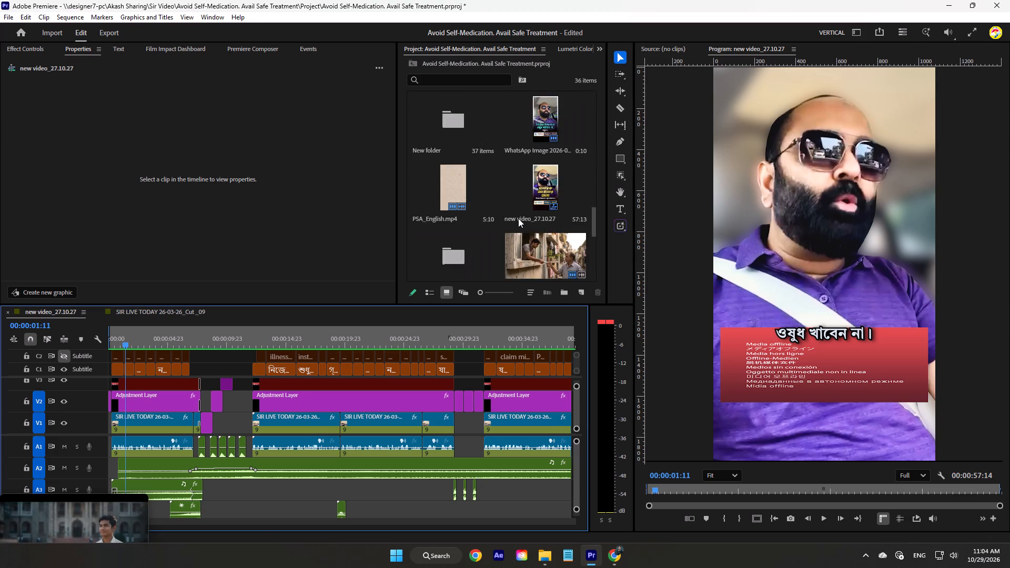
scroll(518, 218, "down", 12)
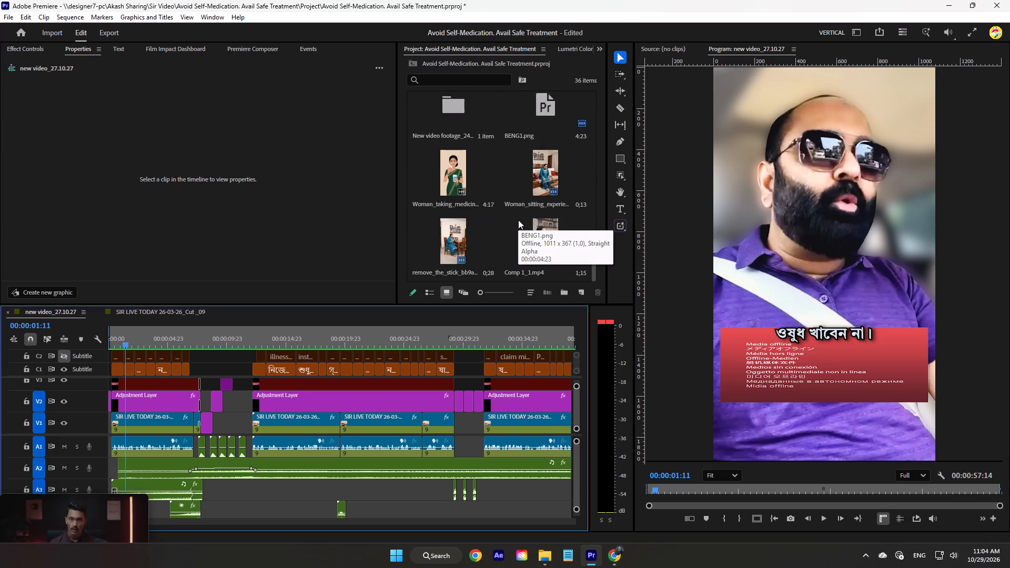
scroll(518, 220, "up", 5)
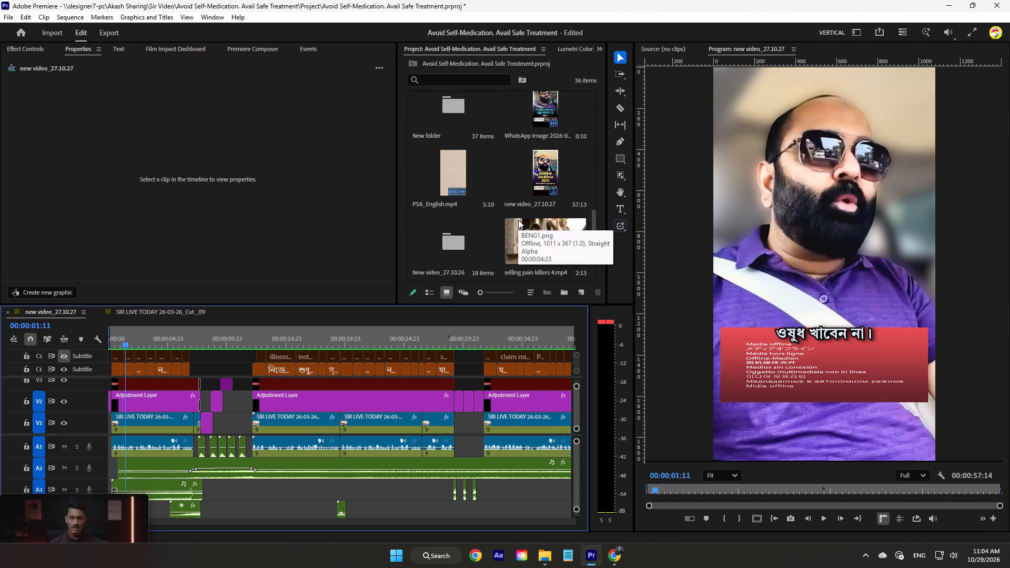
scroll(518, 220, "up", 7)
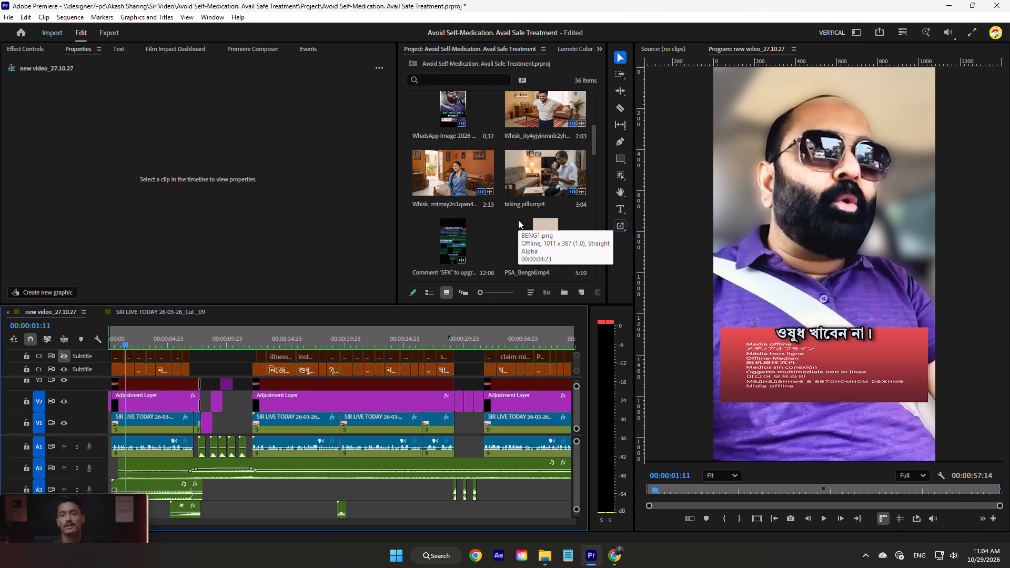
scroll(518, 220, "up", 2)
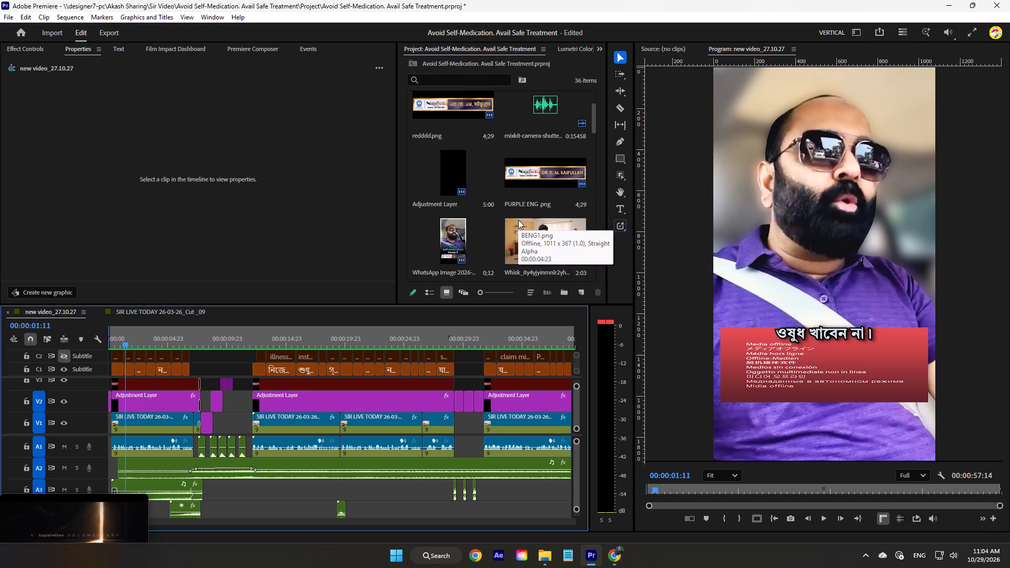
scroll(518, 220, "down", 10)
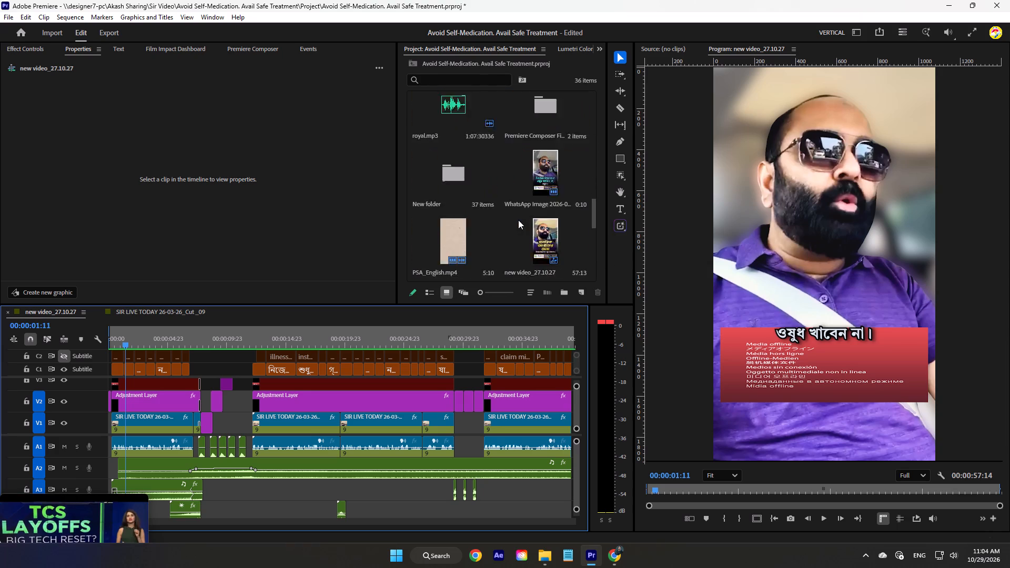
scroll(518, 220, "down", 10)
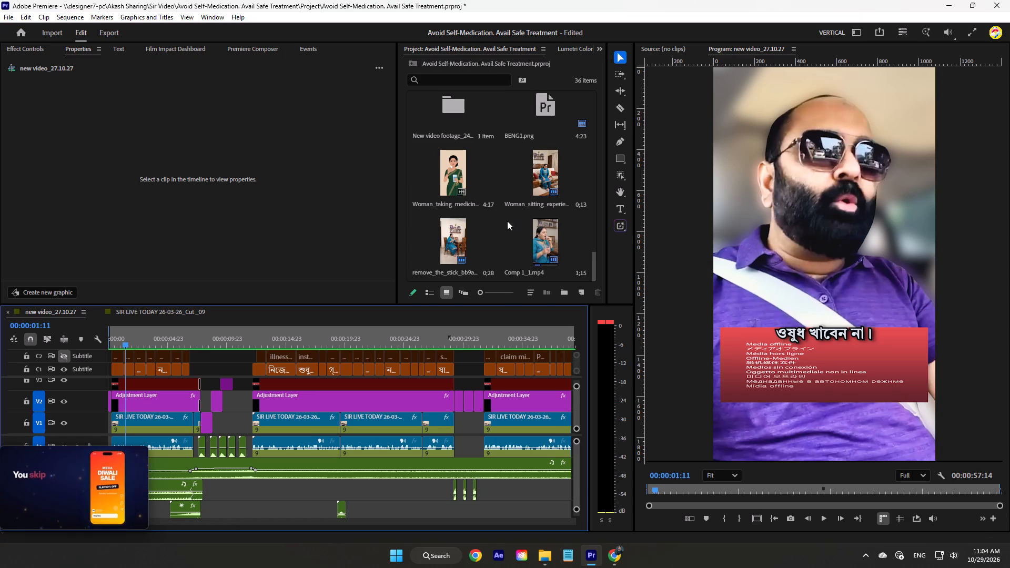
Switch to Chrome to skip the ad on the YouTube video, minimize the browser, and move the floating video player clear of the timeline tracks.
left_click_drag(57, 450, 57, 507)
left_click_drag(62, 462, 63, 515)
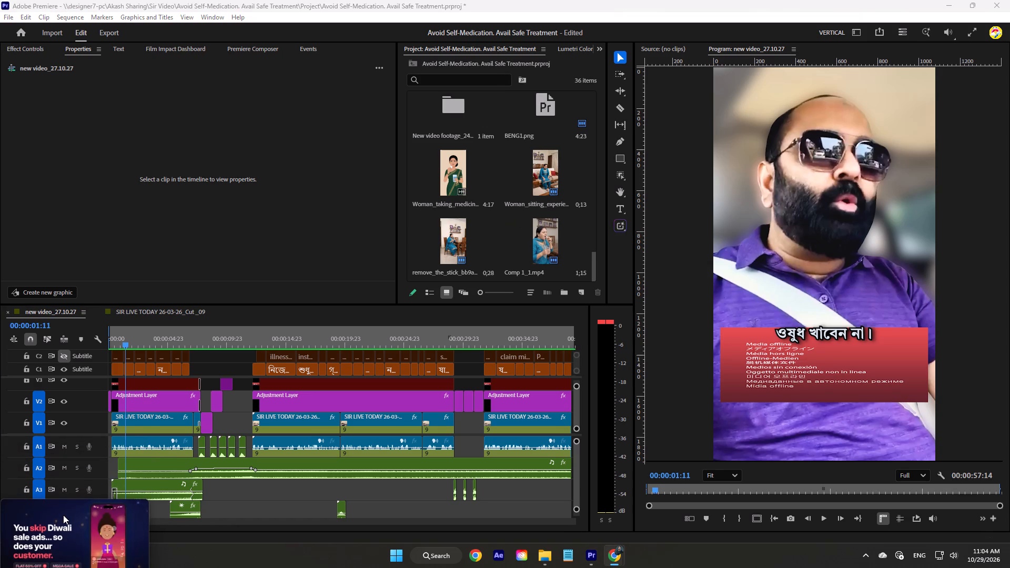
left_click_drag(63, 515, 62, 515)
left_click(245, 567)
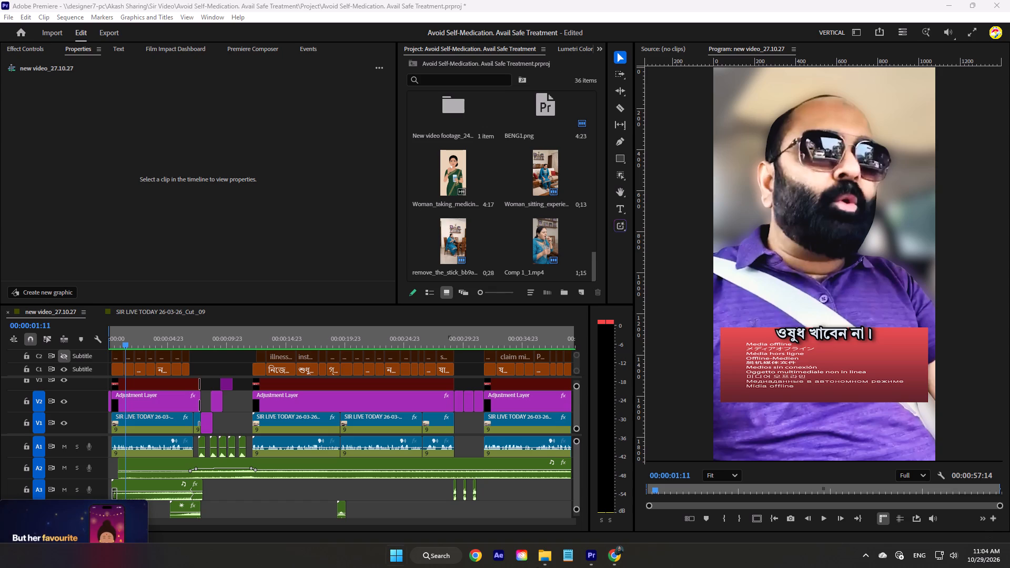
left_click(614, 563)
left_click(584, 528)
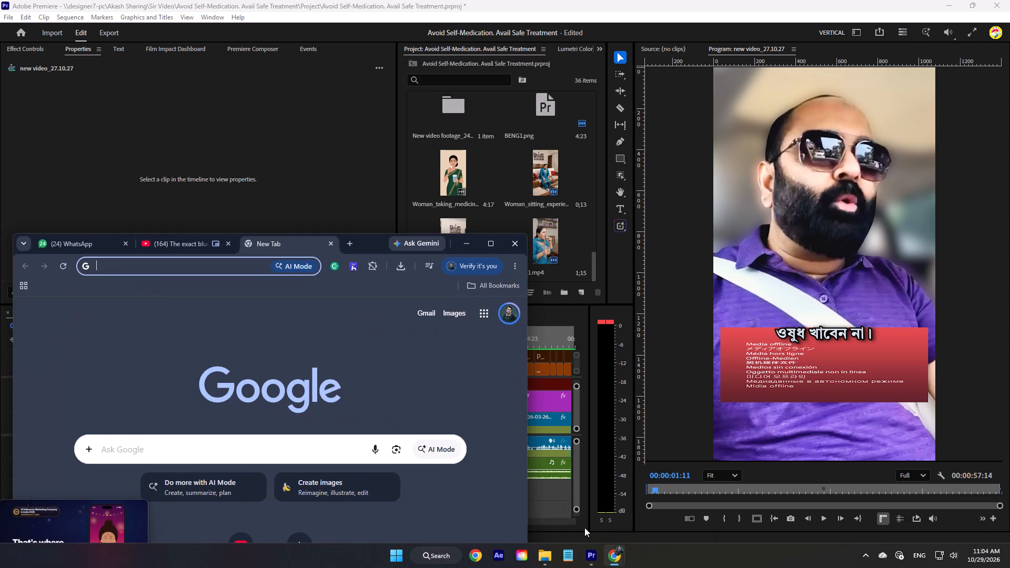
left_click(195, 251)
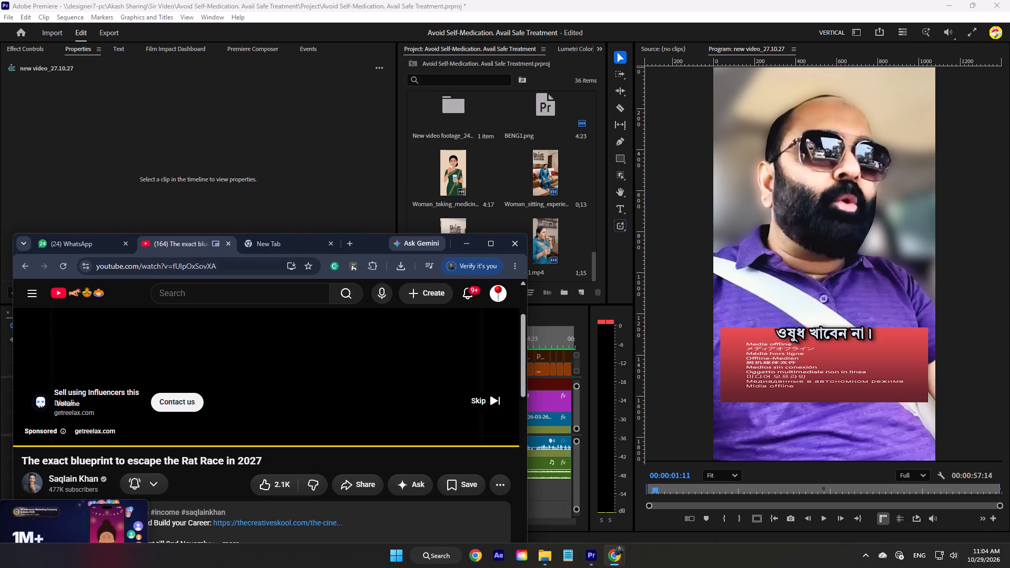
left_click_drag(502, 404, 496, 401)
left_click(271, 248)
left_click(454, 248)
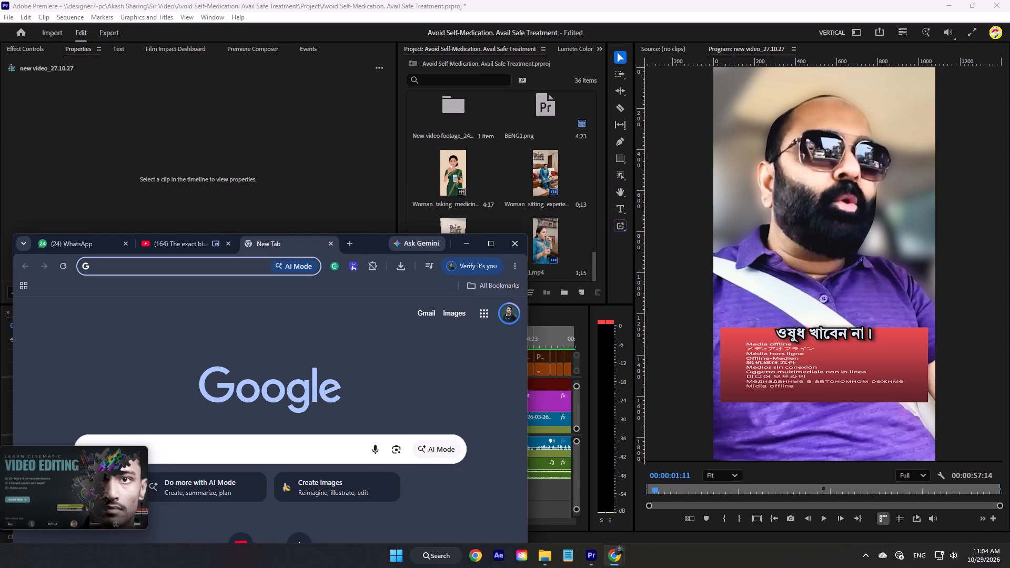
left_click(466, 242)
left_click_drag(59, 463, 66, 512)
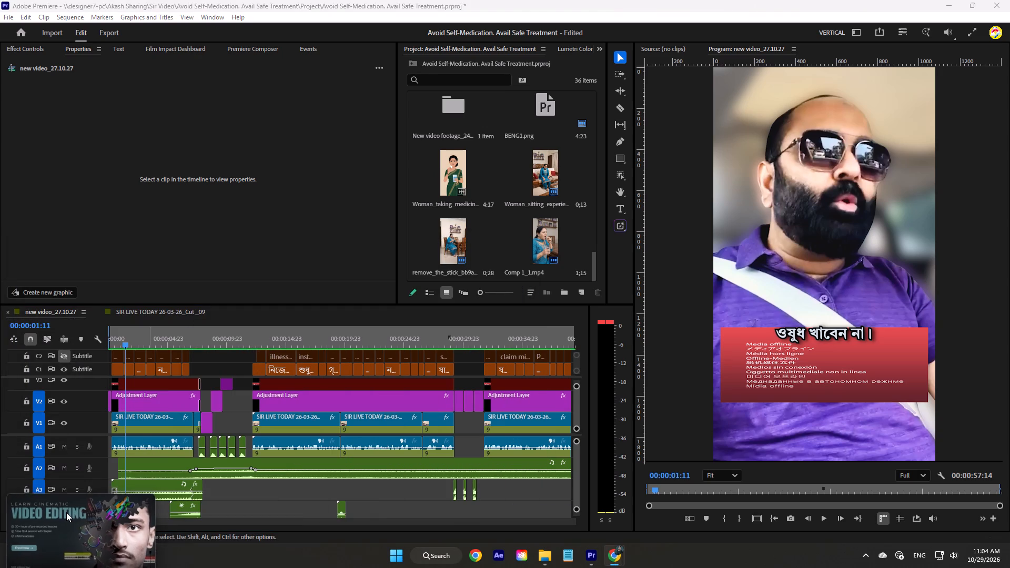
left_click_drag(66, 512, 60, 506)
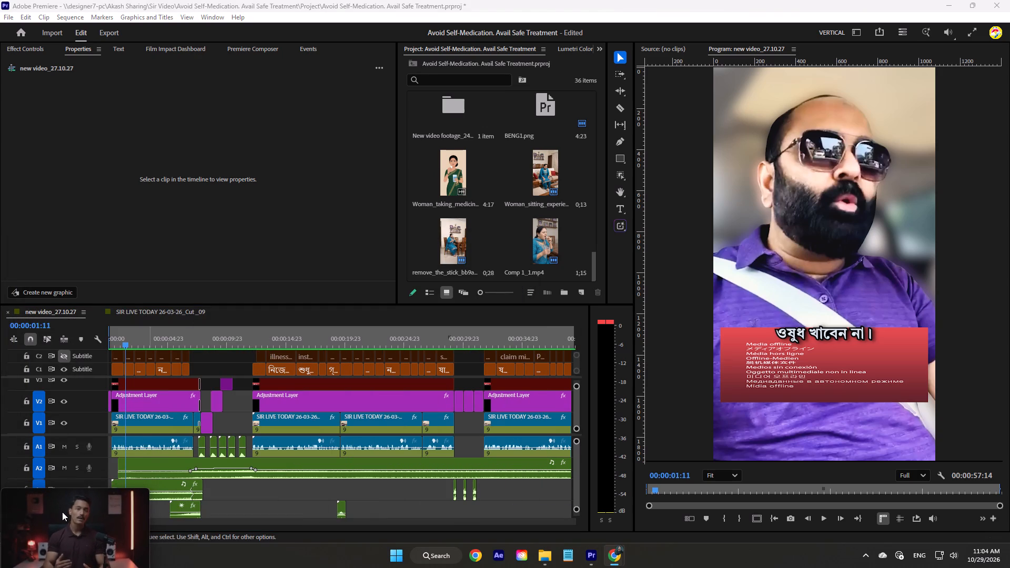
left_click(215, 566)
Return the playhead to the start of the new video_27.10.27 sequence and save the project.
left_click_drag(122, 342, 86, 358)
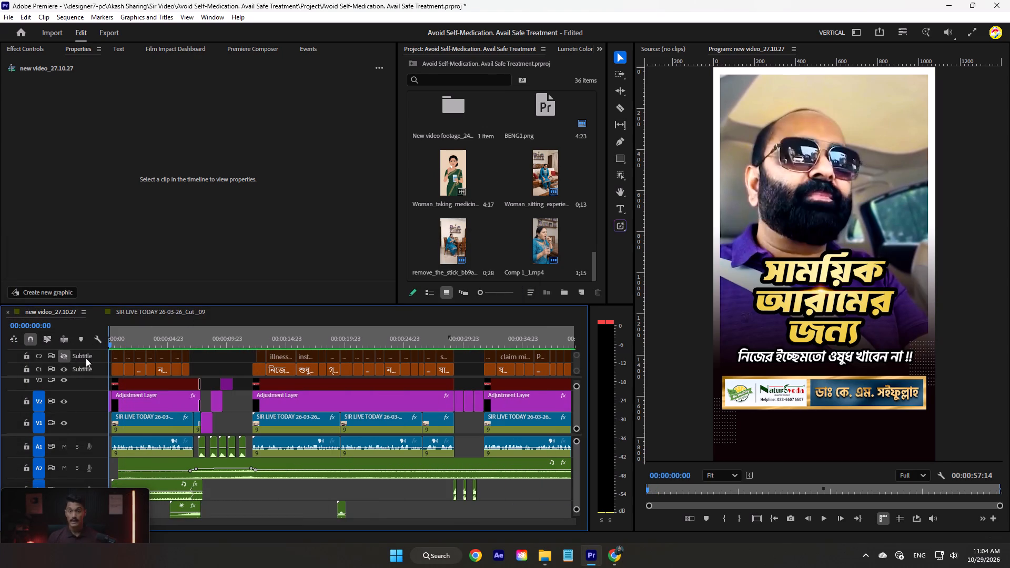
key("ctrl+s")
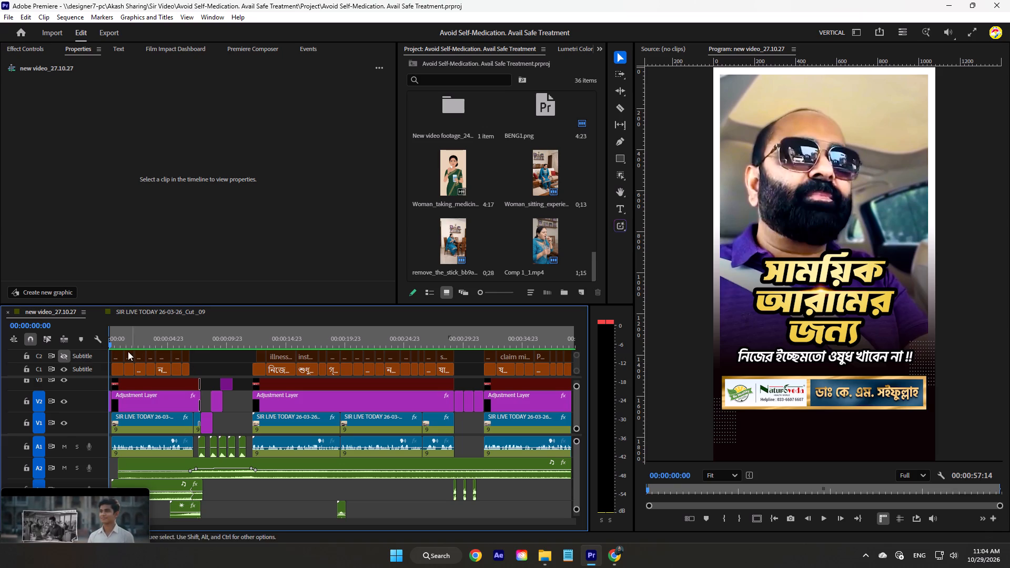
scroll(128, 363, "up", 5, "ctrl")
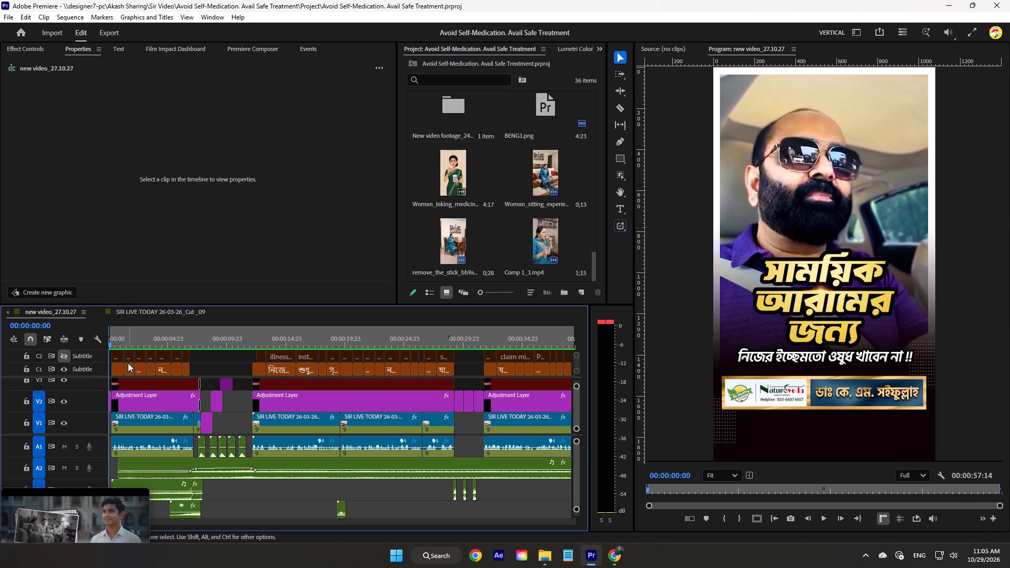
key("ctrl+s")
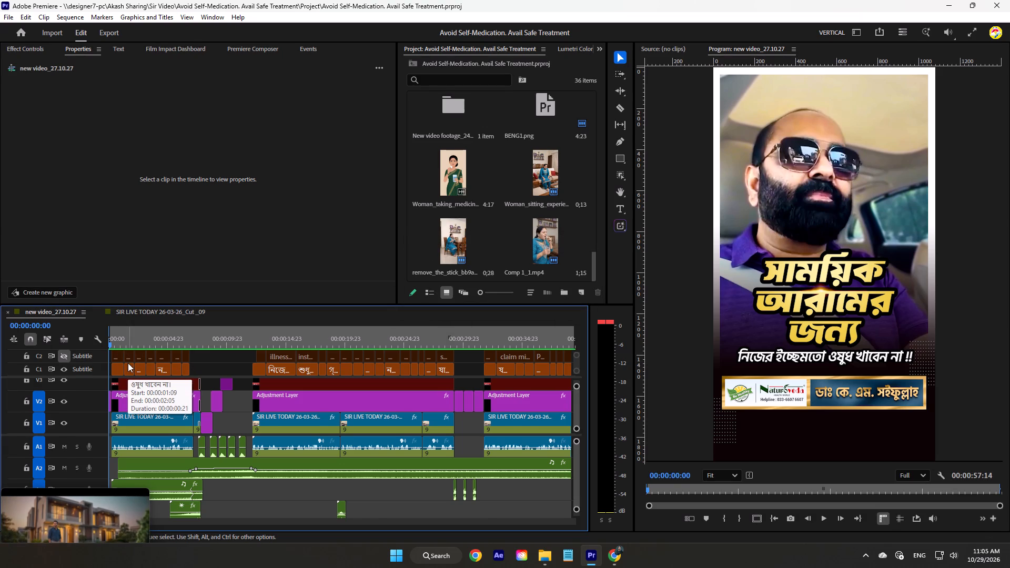
In the enlarged timeline, move the three short staggered clips on V3 to V5 near 00:00:10 up one track each, and save the project.
key("grave")
left_click_drag(222, 195, 229, 206)
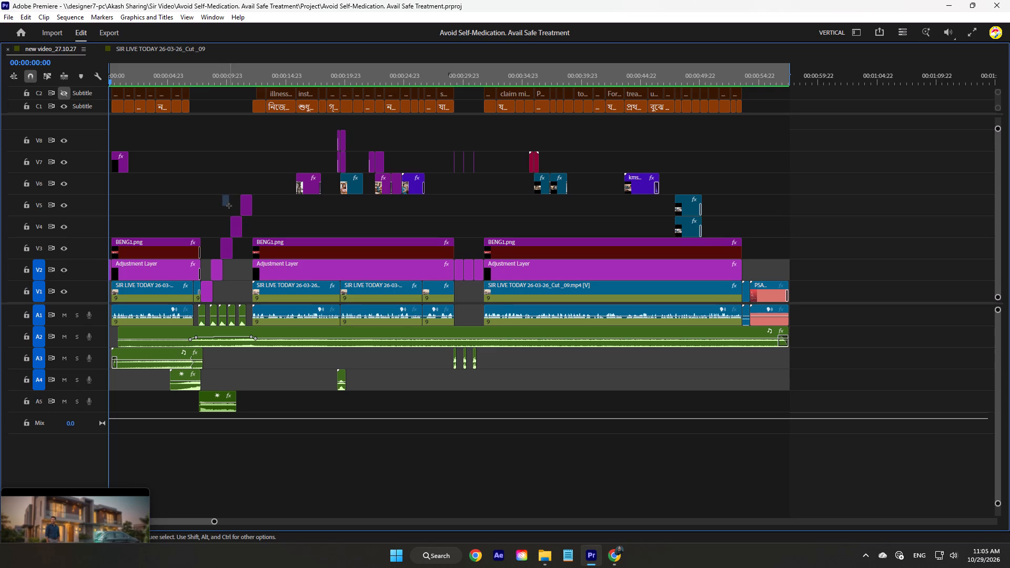
left_click_drag(229, 206, 241, 255)
left_click_drag(235, 228, 236, 214)
left_click(286, 221)
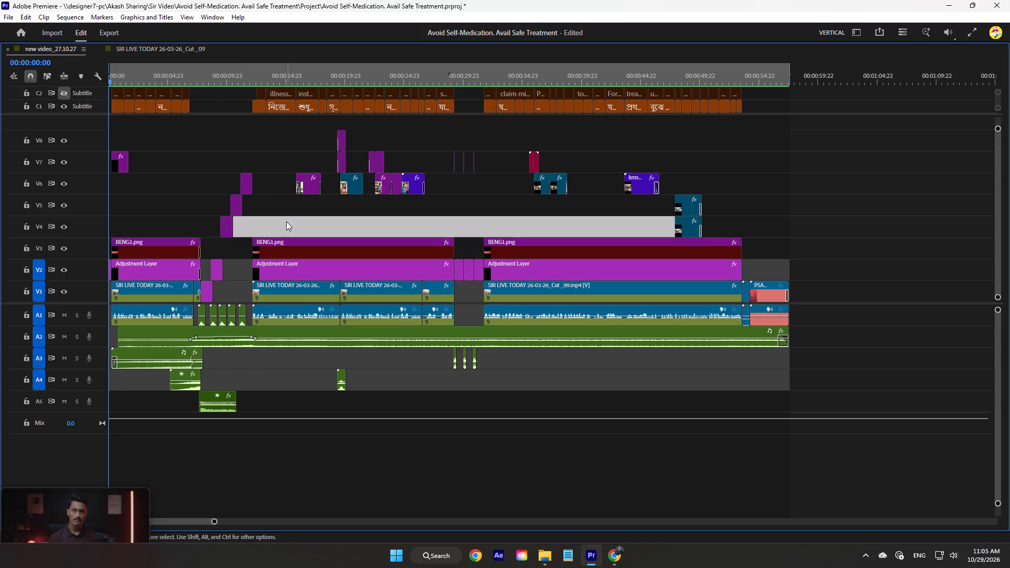
left_click(286, 221)
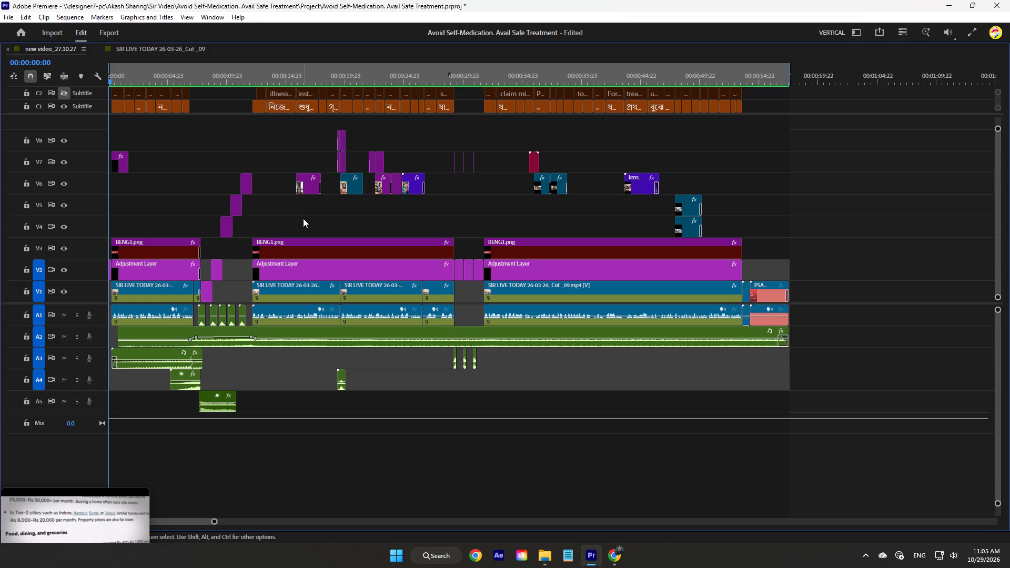
key("ctrl+s")
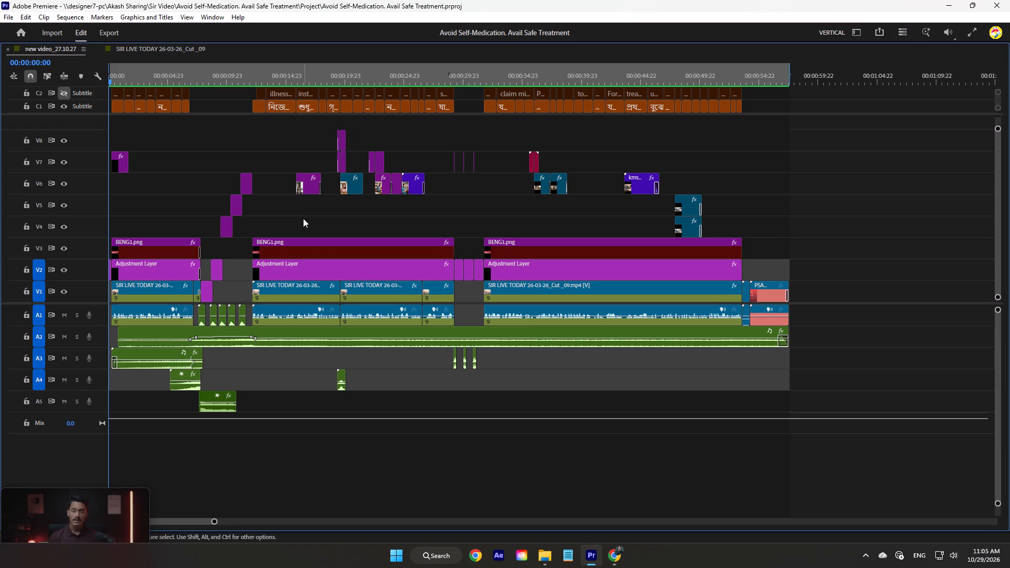
left_click(275, 440)
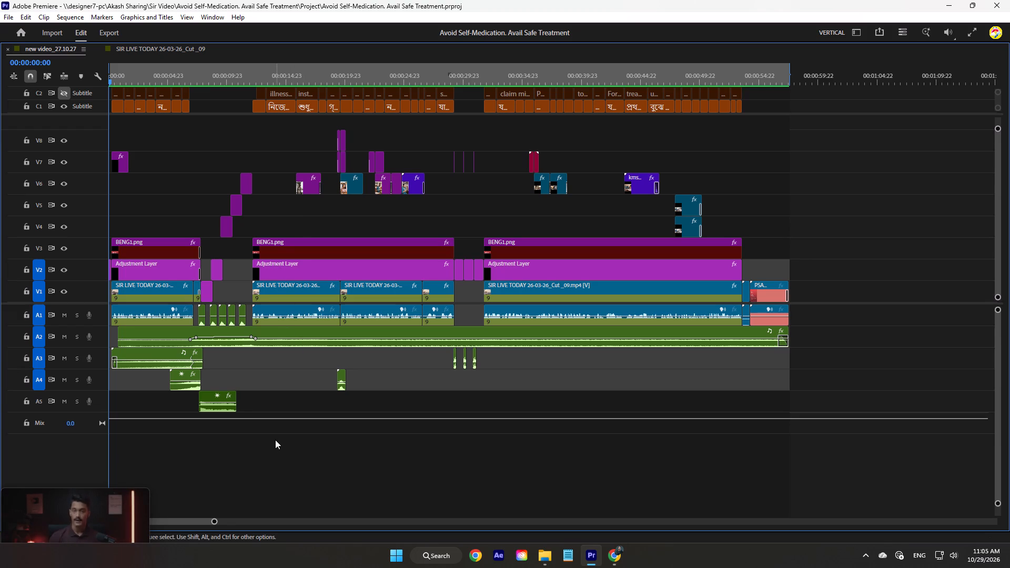
key("ctrl+s")
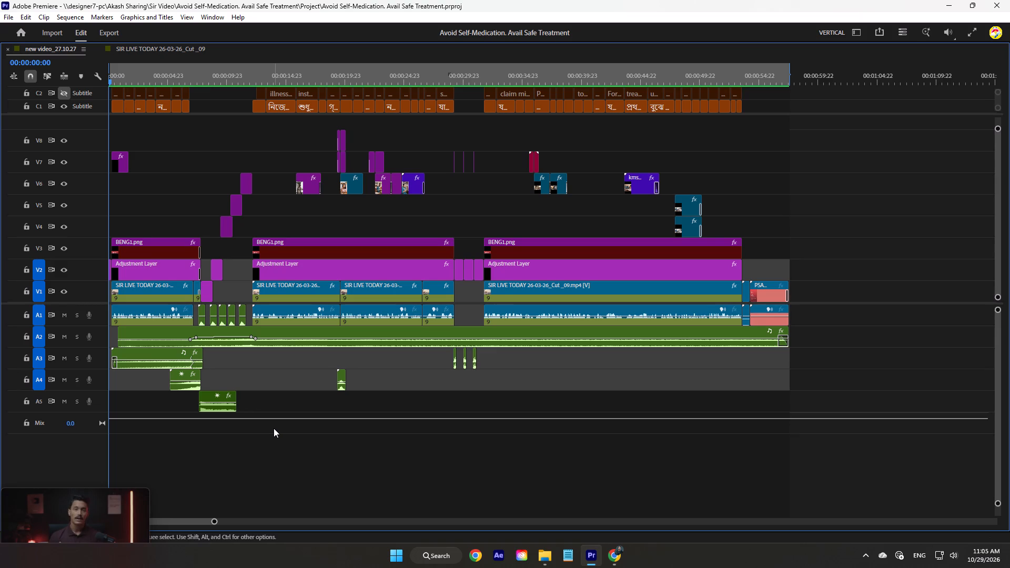
Nest the three BENG1.png banner clips on V3 into one sequence named patch.
left_click(261, 478)
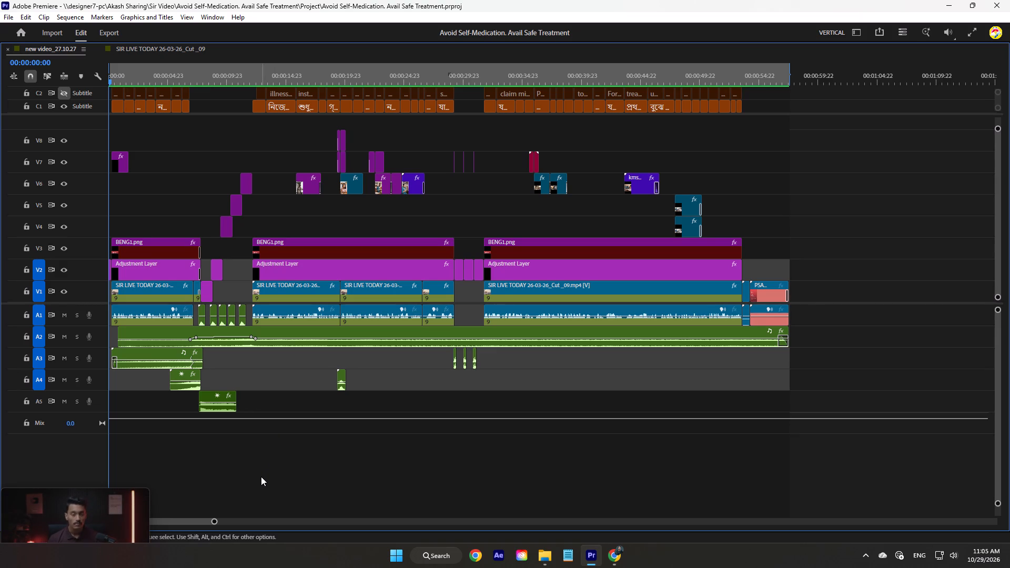
left_click(138, 247)
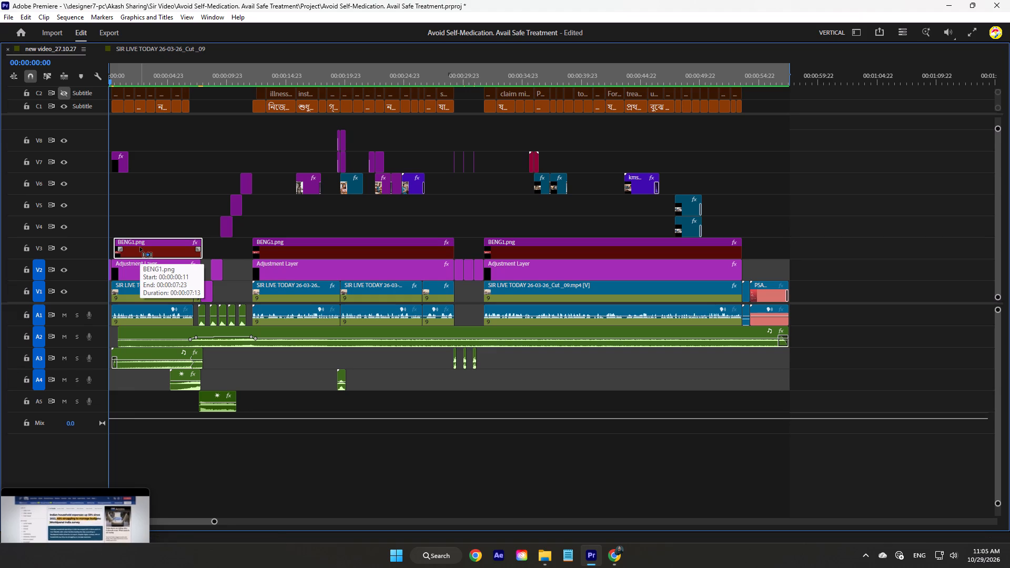
key("ctrl+z")
left_click(141, 249)
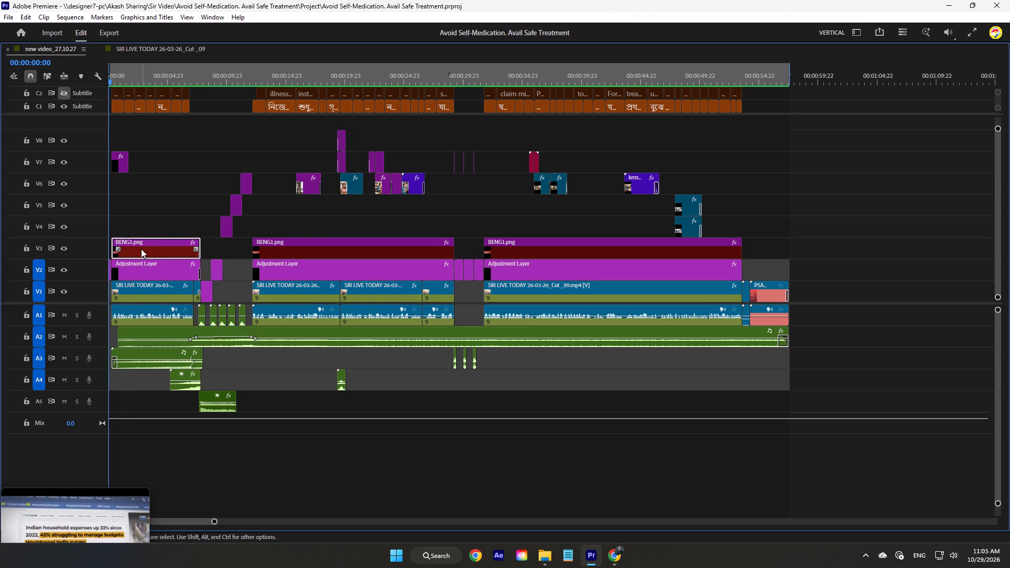
left_click(320, 252, "shift")
left_click(564, 248, "shift")
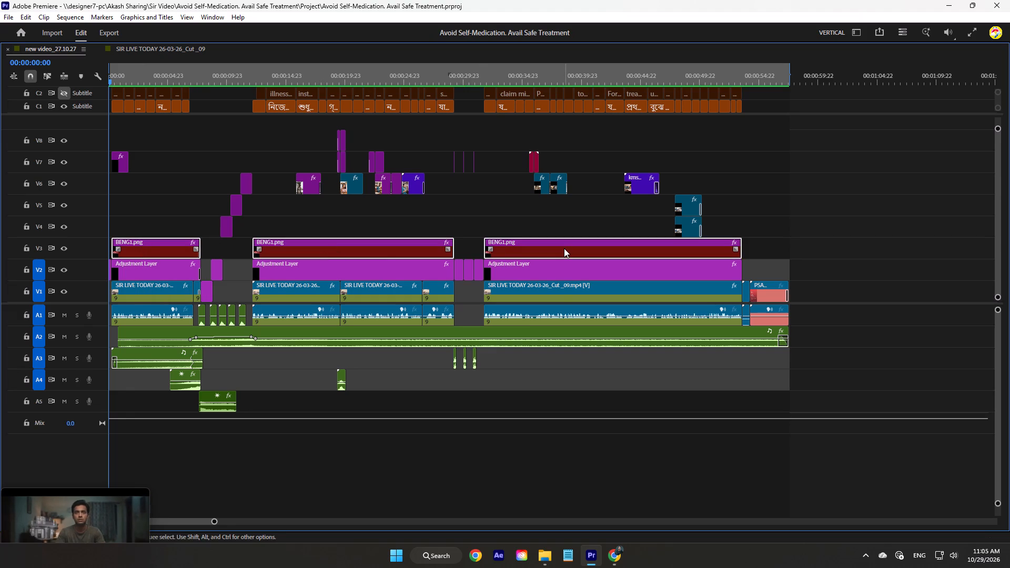
right_click(564, 248)
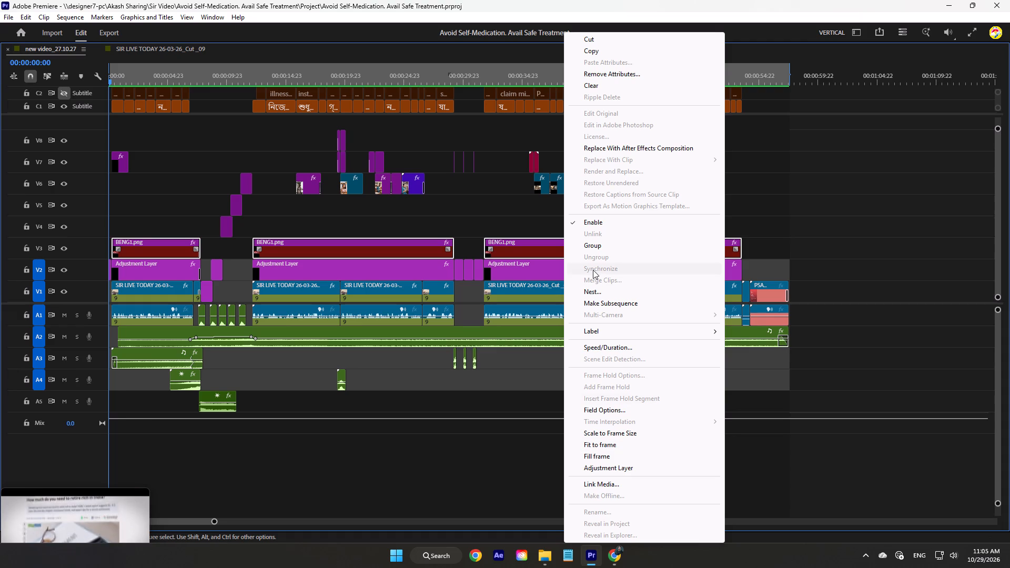
left_click(600, 293)
type("patch")
key("Return")
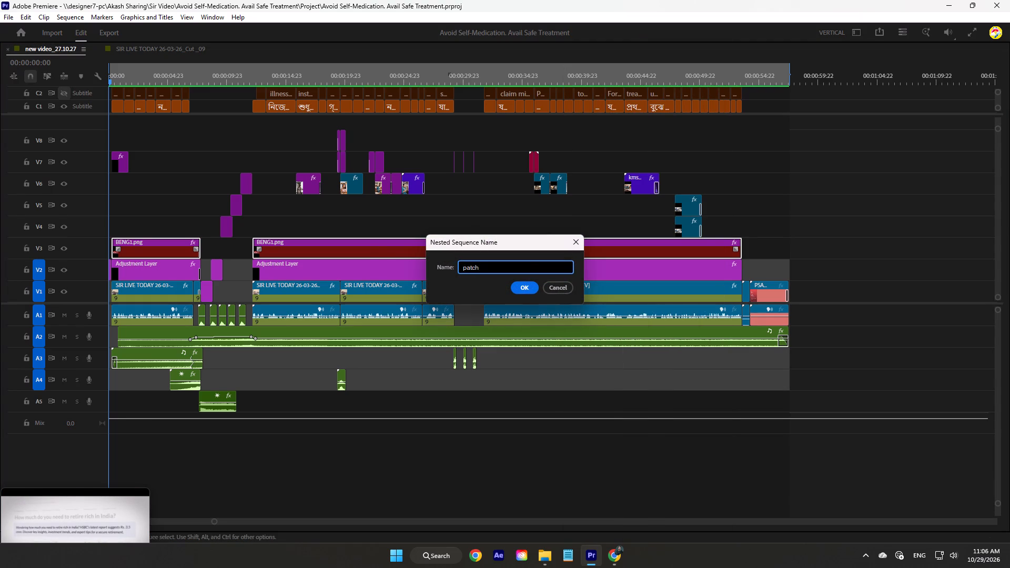
Open the patch nested sequence and show its whole timeline in the normal workspace layout beside the program preview.
double_click(353, 249)
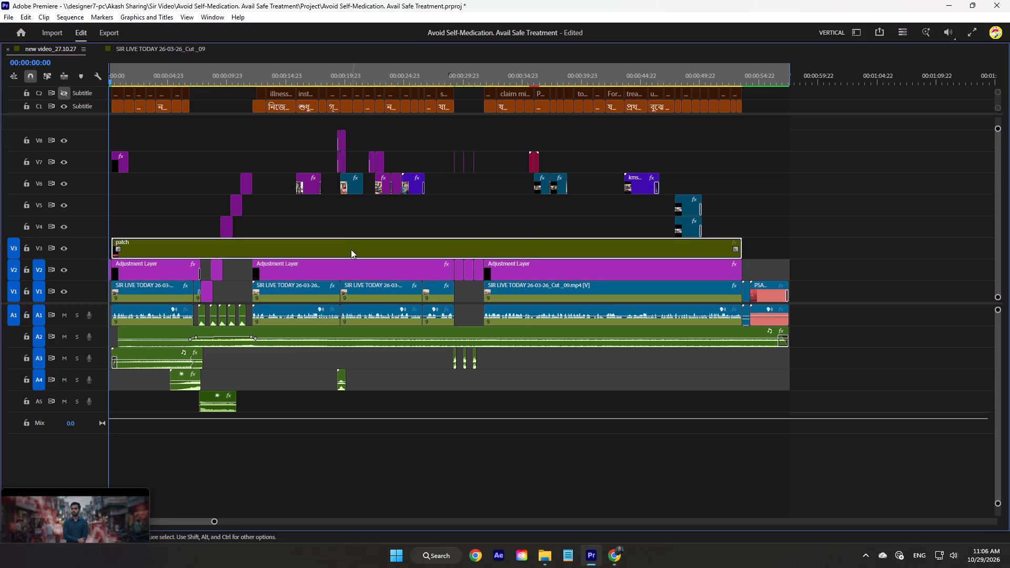
left_click(353, 251)
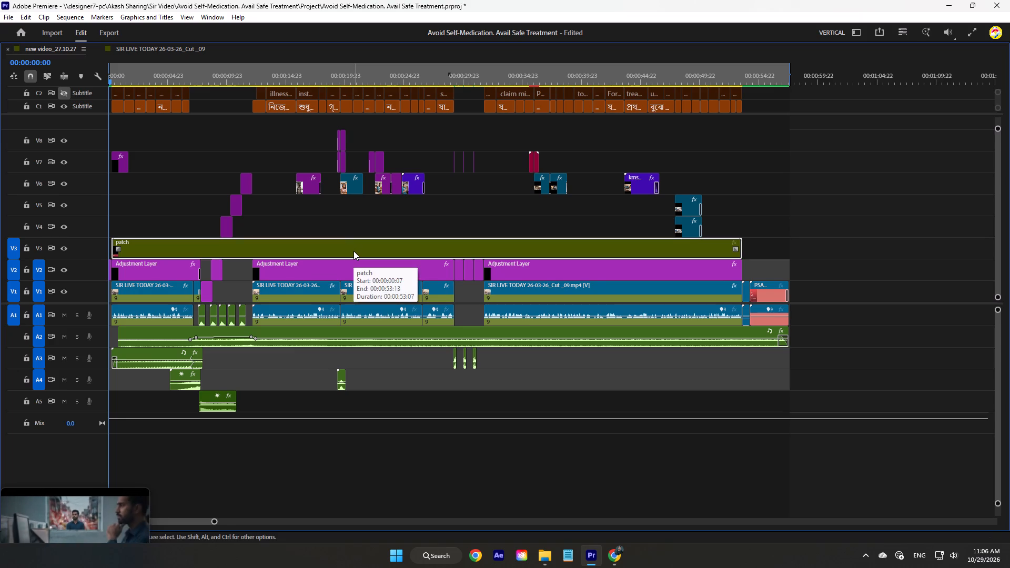
double_click(353, 251)
left_click_drag(819, 199, 60, 310)
left_click(263, 153)
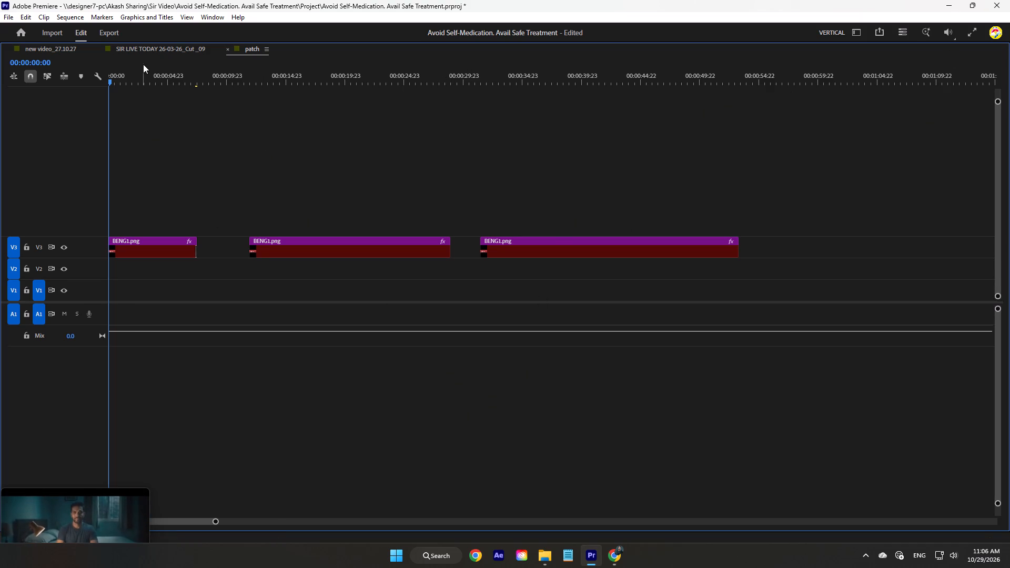
key("minus")
key("grave")
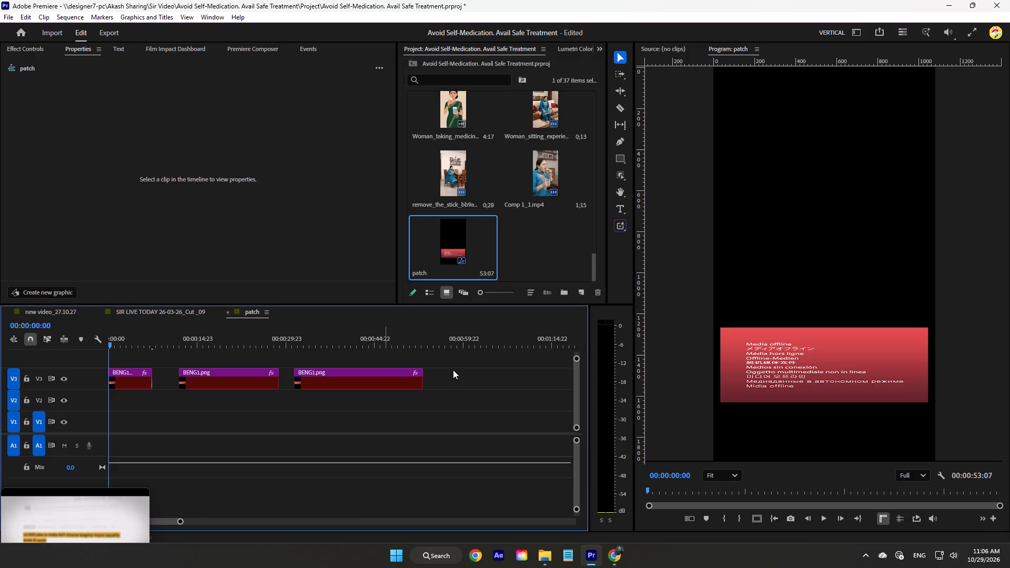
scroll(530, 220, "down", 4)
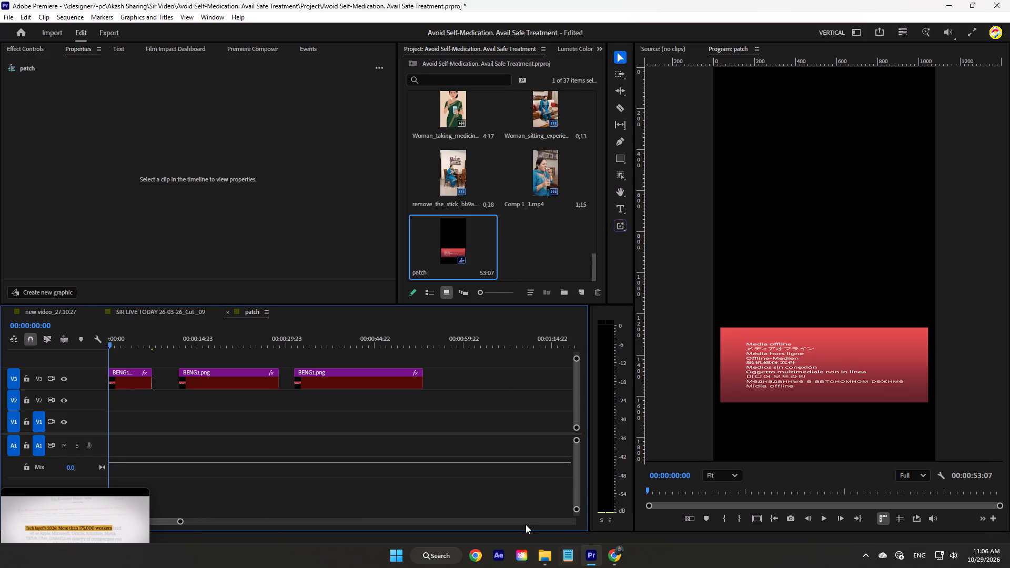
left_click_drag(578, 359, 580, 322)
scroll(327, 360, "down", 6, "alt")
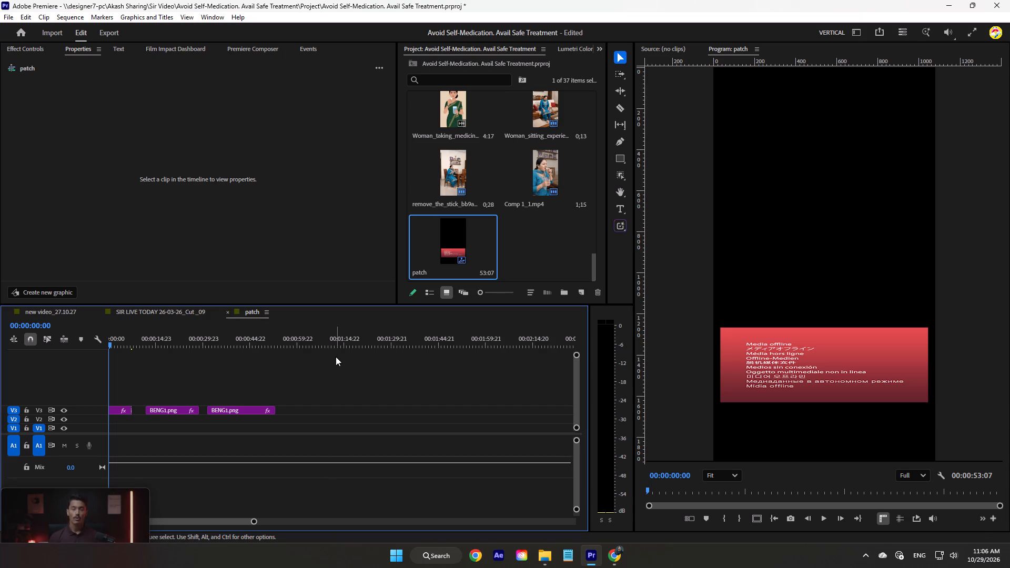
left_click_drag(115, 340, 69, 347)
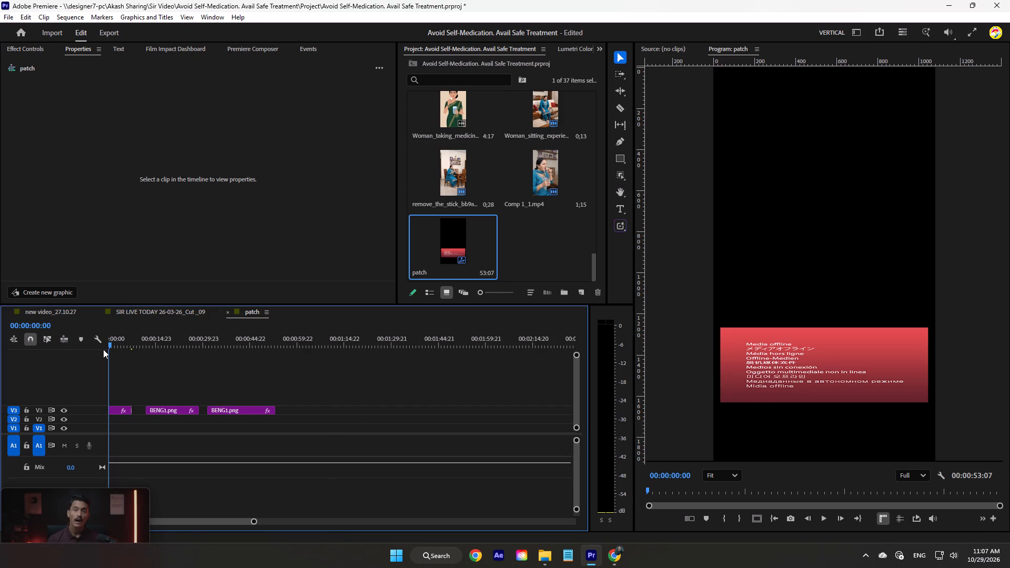
Look through the Downloads folder as thumbnails for the banner images and preview ENG (13).png.
left_click(540, 559)
left_click(398, 6)
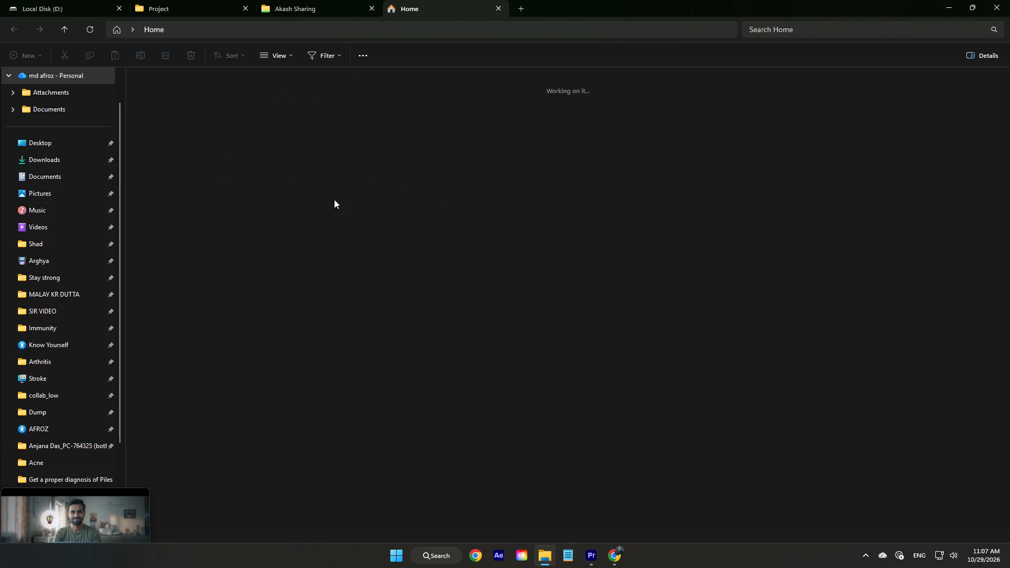
left_click(72, 6)
left_click(441, 1)
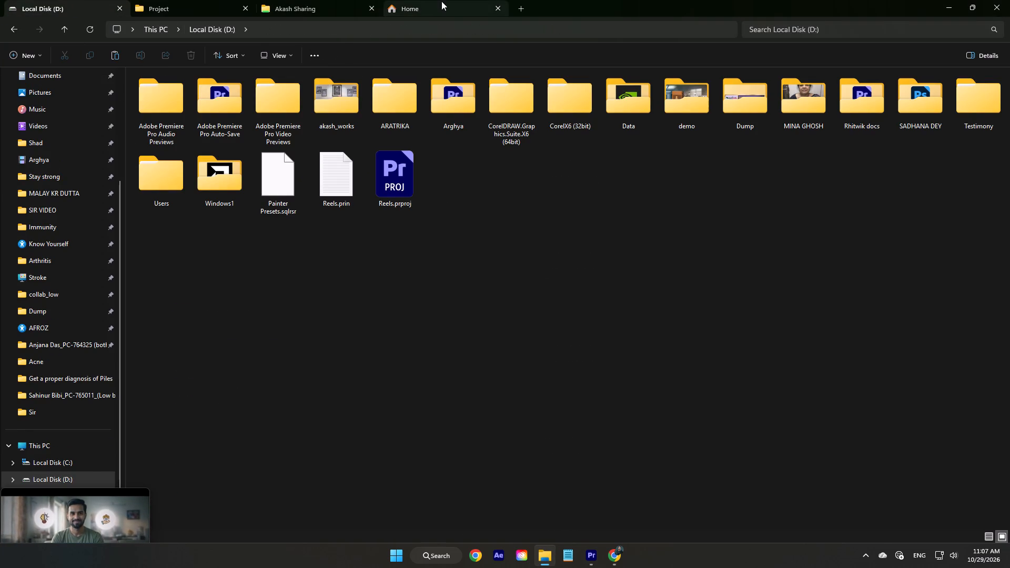
left_click(73, 160)
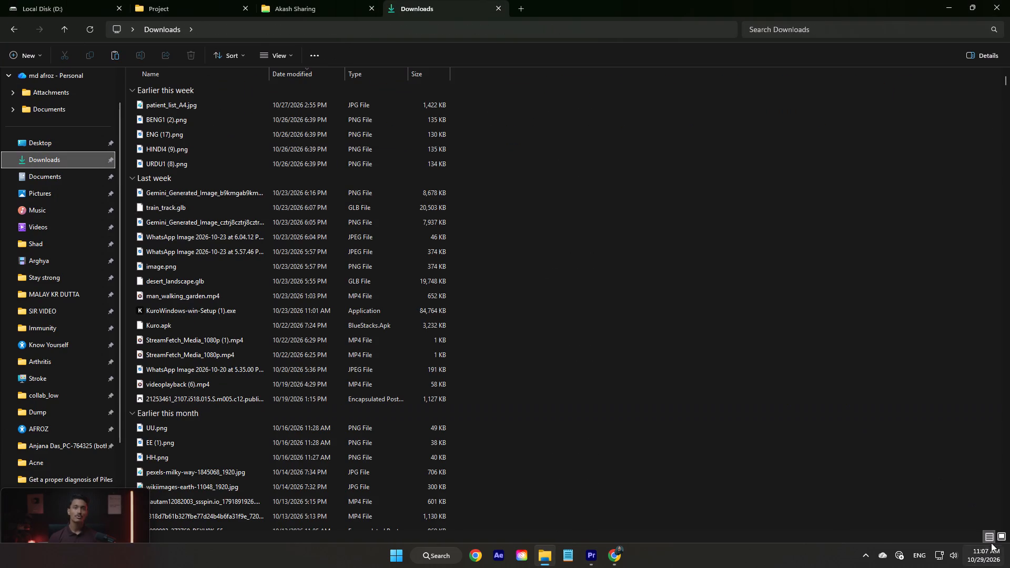
left_click(999, 537)
scroll(276, 164, "down", 1)
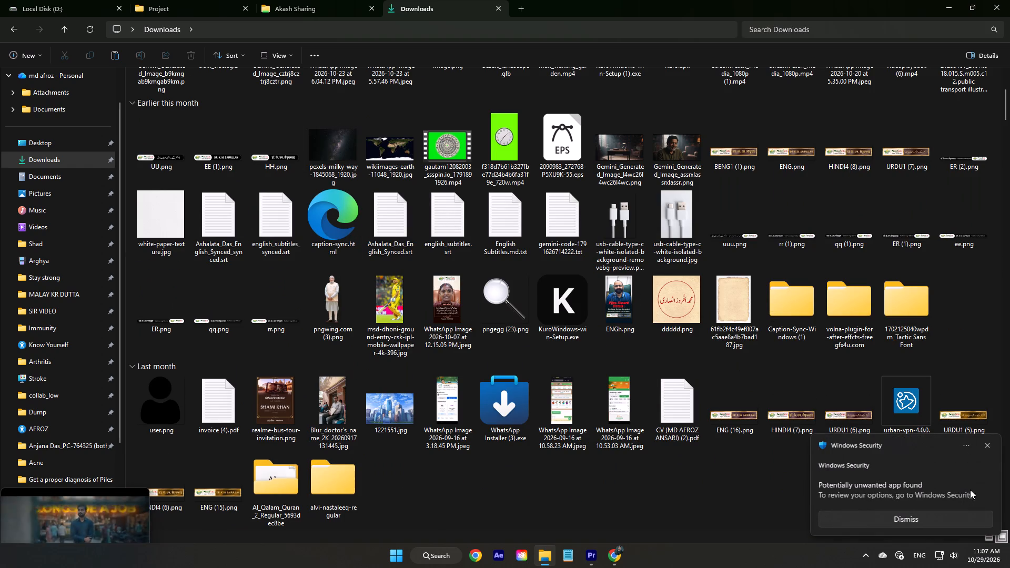
left_click(957, 522)
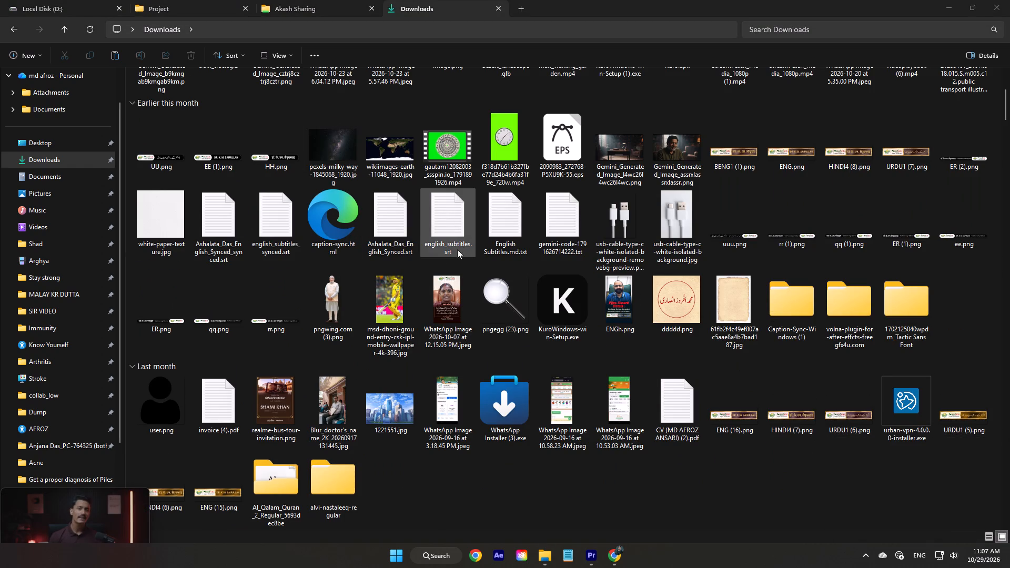
scroll(467, 245, "down", 1)
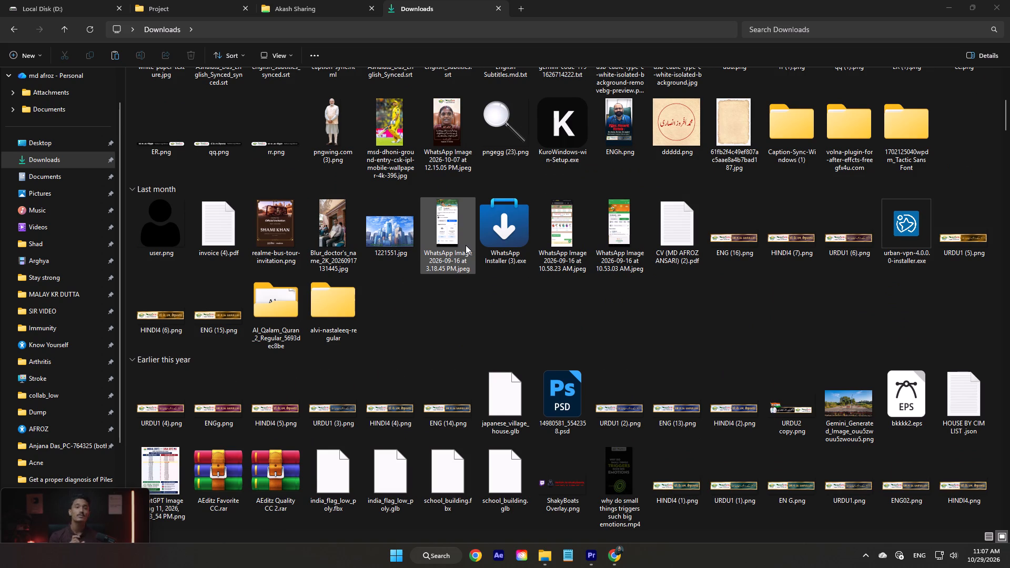
left_click(677, 395)
double_click(677, 395)
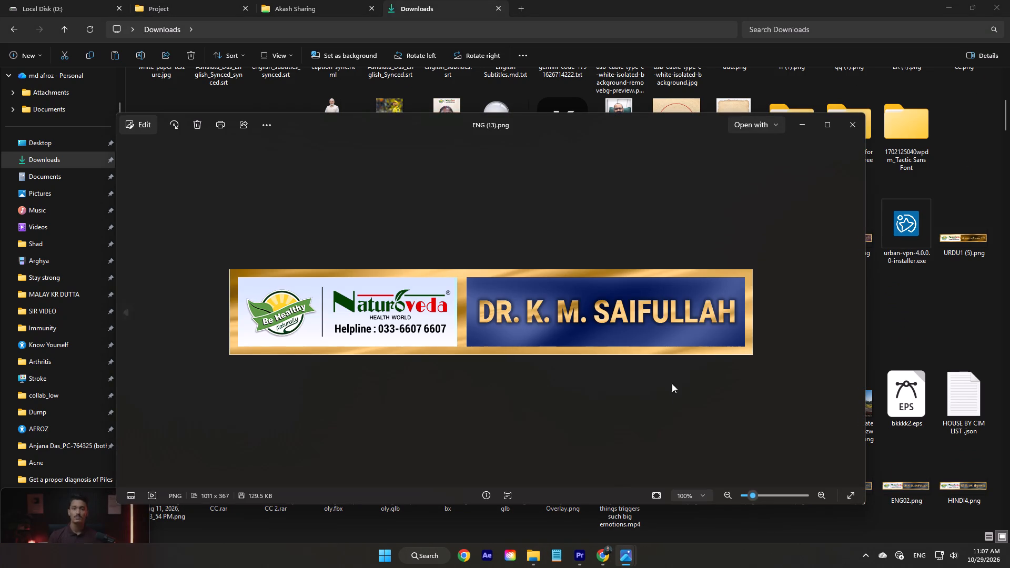
Look through the Premiere project's media for a matching doctor banner, and close the previewed ENG (13).png windows.
left_click(589, 554)
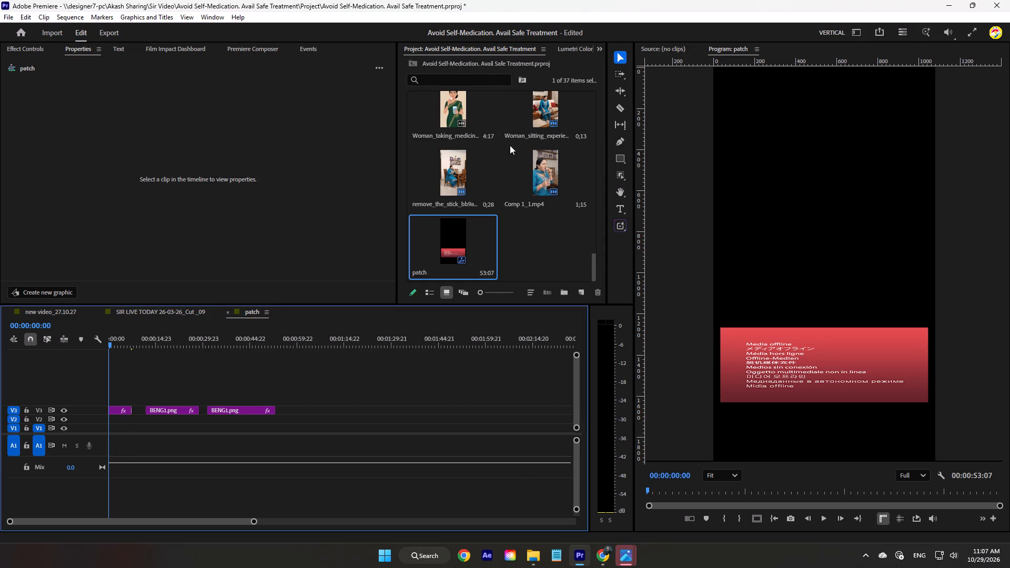
scroll(510, 145, "up", 7)
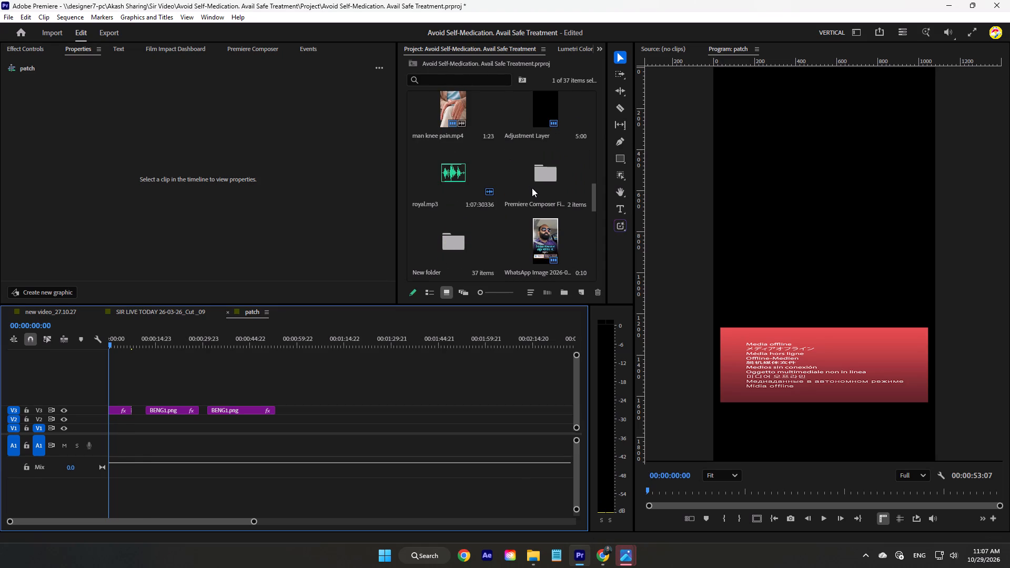
scroll(532, 189, "up", 8)
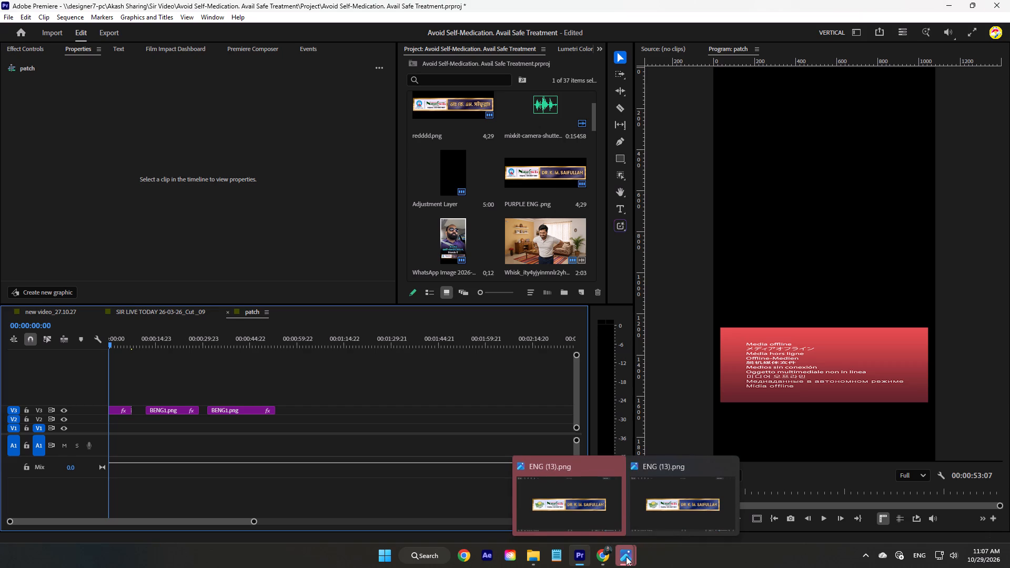
left_click(722, 470)
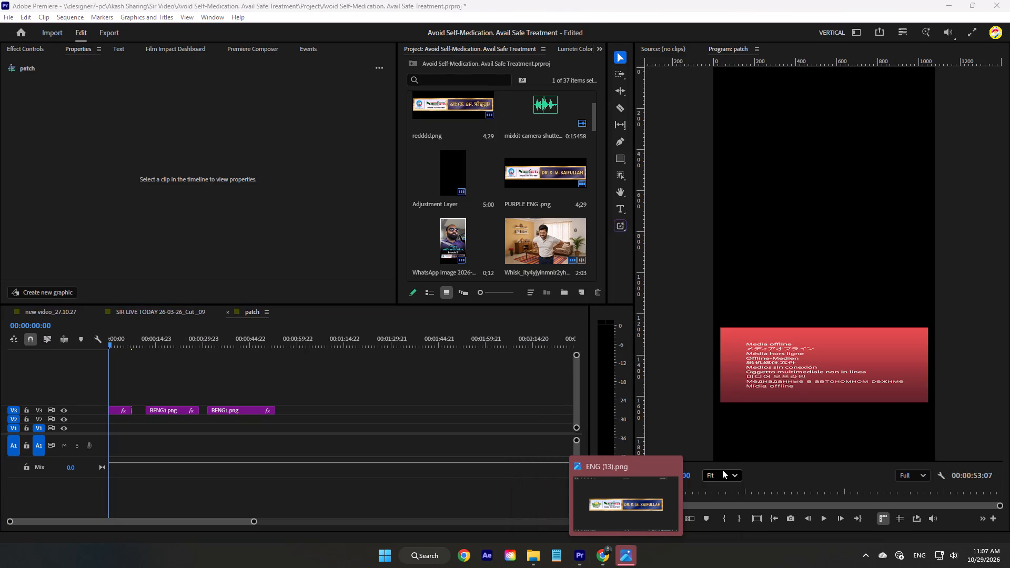
left_click(677, 463)
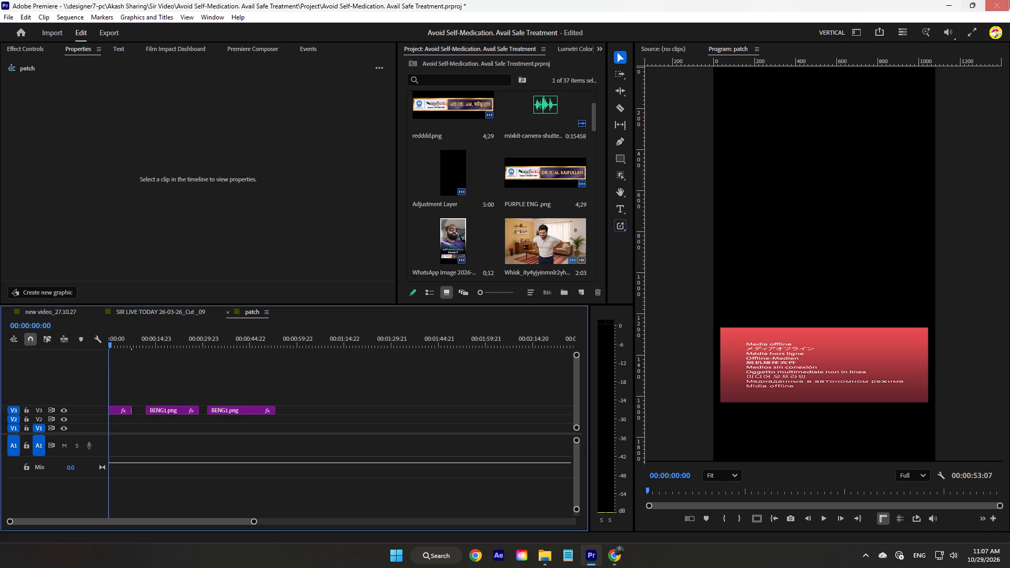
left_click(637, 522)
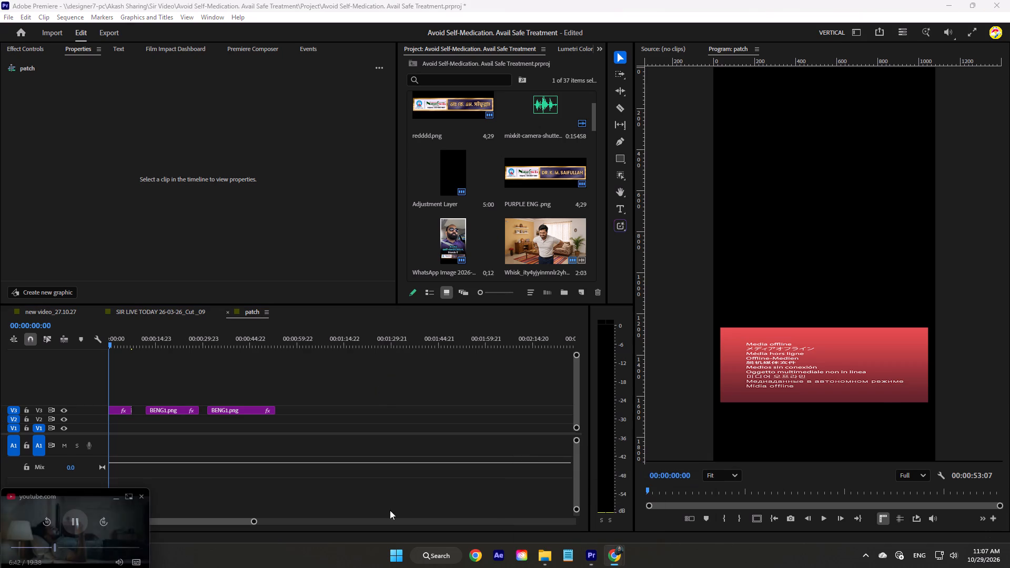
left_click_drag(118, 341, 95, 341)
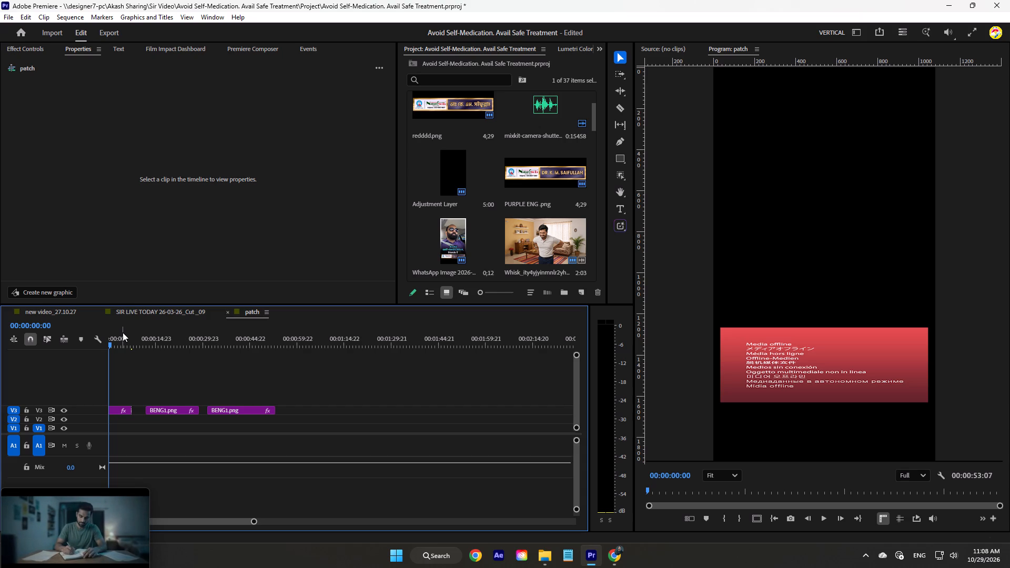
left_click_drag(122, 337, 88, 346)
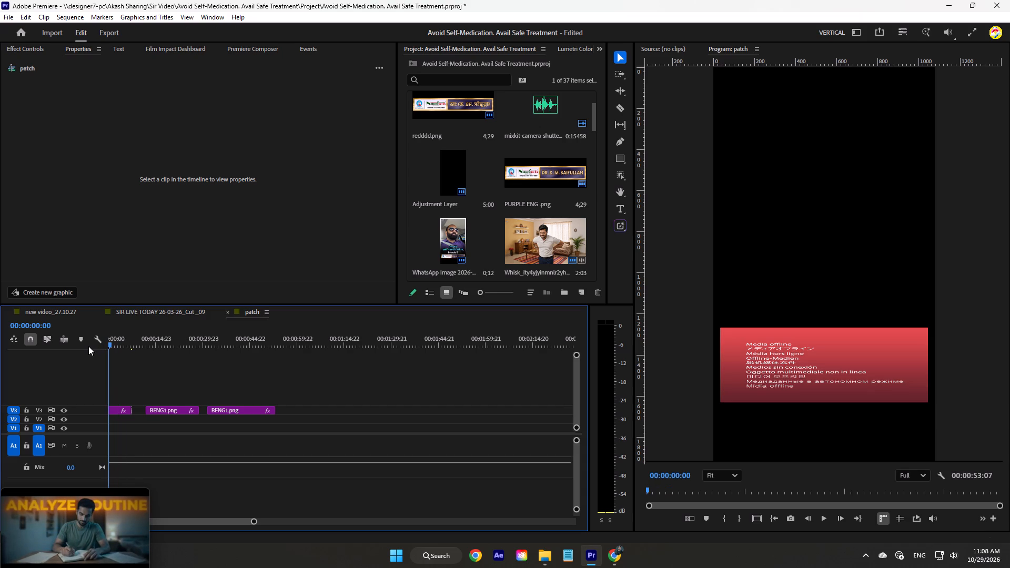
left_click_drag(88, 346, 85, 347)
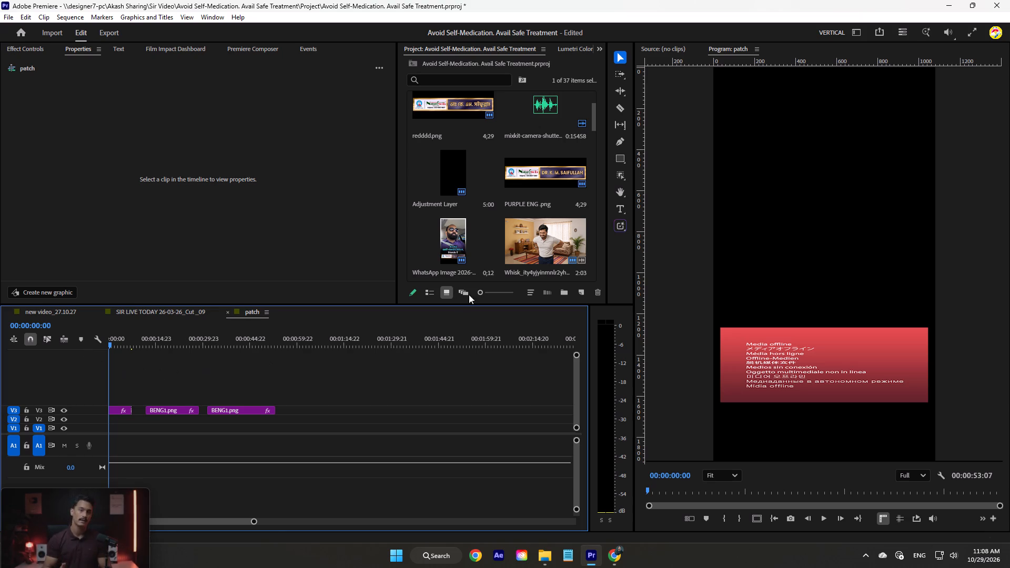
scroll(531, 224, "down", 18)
Examine the banner in the rendered Stop Self-Medication video inside the Render folder's New video_27.10.26 subfolder, and close the player.
left_click(541, 555)
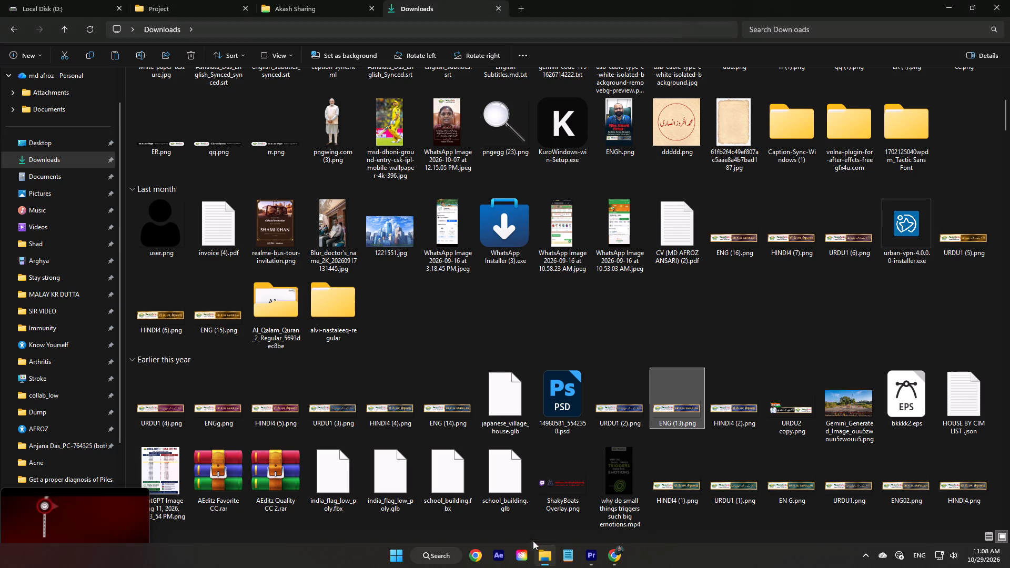
left_click(285, 0)
left_click(163, 0)
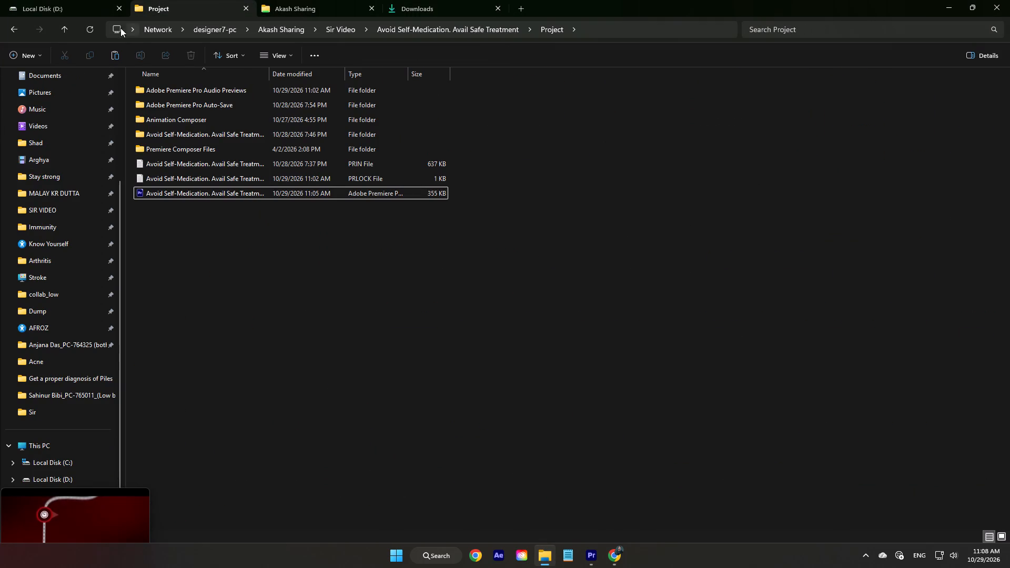
left_click(69, 28)
double_click(407, 118)
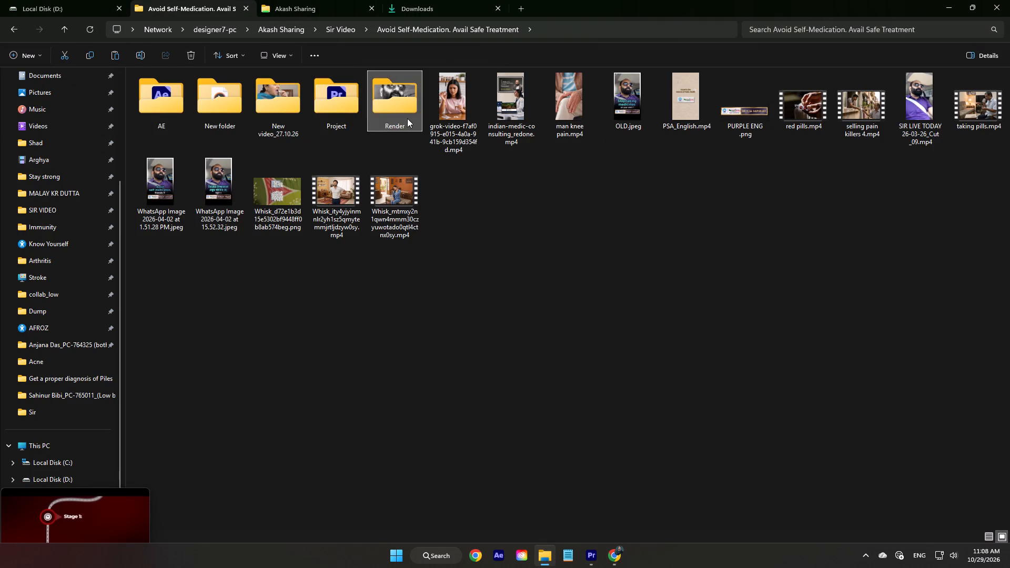
double_click(169, 108)
double_click(210, 88)
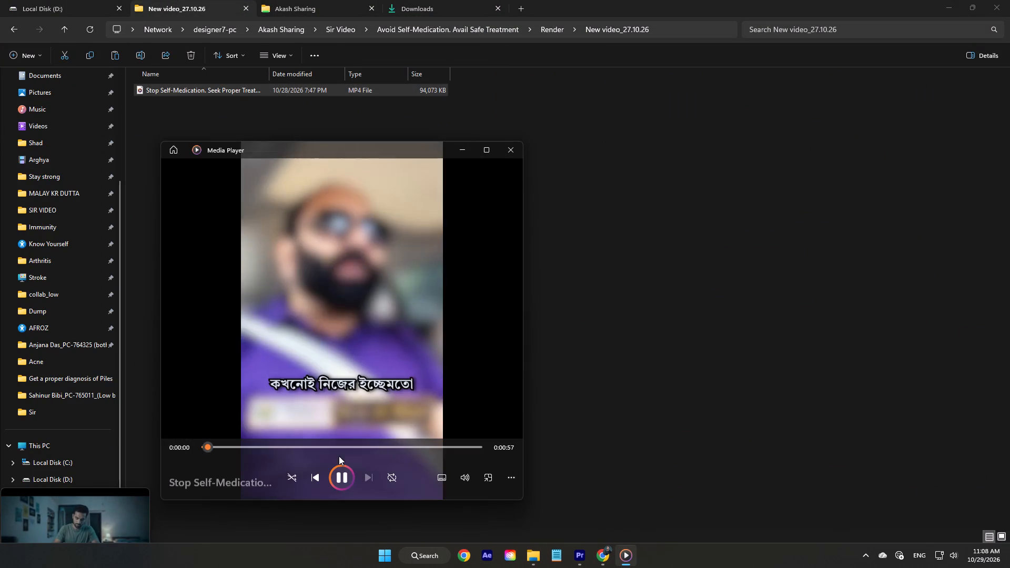
left_click_drag(252, 440, 231, 439)
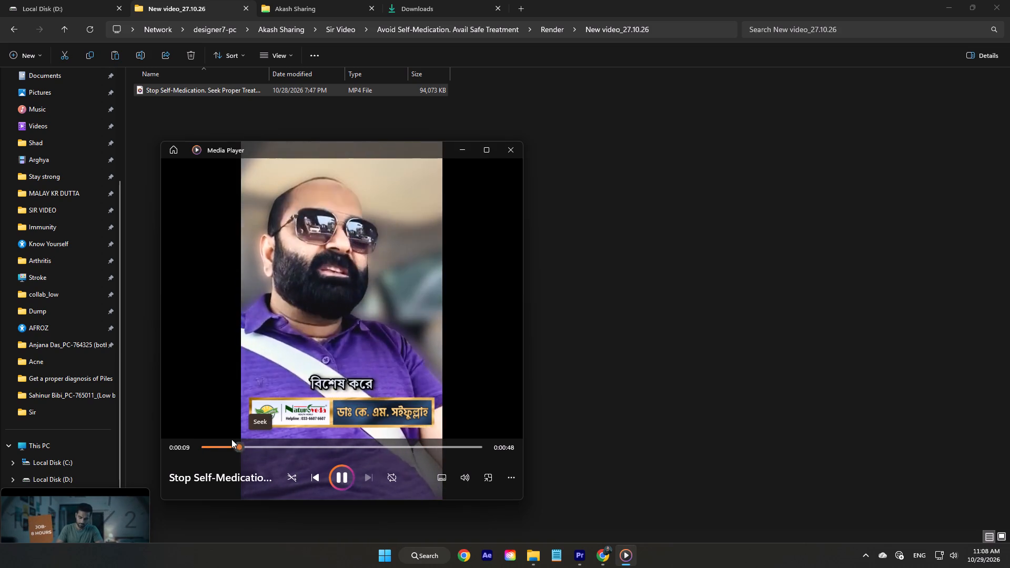
left_click_drag(231, 439, 275, 435)
left_click(512, 148)
After previewing HINDI4 (4).png, copy URDU1 (3).png, HINDI4 (4).png and ENG (14).png from Downloads into New folder of the Avoid Self-Medication project directory.
left_click(440, 0)
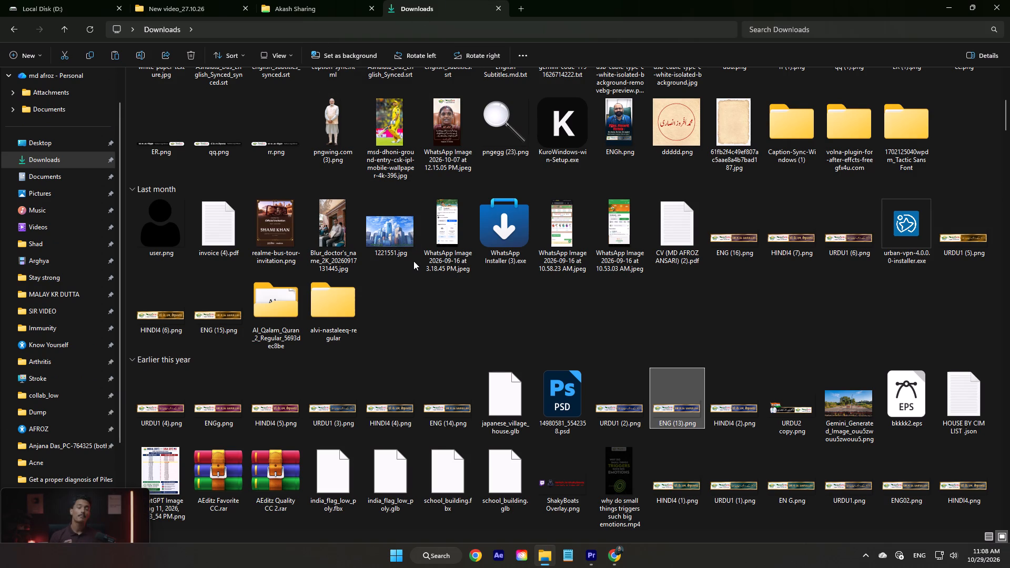
double_click(405, 405)
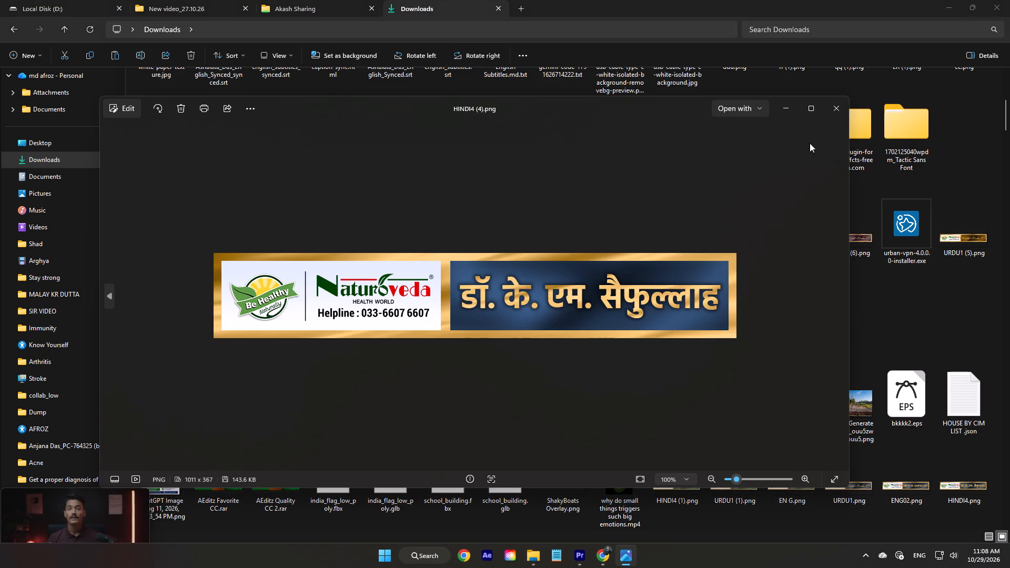
left_click(831, 107)
left_click(329, 411, "ctrl")
left_click(422, 412, "ctrl")
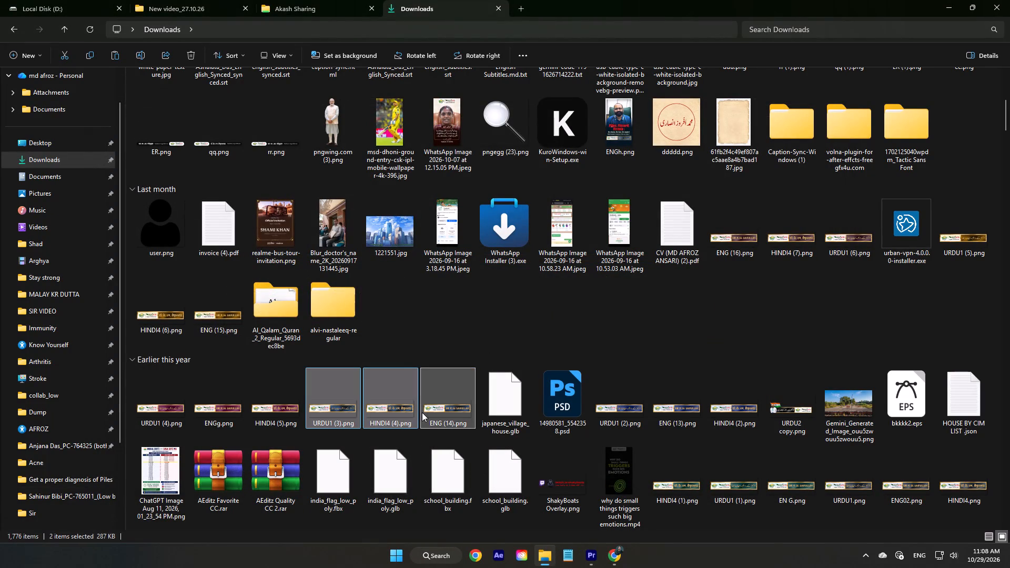
key("ctrl+c")
left_click(171, 2)
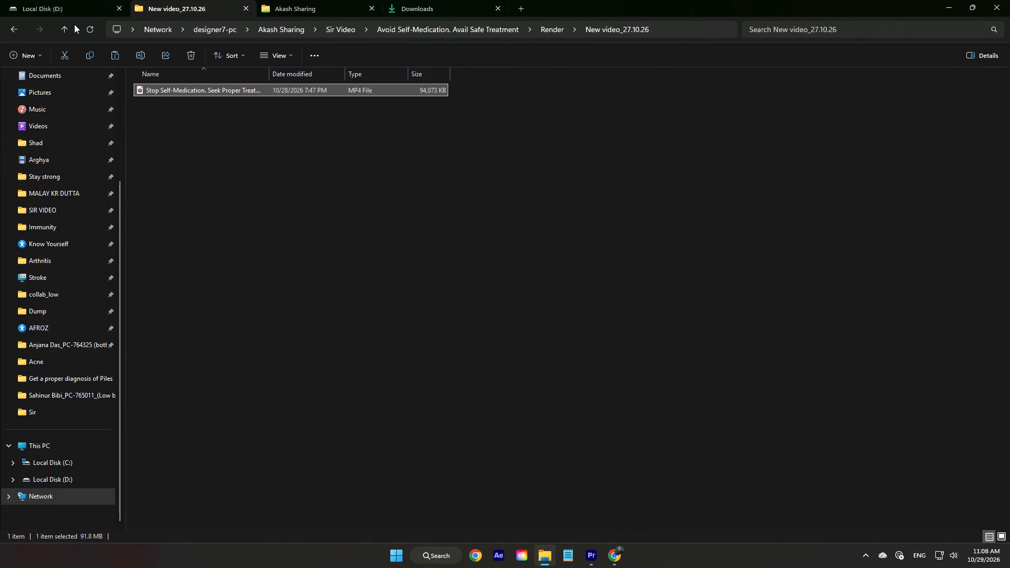
left_click(72, 27)
left_click(69, 27)
double_click(208, 108)
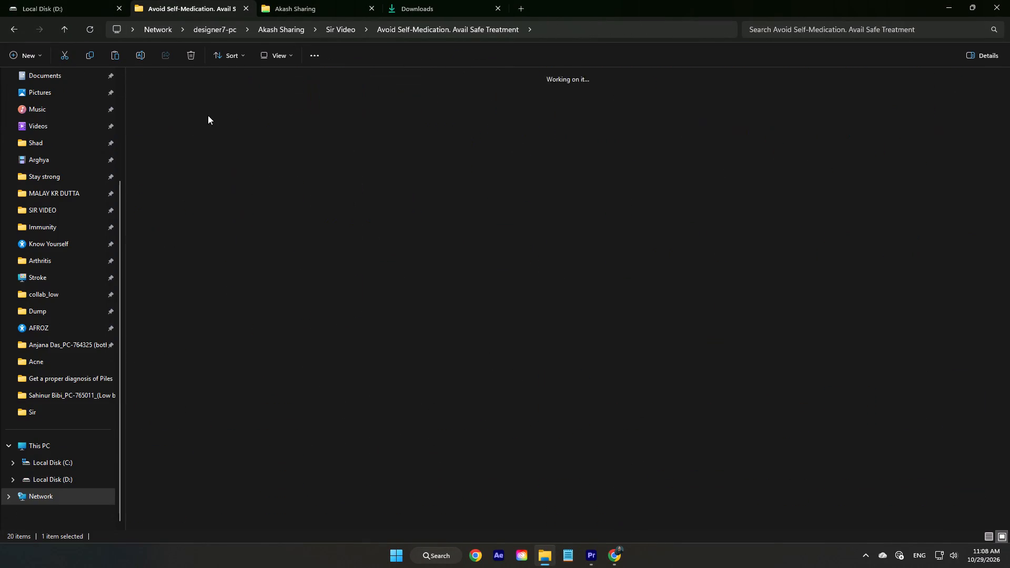
key("ctrl+space")
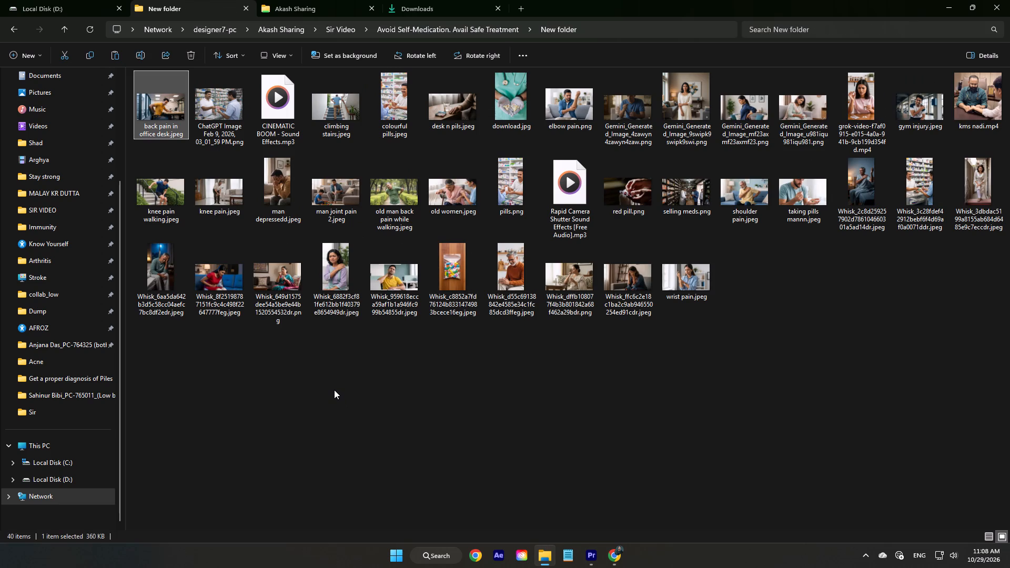
key("ctrl+v")
Import the three copied banner images from New folder into the Premiere project.
left_click_drag(806, 275, 608, 485)
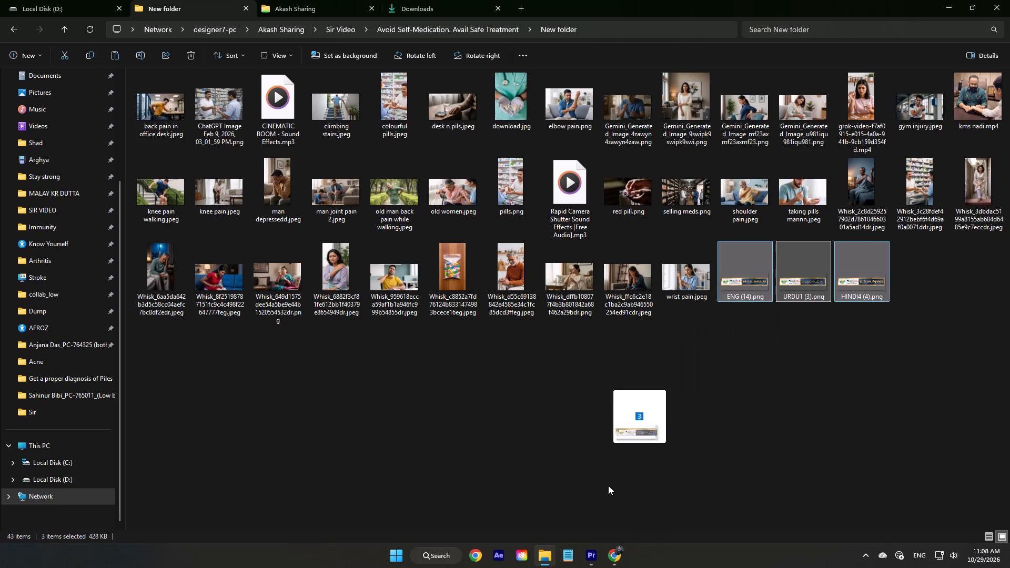
left_click_drag(608, 485, 537, 245)
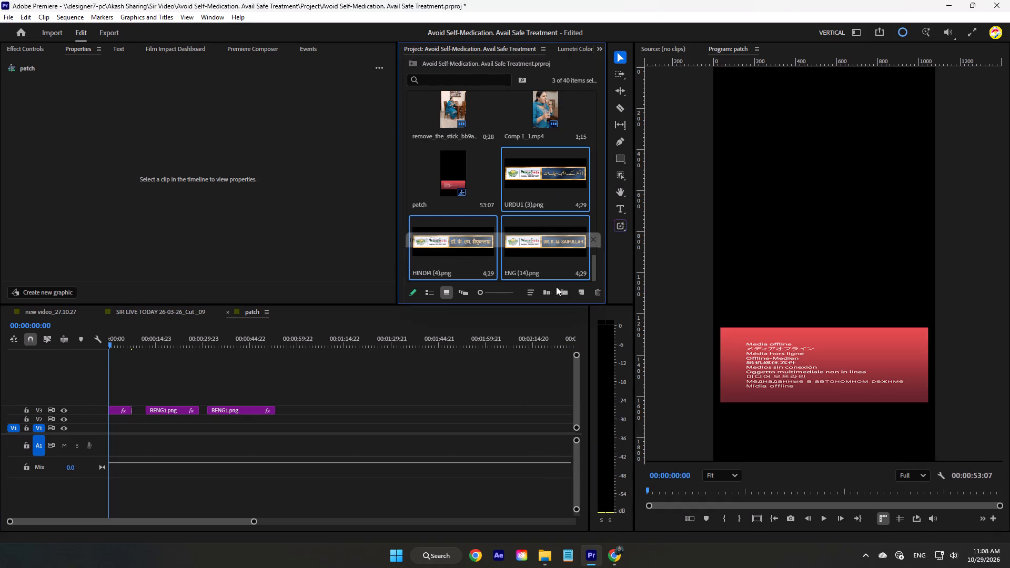
Duplicate the three BENG1.png clips in the patch sequence and arrange the two sets on V2 and V1.
left_click_drag(306, 384, 90, 433)
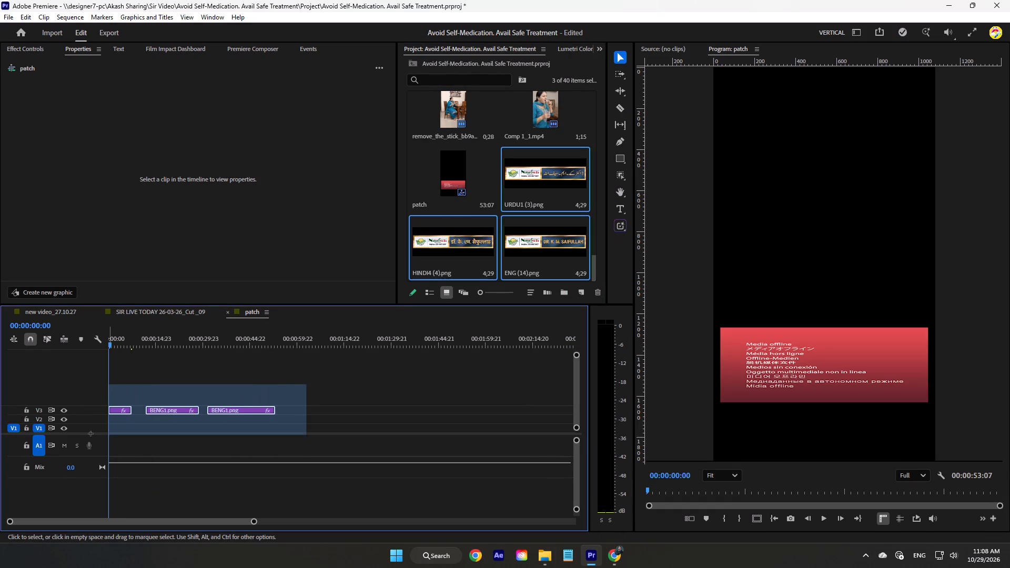
left_click_drag(90, 433, 84, 432)
left_click_drag(117, 411, 115, 418, "alt")
left_click_drag(341, 384, 108, 428)
left_click_drag(116, 411, 116, 417)
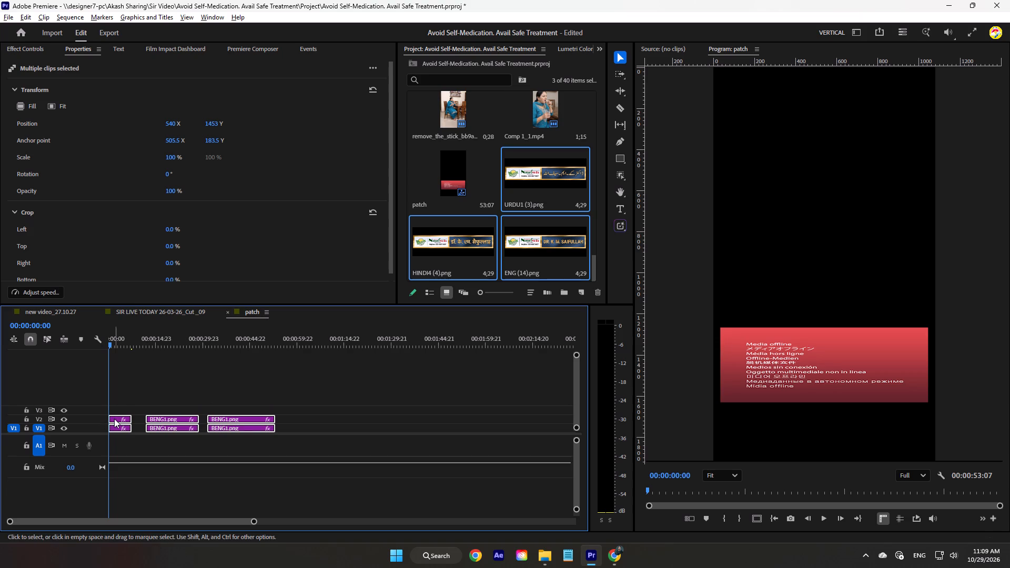
Duplicate both rows of BENG1.png clips onto tracks V3 and V4 of the patch sequence.
left_click_drag(114, 419, 110, 393, "alt")
left_click(358, 411)
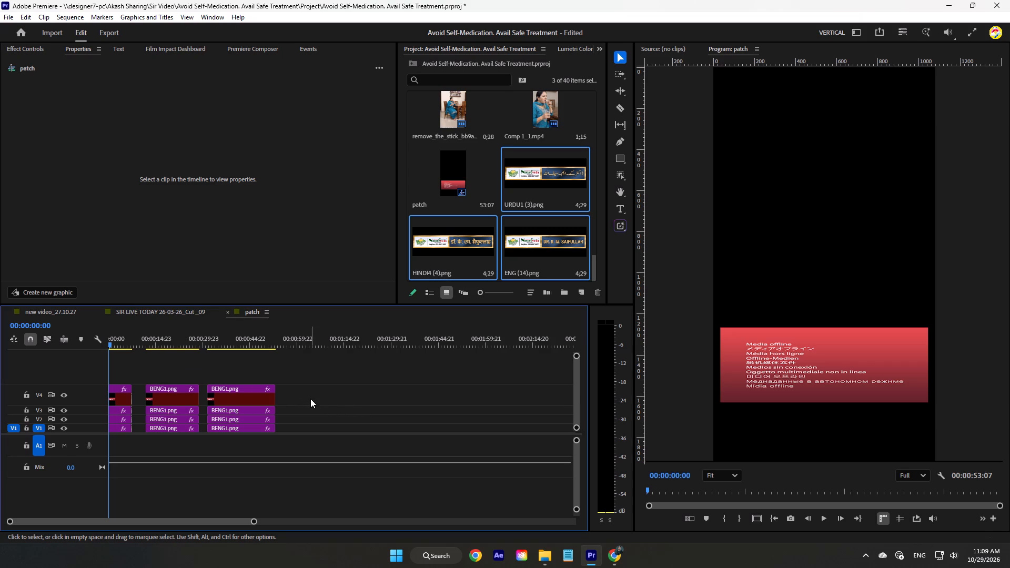
Replace the three BENG1.png clips on V4 with URDU1 (3).png, keeping their effects.
left_click(500, 212)
left_click_drag(326, 393, 109, 371)
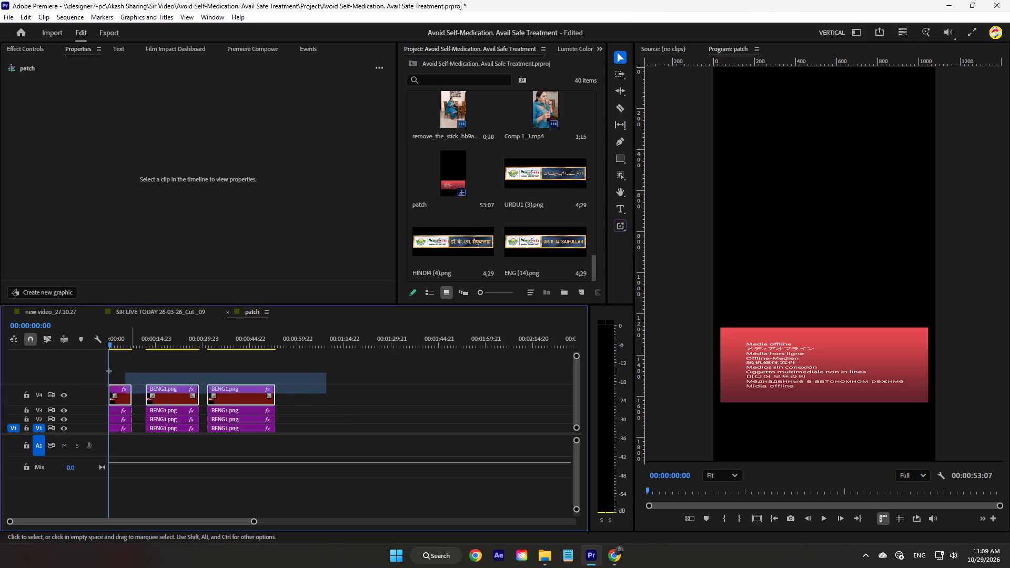
left_click_drag(109, 371, 82, 371)
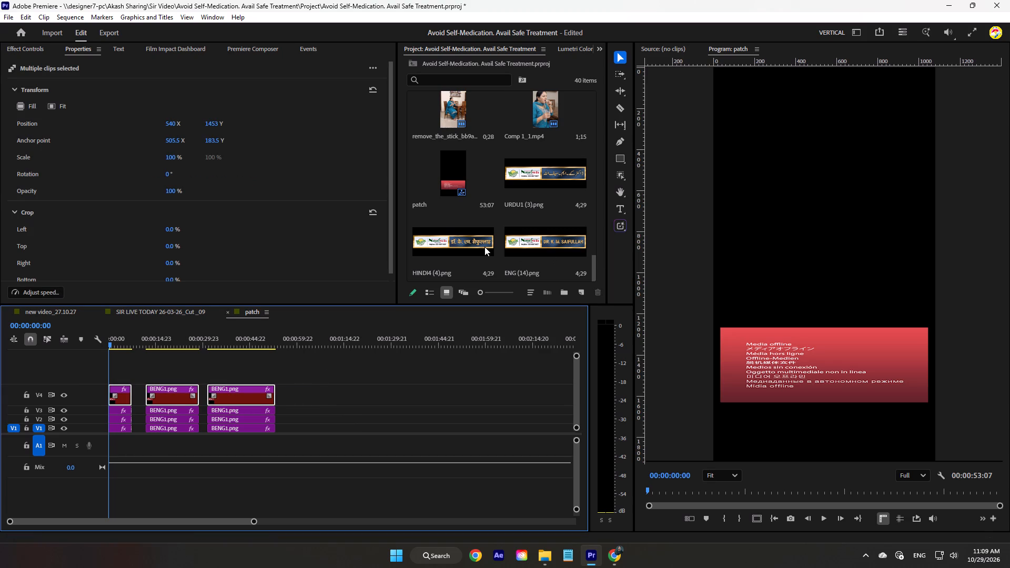
left_click_drag(550, 180, 250, 387)
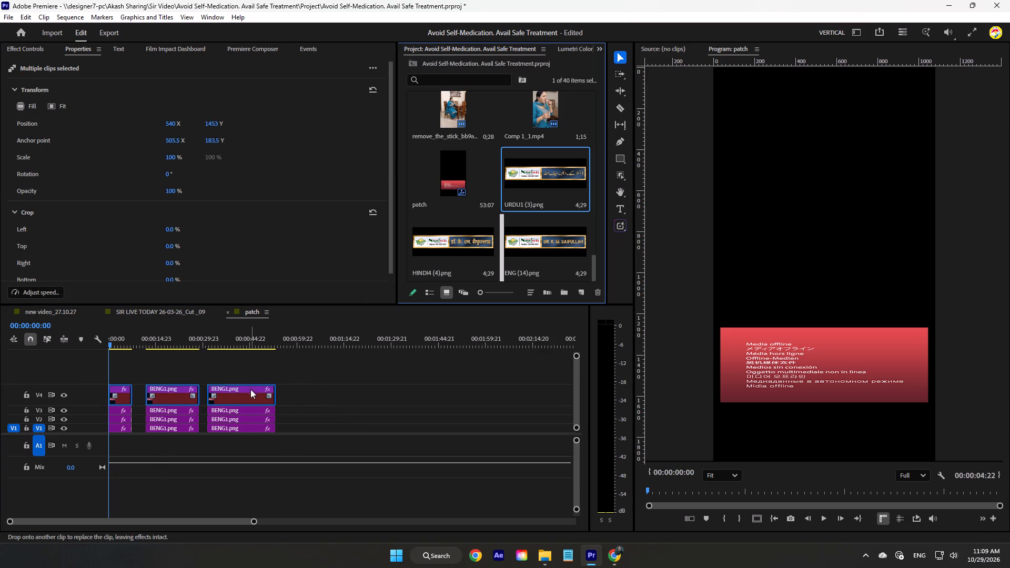
Replace the three BENG1.png clips on V3 with HINDI4 (4).png, keeping their effects.
left_click_drag(291, 412, 110, 408)
left_click_drag(448, 242, 295, 329)
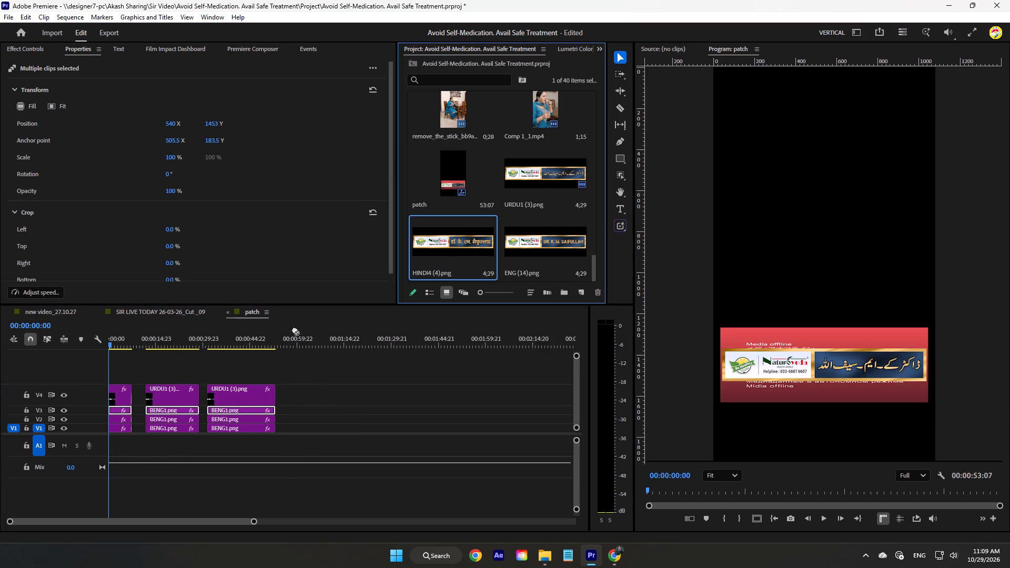
left_click_drag(295, 329, 238, 411)
Replace the three BENG1.png clips on V2 with ENG (14).png, keeping their effects.
left_click_drag(288, 420, 116, 421)
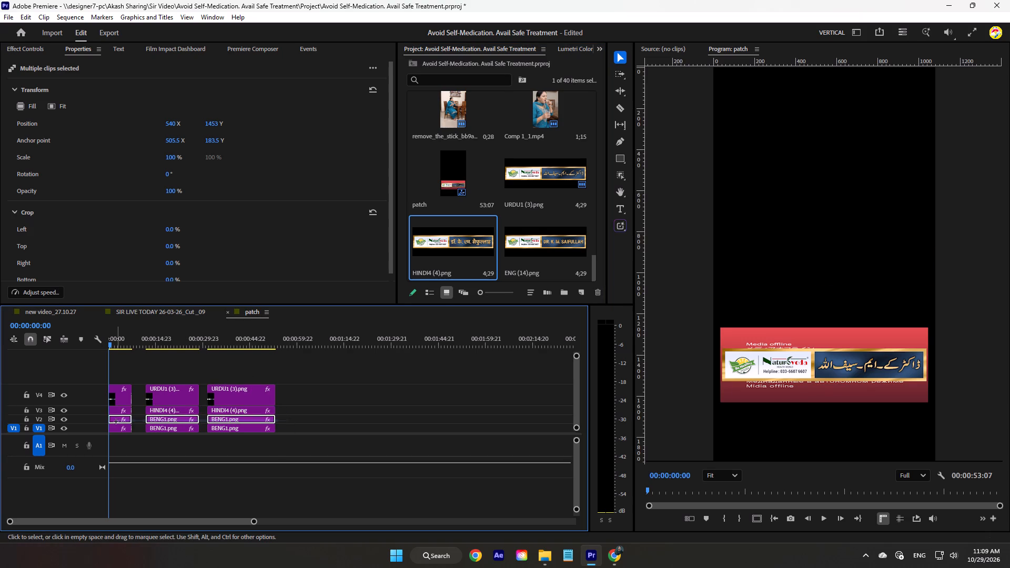
left_click_drag(116, 421, 115, 422)
left_click_drag(567, 245, 352, 389, "alt")
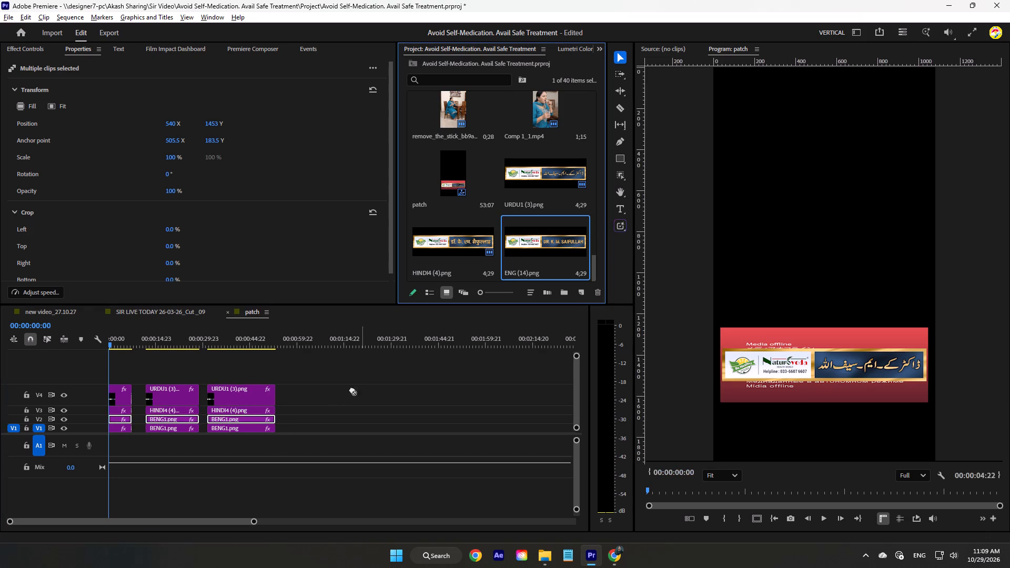
left_click_drag(352, 389, 247, 420, "alt")
left_click(325, 407)
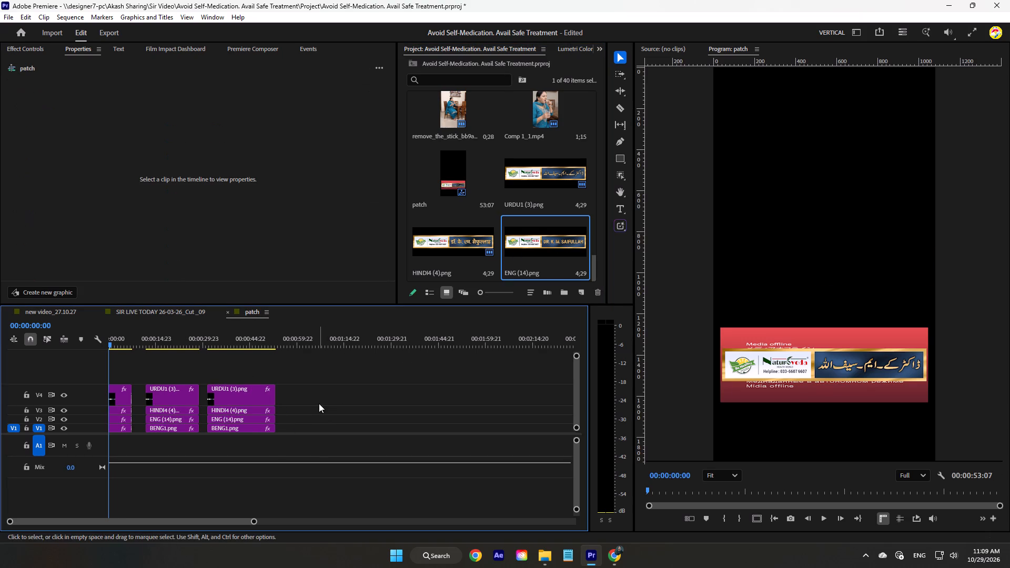
Turn off the output of tracks V1, V2 and V4 in the patch sequence, leaving only the Hindi banner on V3 on.
left_click(66, 431)
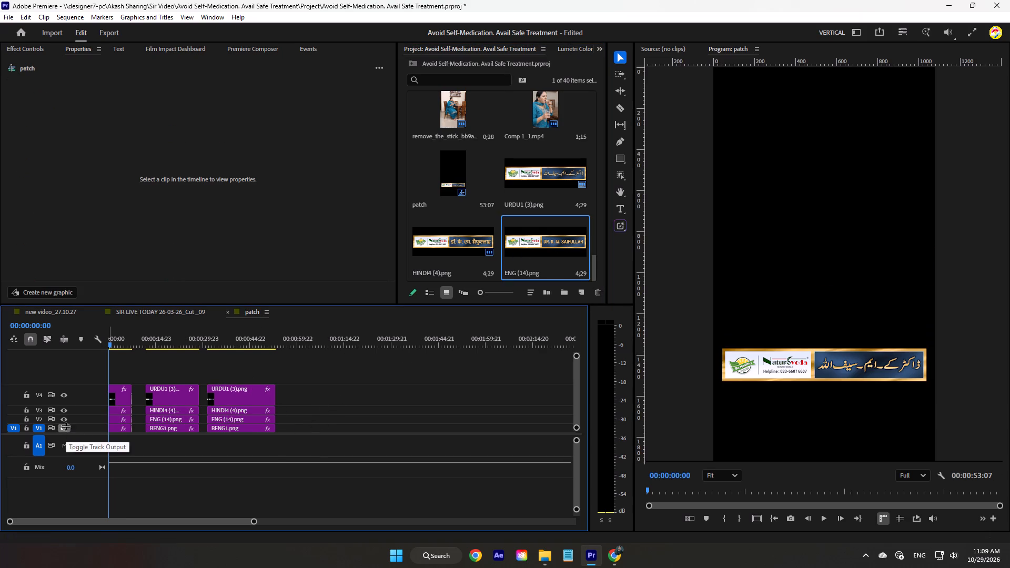
left_click(65, 420)
left_click(65, 411)
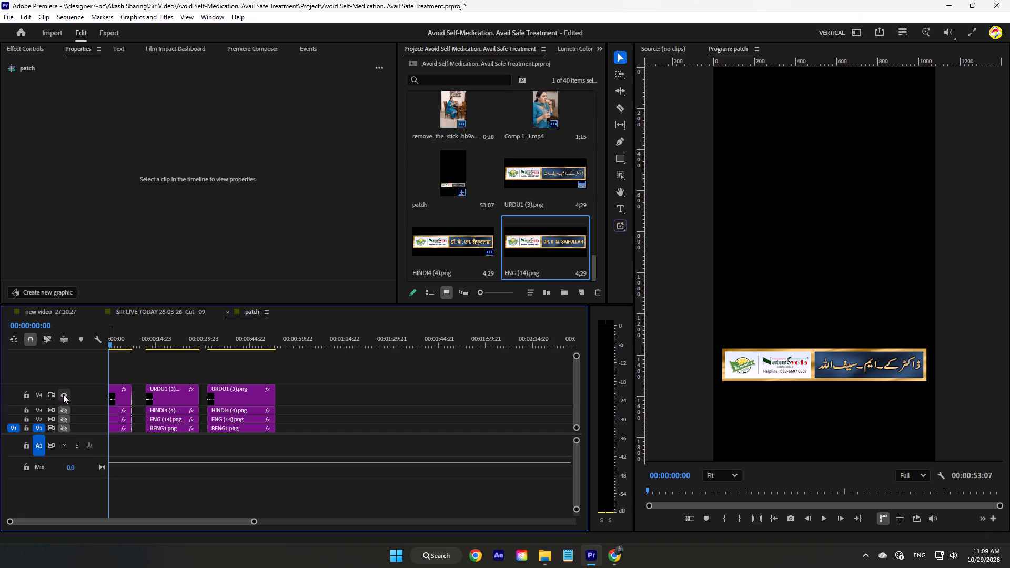
left_click(64, 395)
left_click(63, 409)
Check the banner in the SIR LIVE TODAY 26-03-26_Cut _09 sequence at about 10 seconds, and close that sequence.
left_click(180, 312)
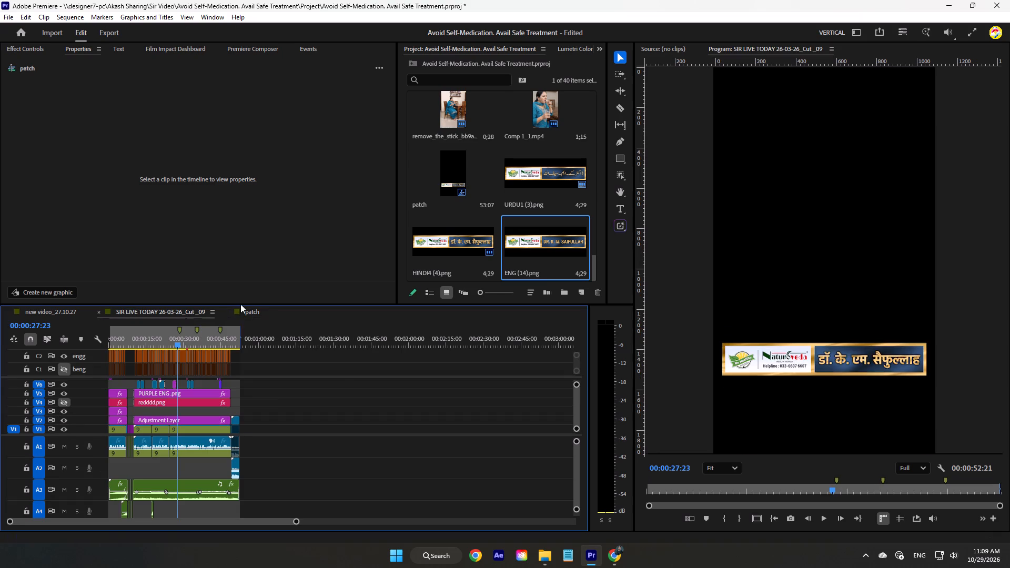
left_click(343, 392)
left_click(136, 344)
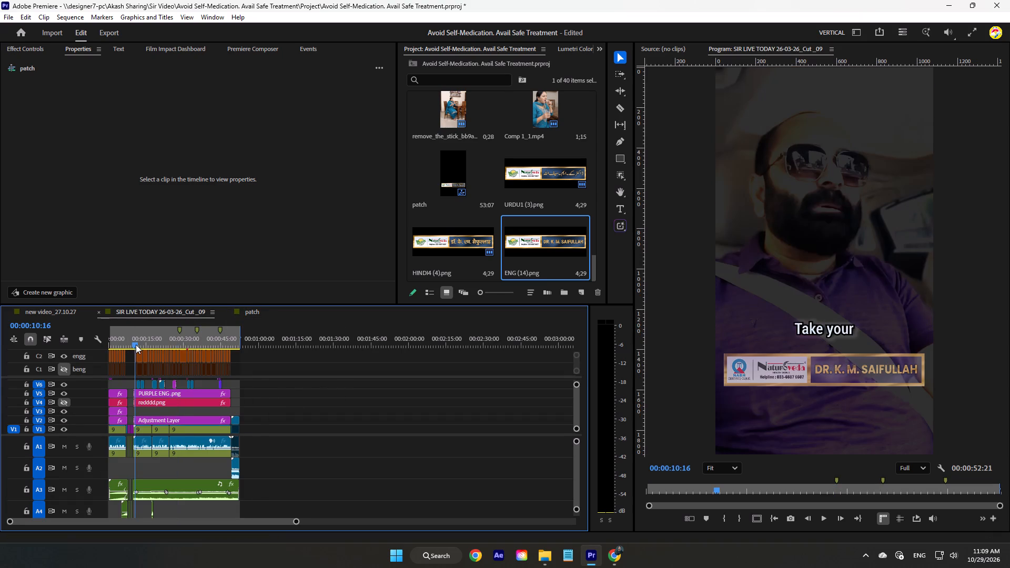
left_click(97, 311)
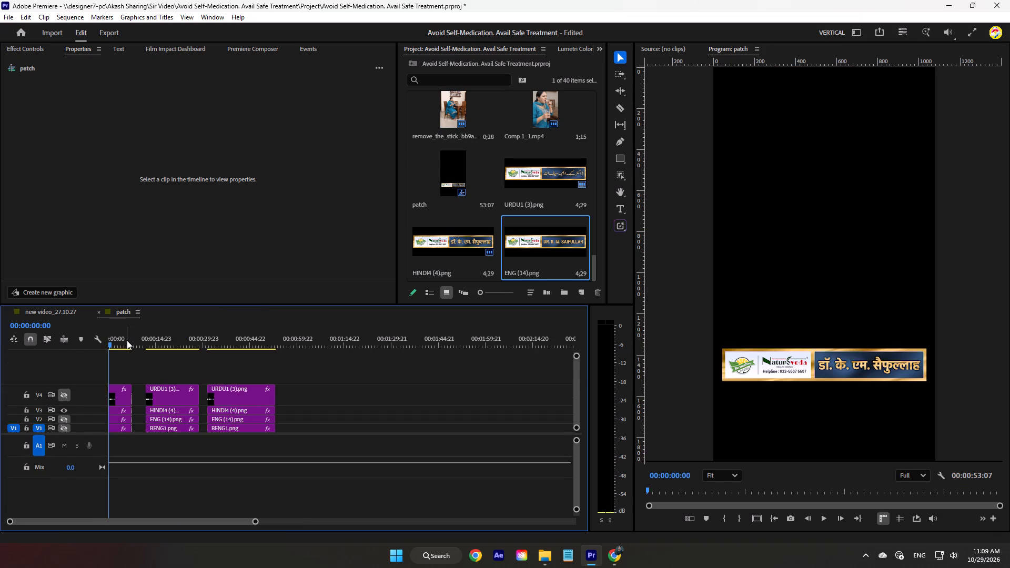
Scrub through the first 12 seconds of the new video_27.10.27 sequence to check the banner.
left_click(68, 310)
left_click_drag(127, 339, 94, 338)
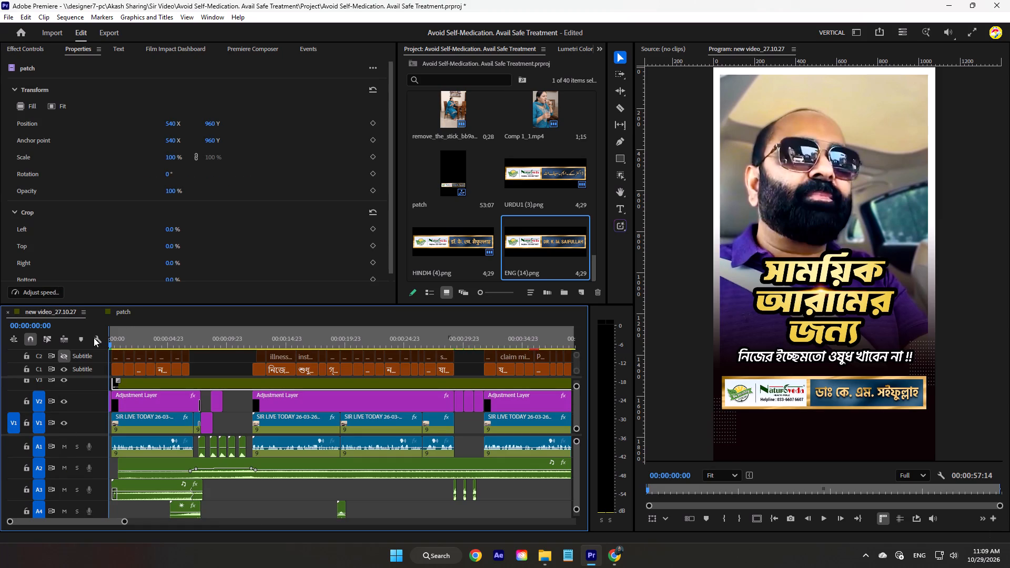
left_click_drag(94, 338, 159, 351)
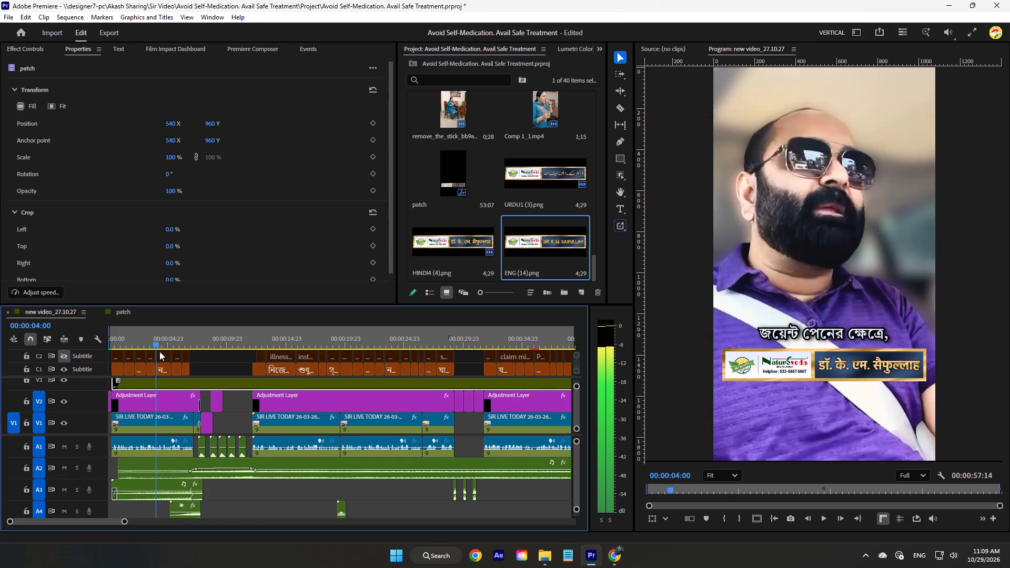
left_click_drag(159, 351, 256, 364)
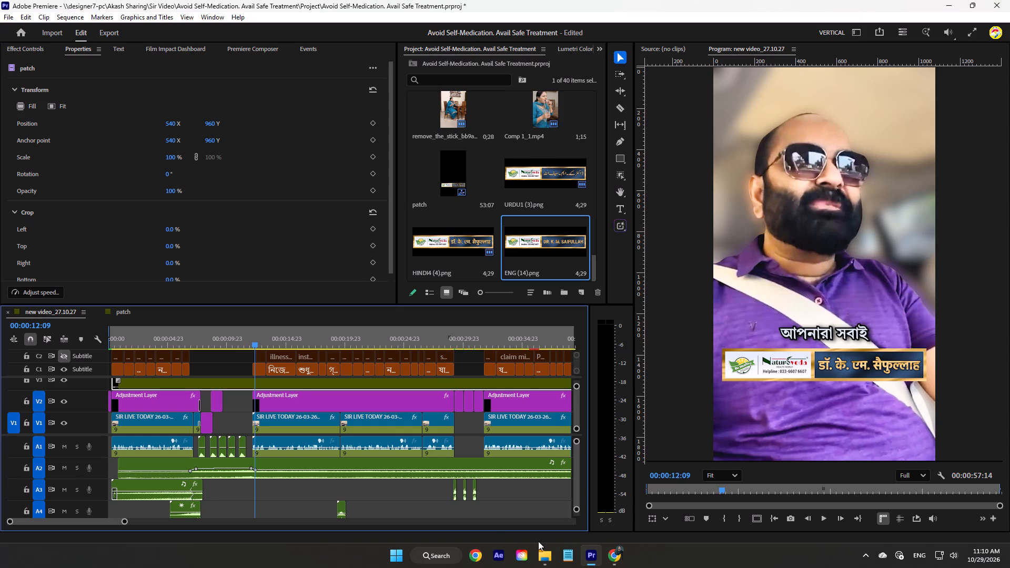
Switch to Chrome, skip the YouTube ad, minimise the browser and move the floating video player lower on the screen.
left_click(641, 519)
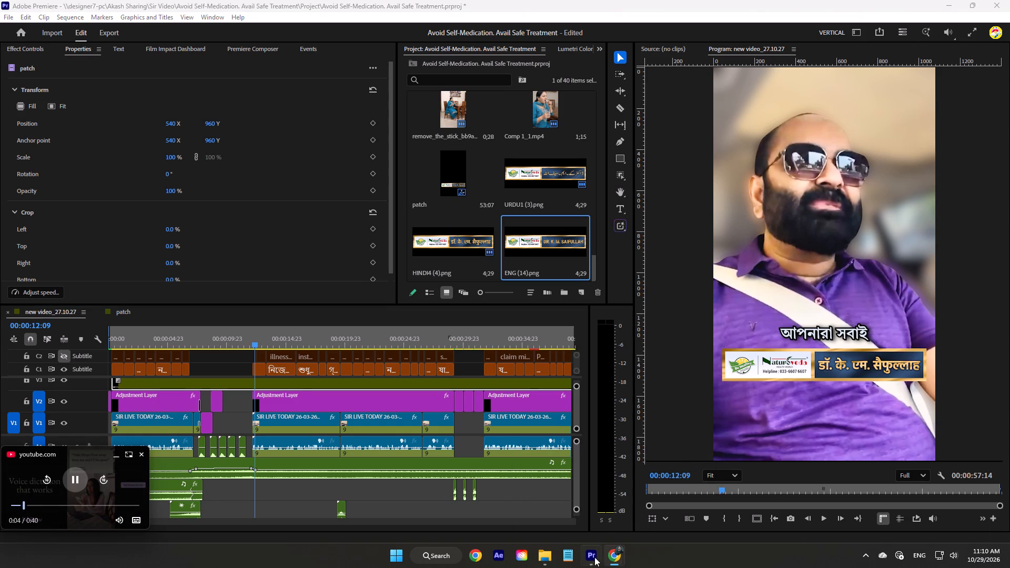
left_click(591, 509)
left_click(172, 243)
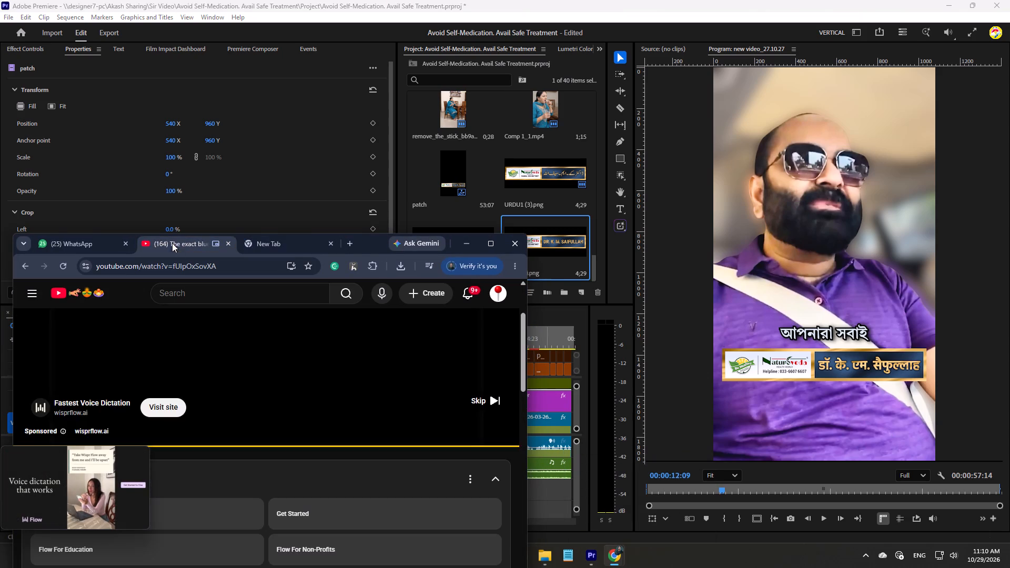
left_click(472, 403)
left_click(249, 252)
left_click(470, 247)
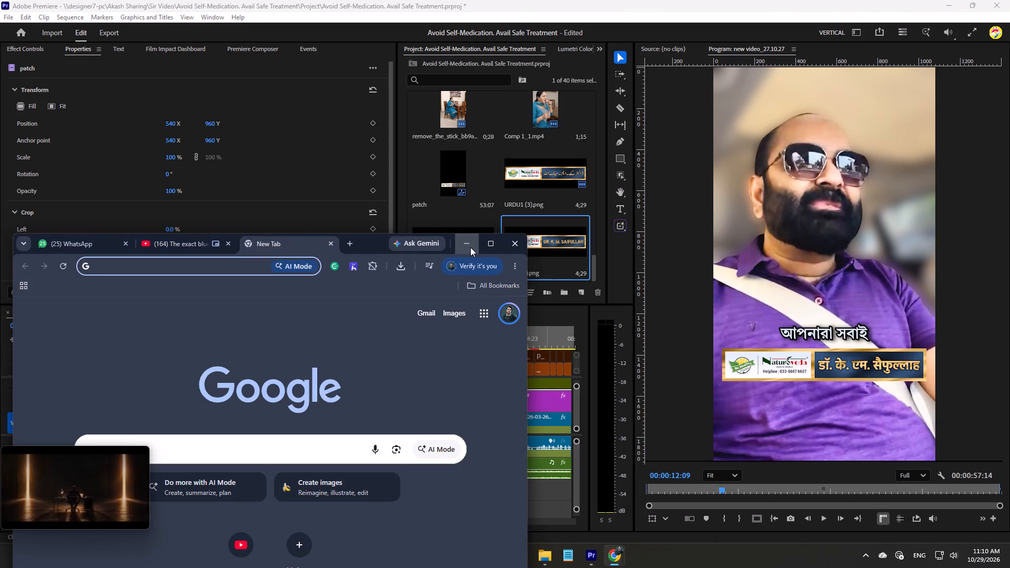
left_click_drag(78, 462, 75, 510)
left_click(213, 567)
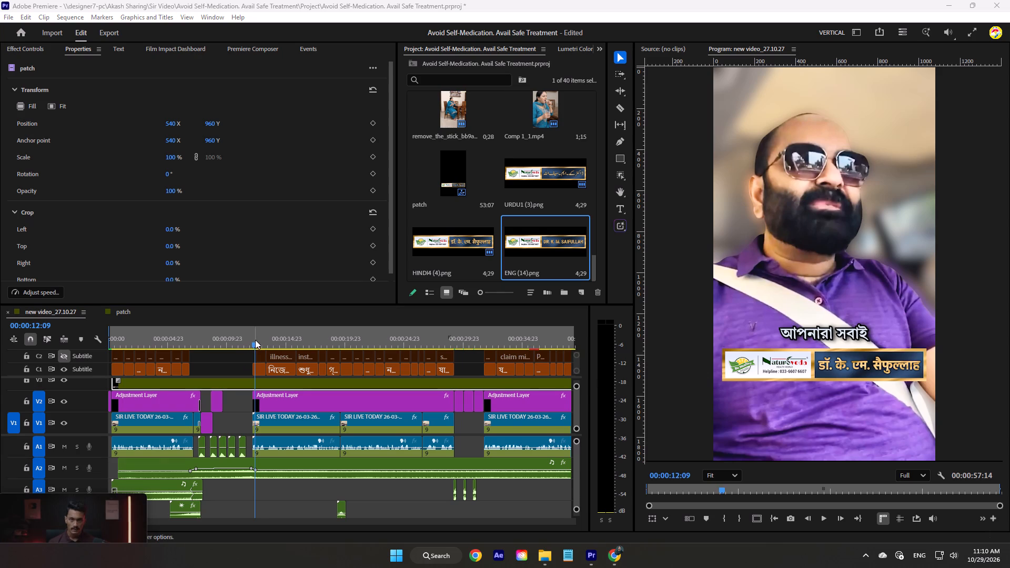
Play the new video_27.10.27 sequence from about 7 to 13 seconds to check the banner after the cutaway images.
left_click(255, 340)
left_click(231, 403)
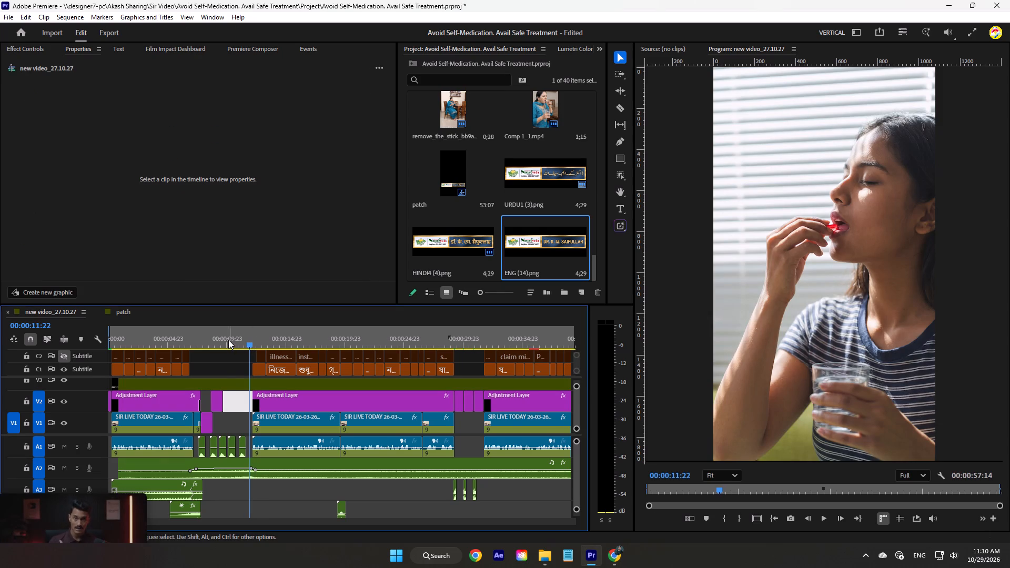
left_click_drag(228, 340, 198, 341)
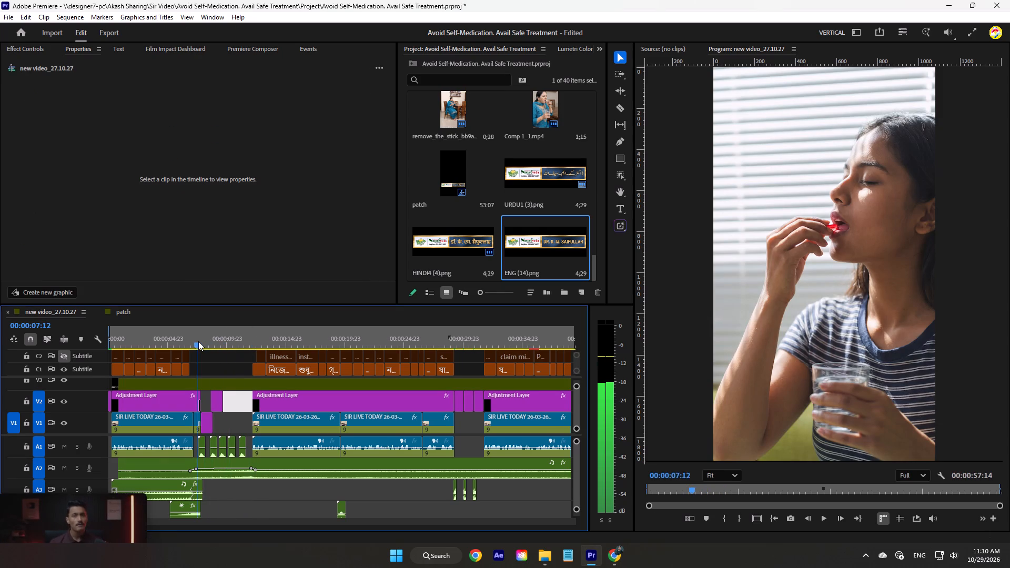
left_click_drag(198, 341, 195, 340)
key("space")
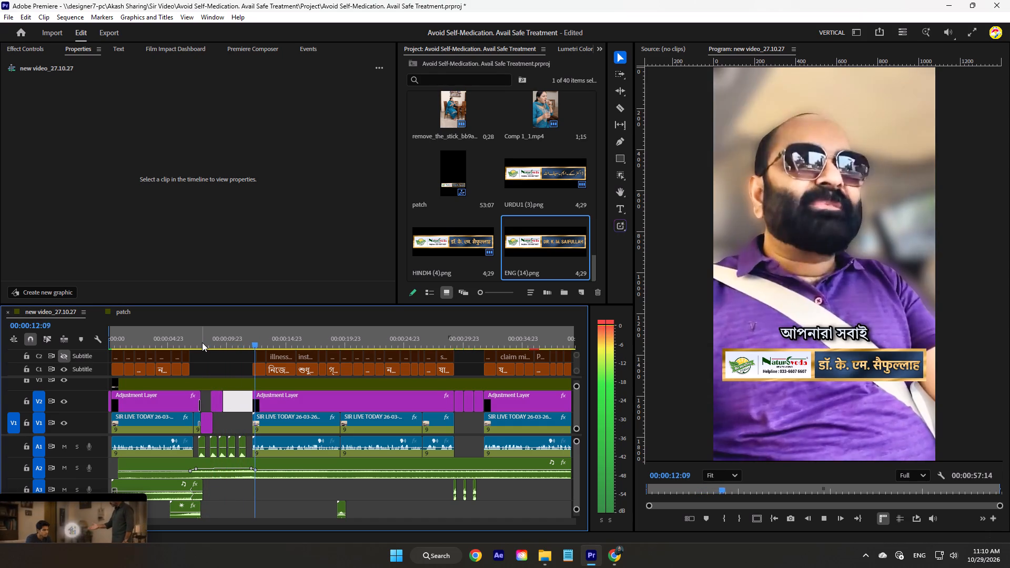
key("space")
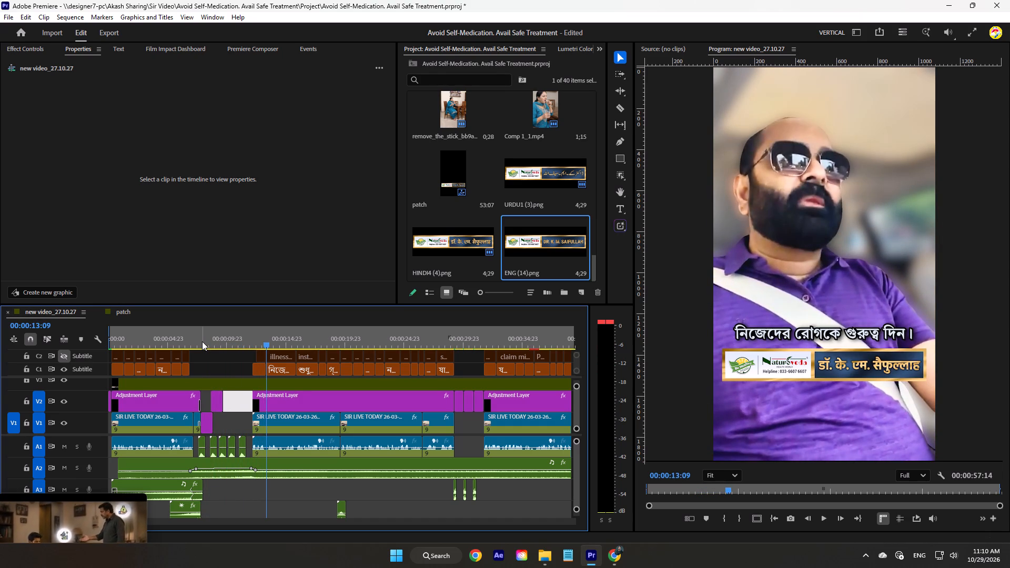
Save the Premiere project and return the playhead to the start of new video_27.10.27.
key("ctrl+s")
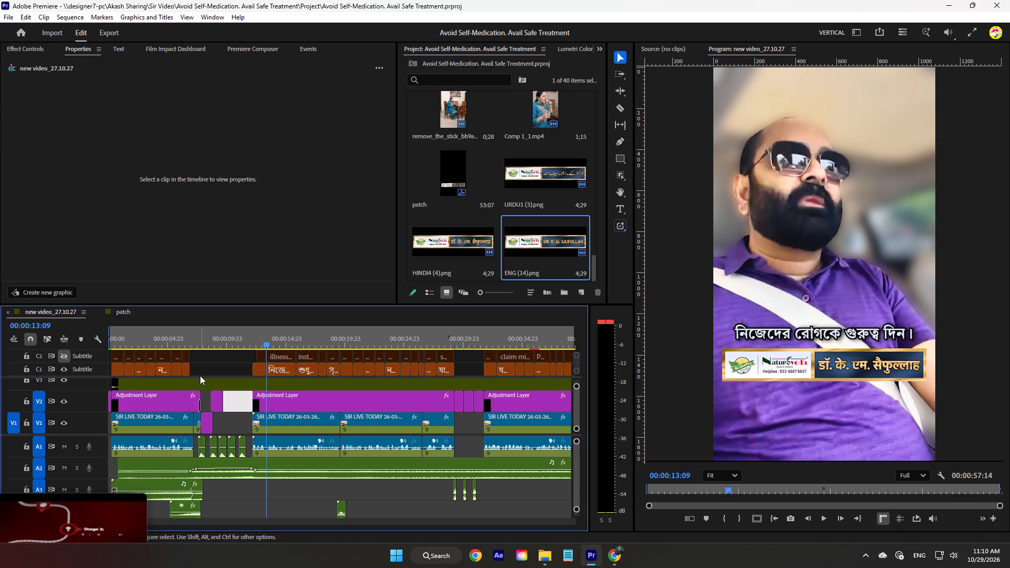
left_click_drag(265, 348, 263, 346)
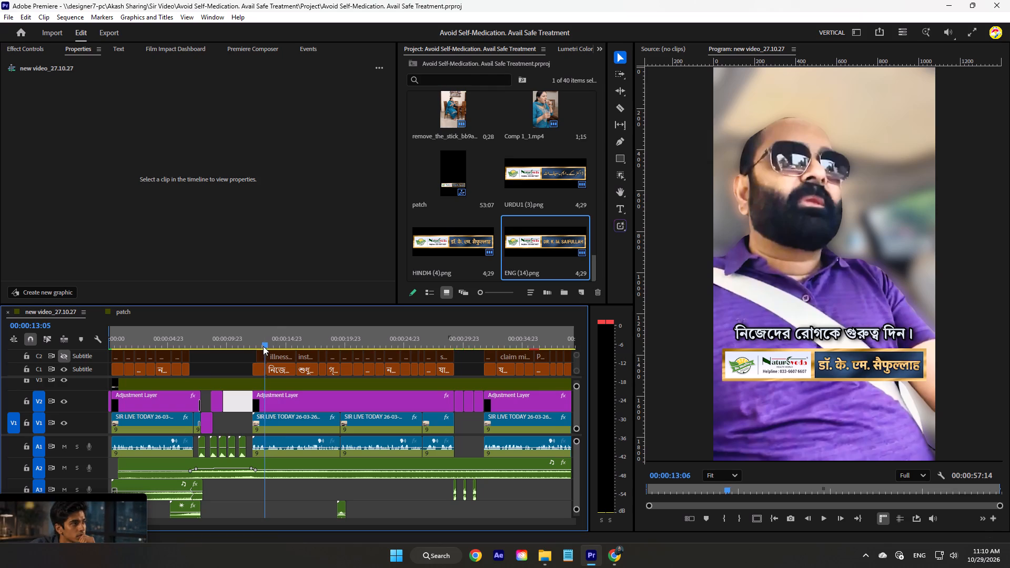
left_click_drag(263, 346, 259, 346)
key("ctrl+s")
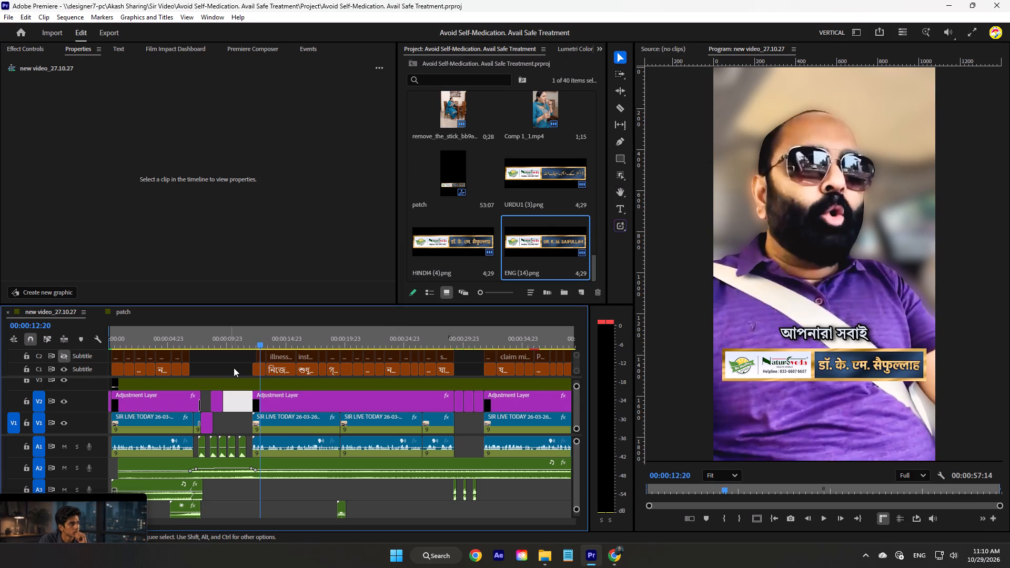
key("ctrl+s")
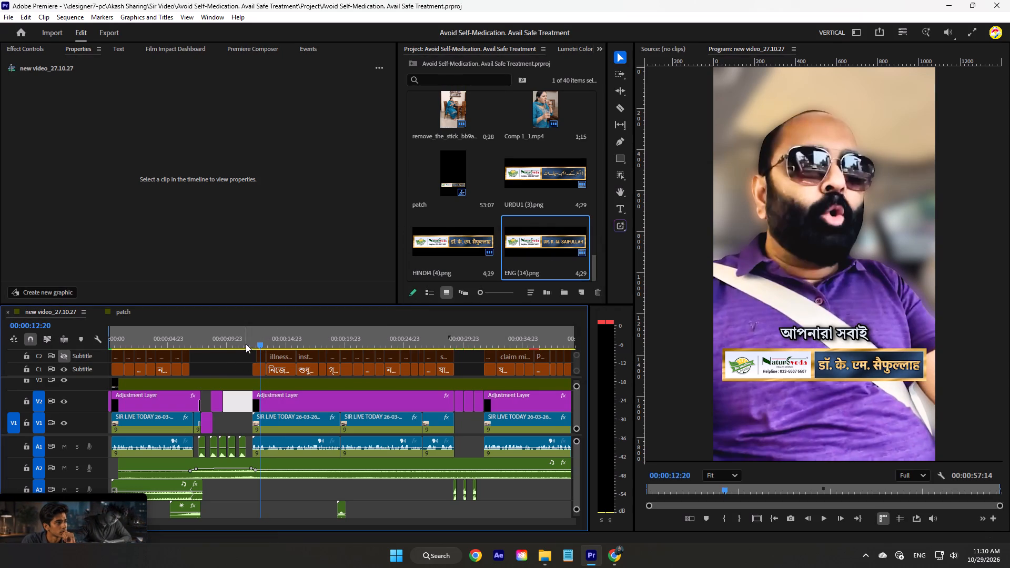
left_click_drag(246, 341, 22, 394)
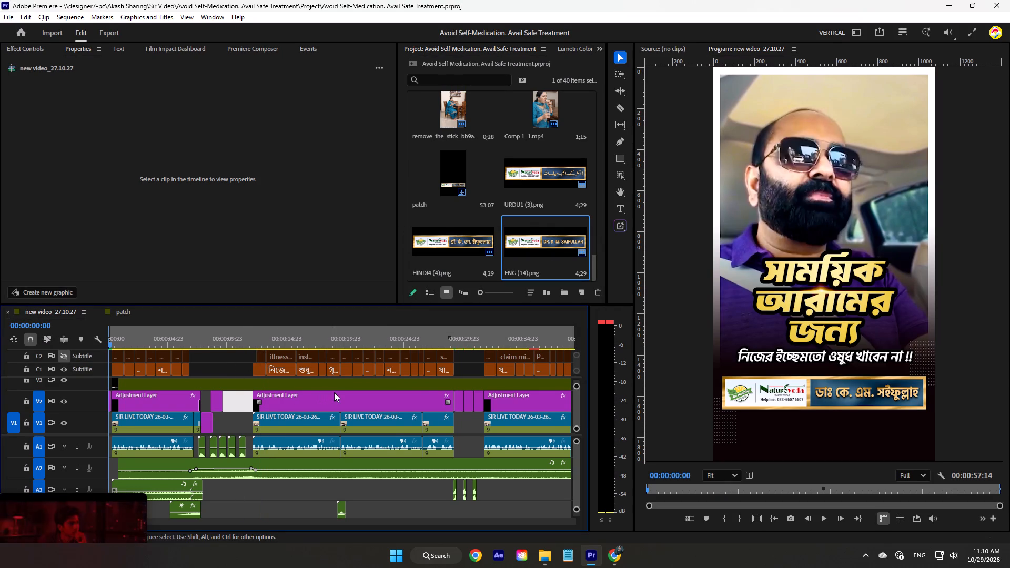
scroll(334, 392, "down", 5, "alt")
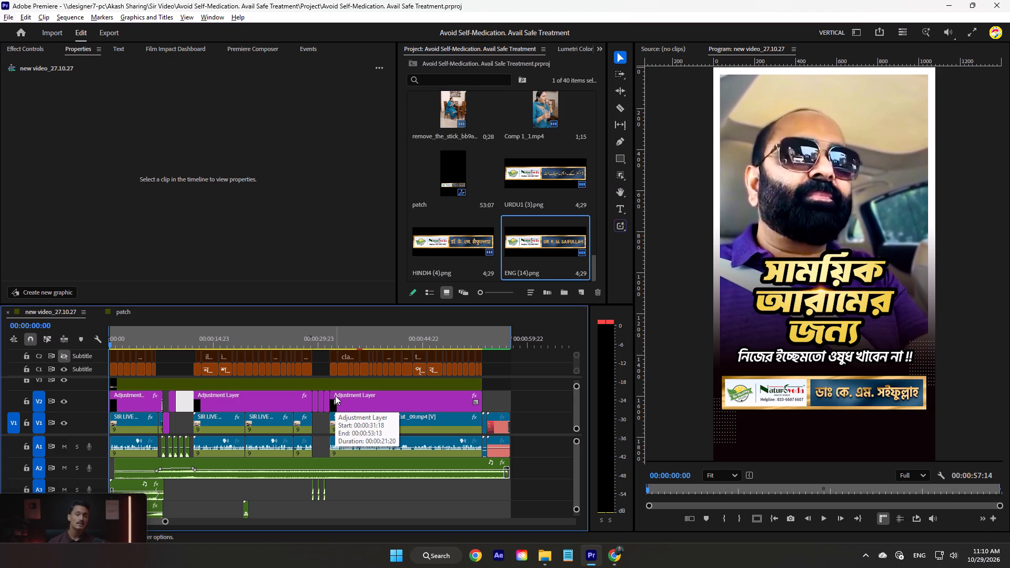
key("ctrl+s")
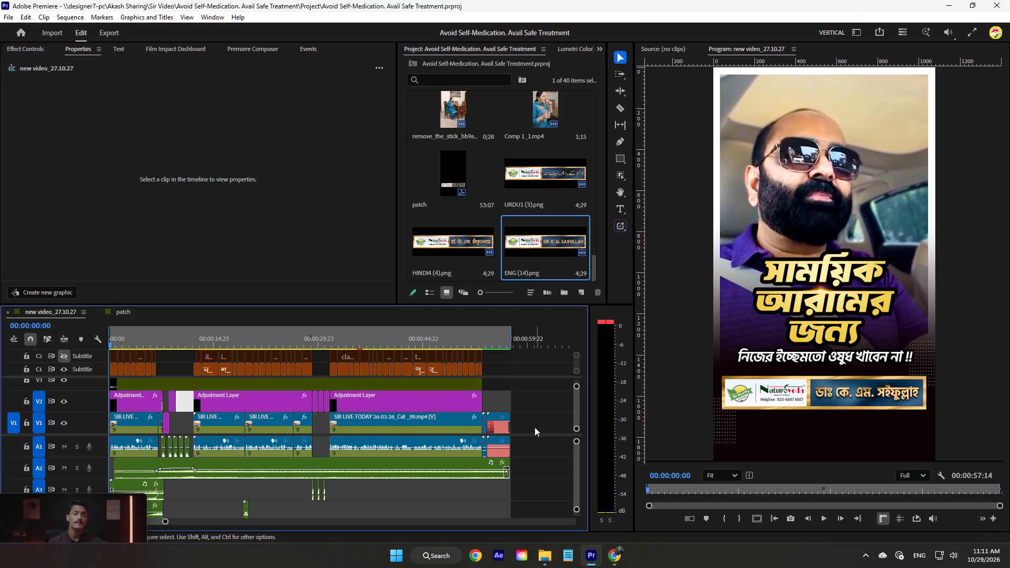
Switch to File Explorer and look through the shared Avoid Self-Medication. Avail Safe Treatment folder inside Sir Video.
left_click(546, 552)
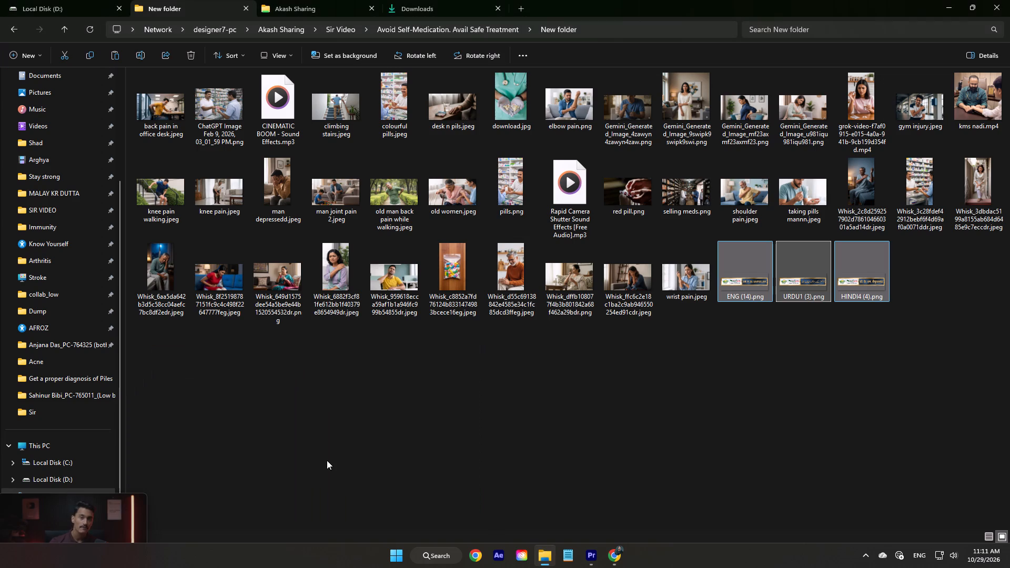
left_click(327, 460)
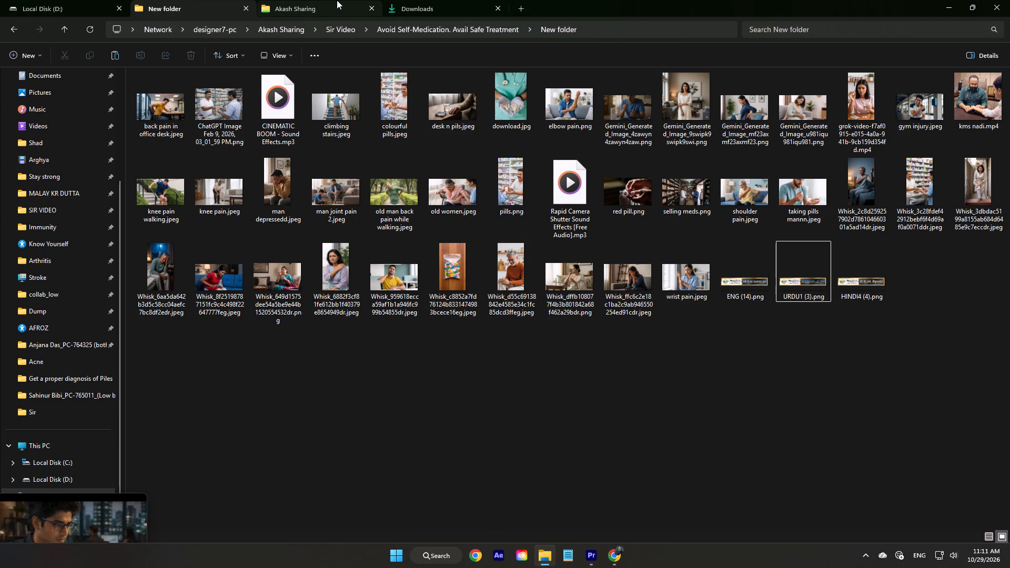
left_click(338, 1)
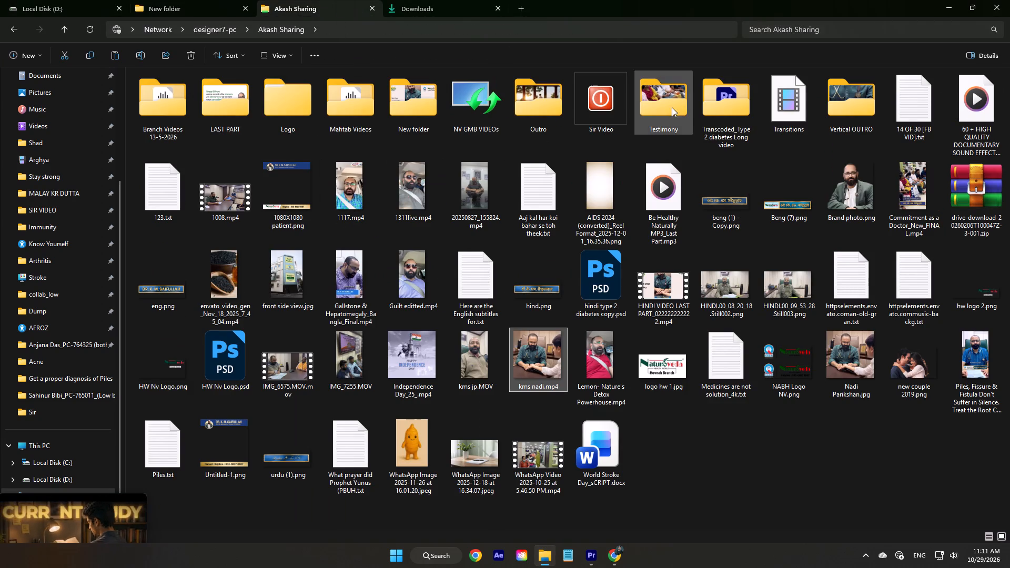
double_click(608, 106)
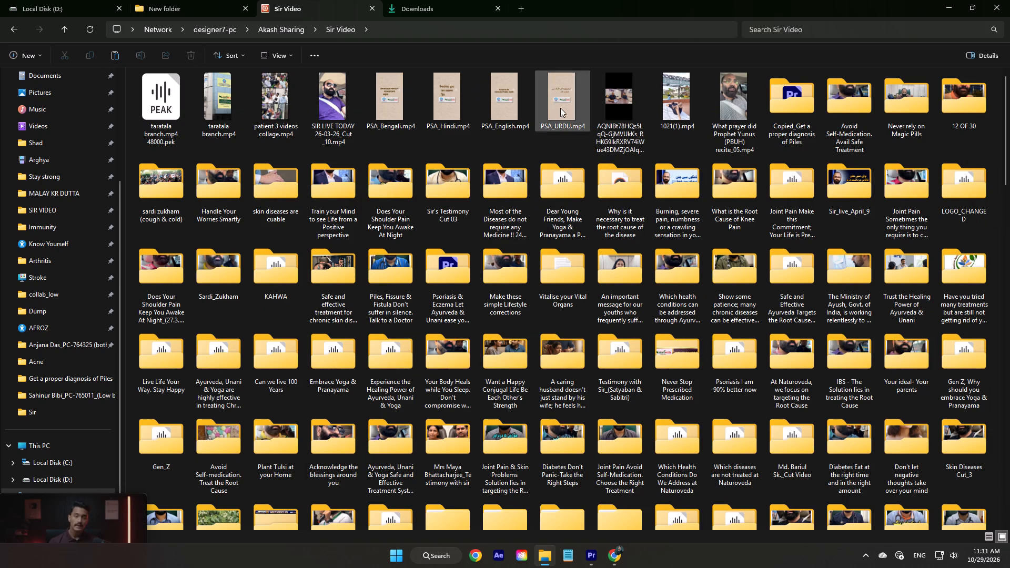
double_click(849, 126)
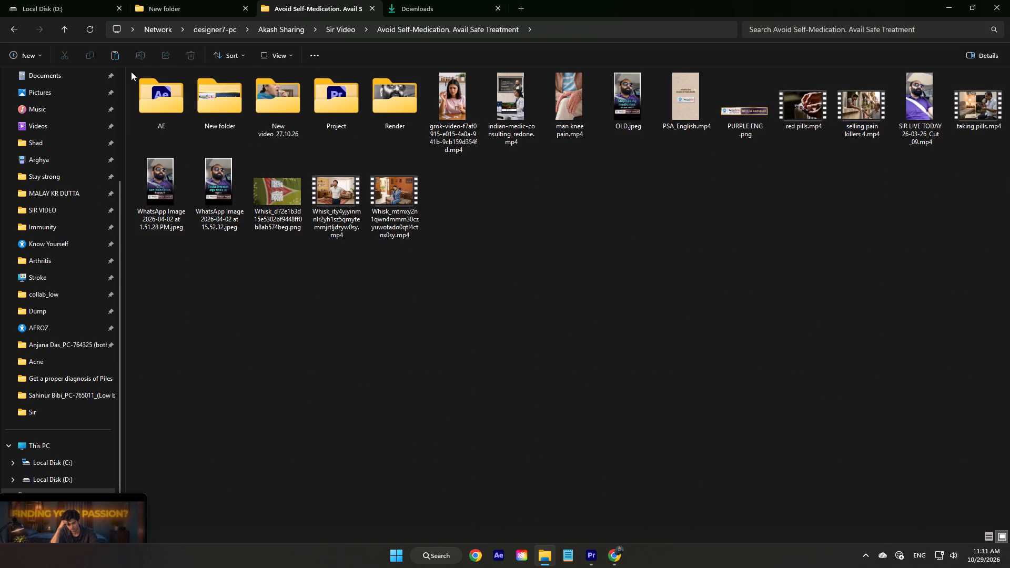
left_click(373, 6)
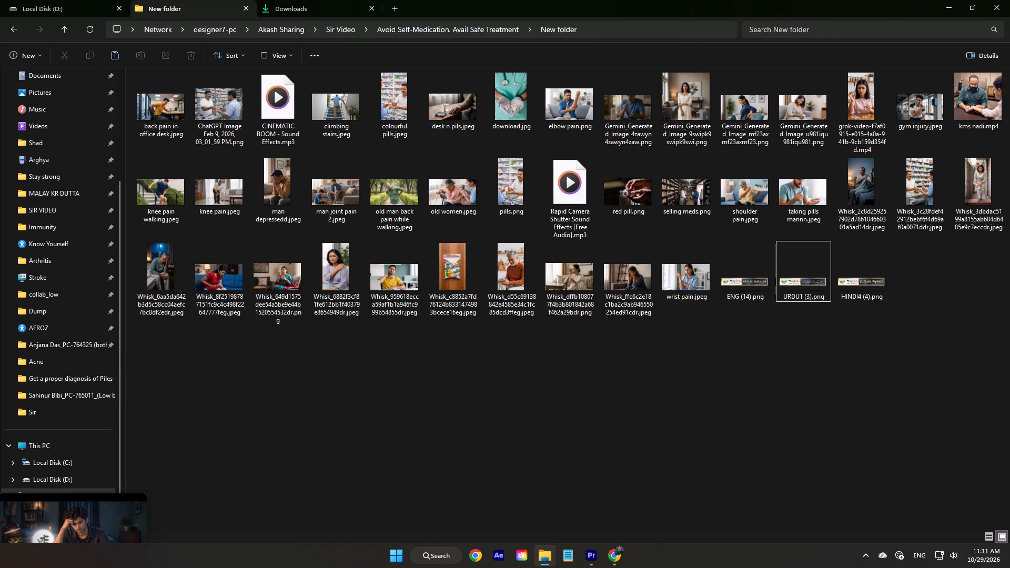
Open the AFROZ folder in place of the Downloads folder.
left_click(294, 2)
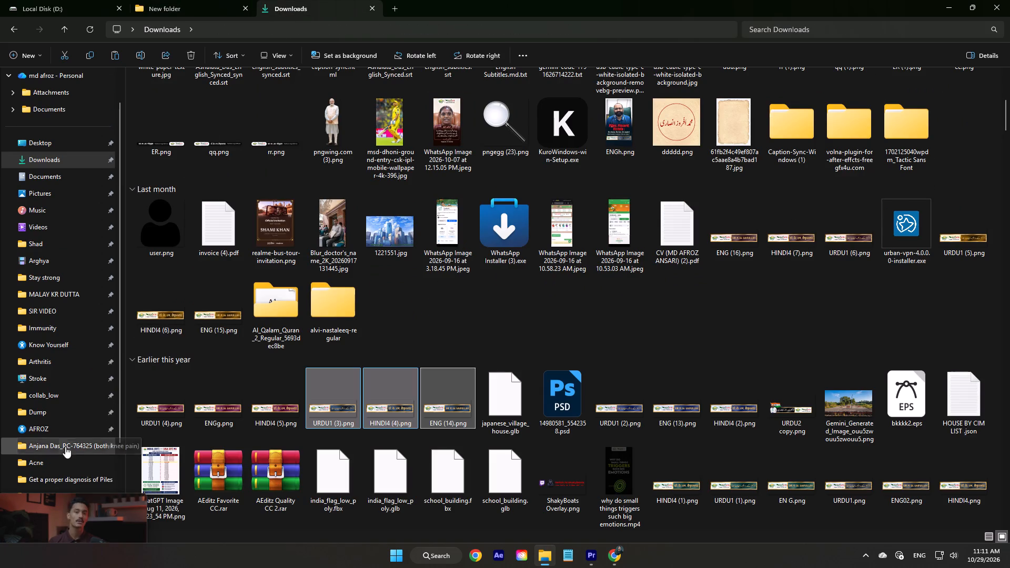
left_click(59, 421)
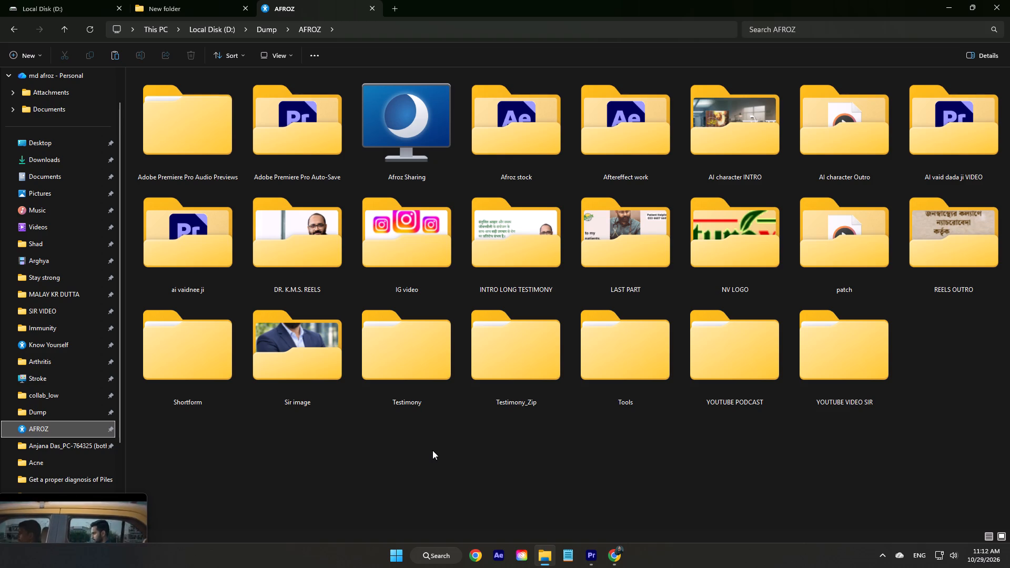
Raise the system volume slightly.
left_click(83, 502)
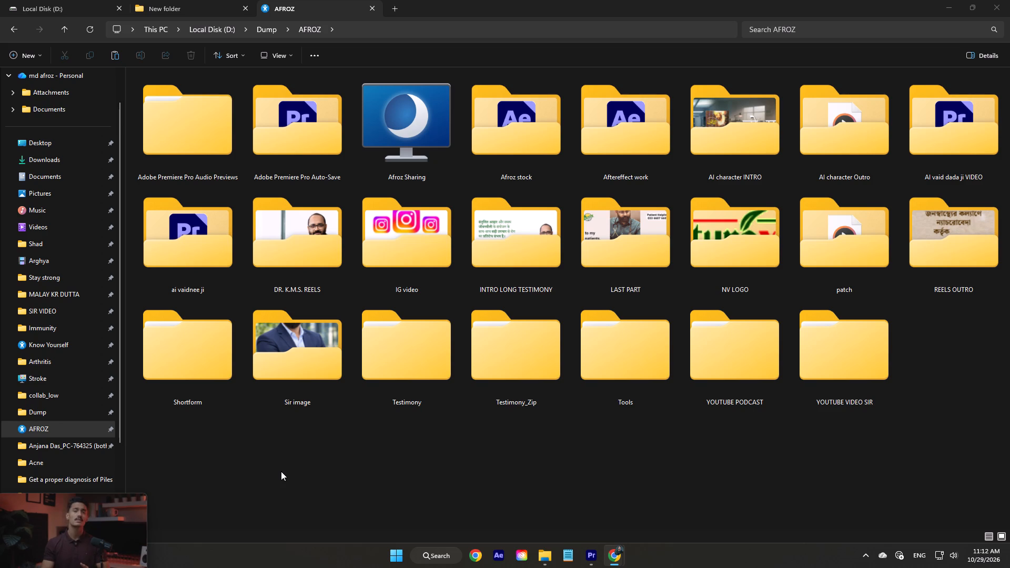
left_click(958, 556)
left_click(900, 492)
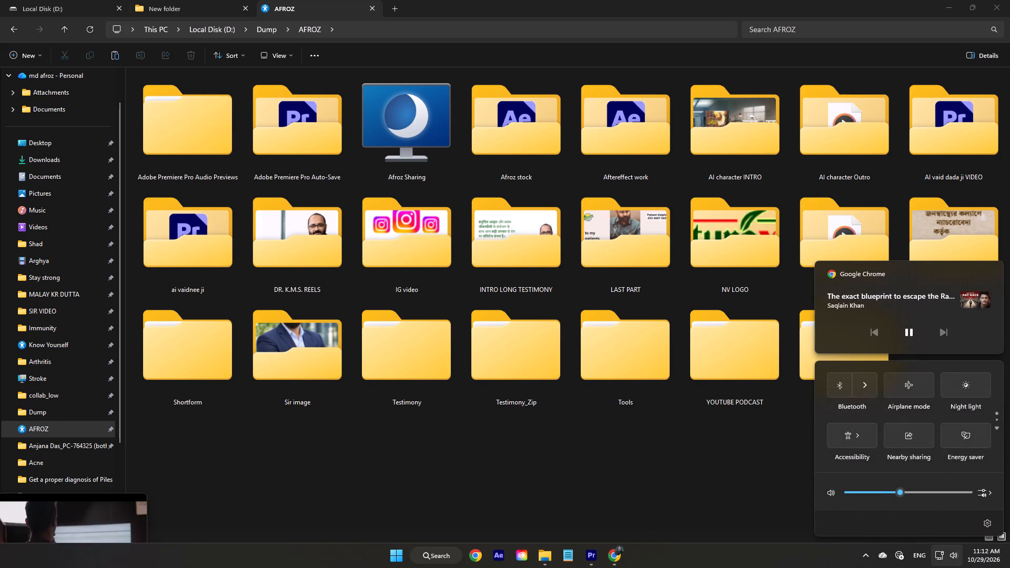
left_click(794, 567)
left_click(961, 562)
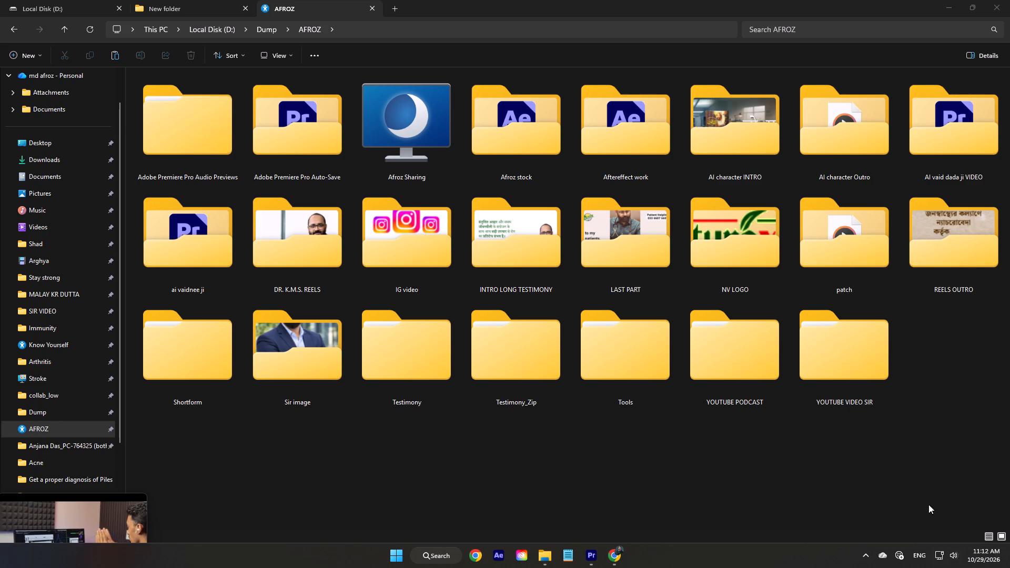
left_click(948, 555)
left_click_drag(905, 493, 908, 493)
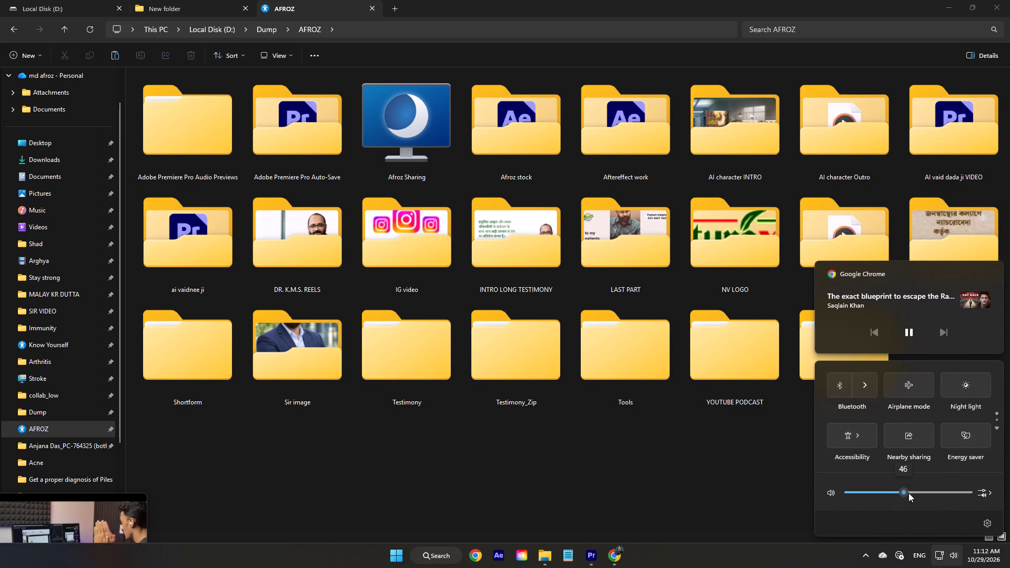
left_click_drag(908, 493, 911, 493)
left_click(837, 567)
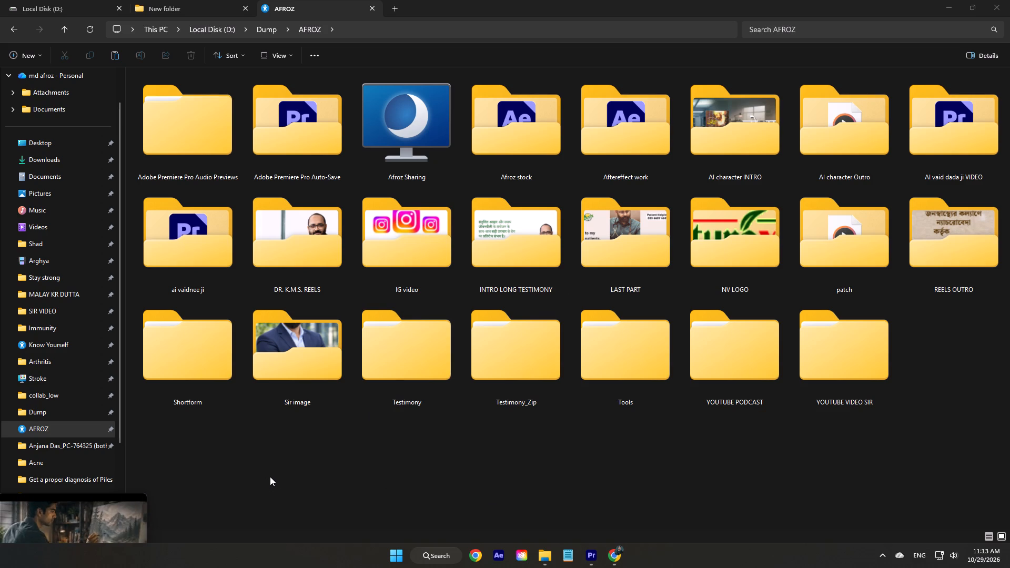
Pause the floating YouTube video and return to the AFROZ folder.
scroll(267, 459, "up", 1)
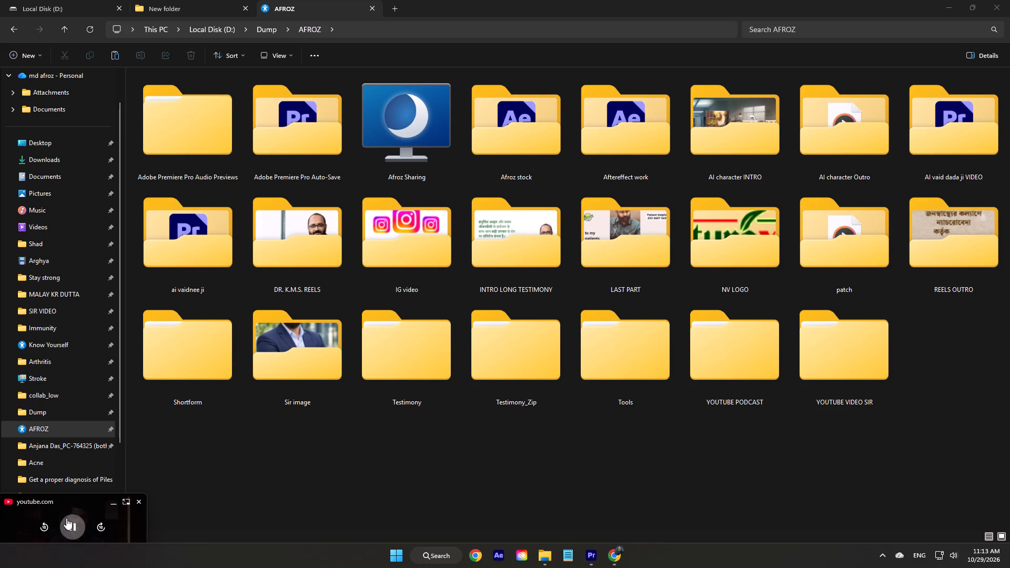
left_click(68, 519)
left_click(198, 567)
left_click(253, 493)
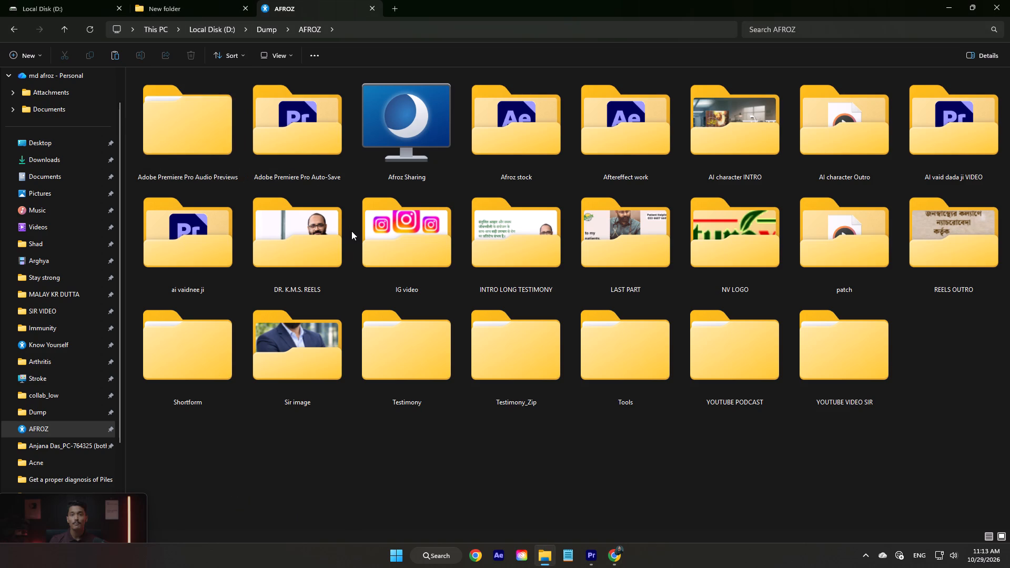
Open the Copied_Avoid Self-Medication. Avail Safe Treatment folder within DR. K.M.S. REELS.
double_click(284, 252)
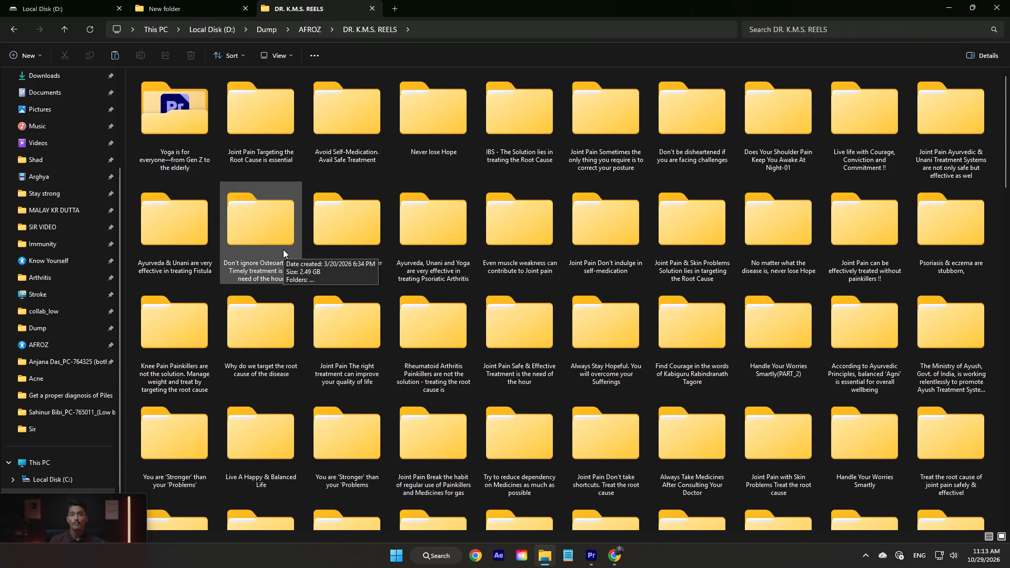
key("a")
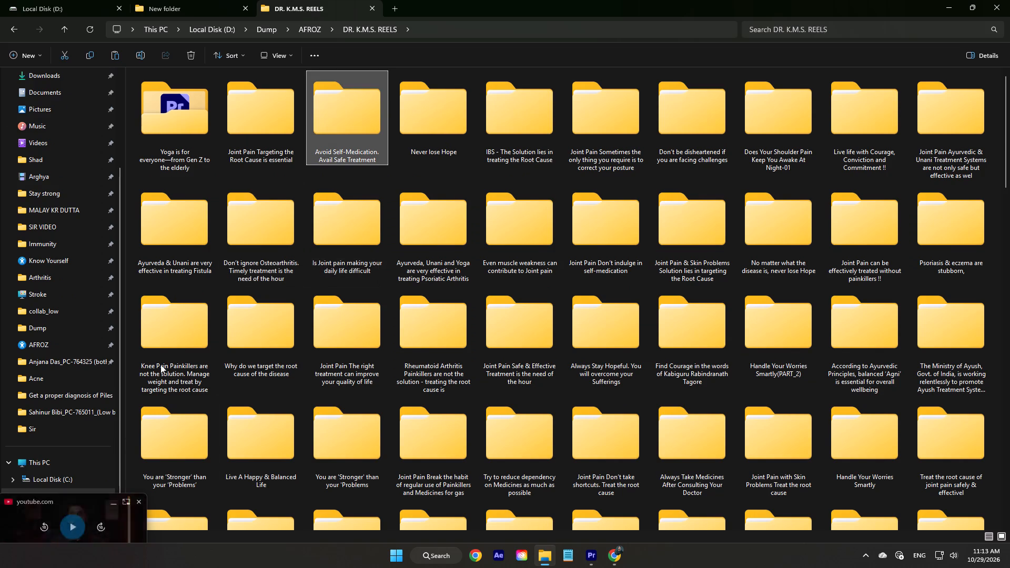
double_click(346, 140)
double_click(164, 123)
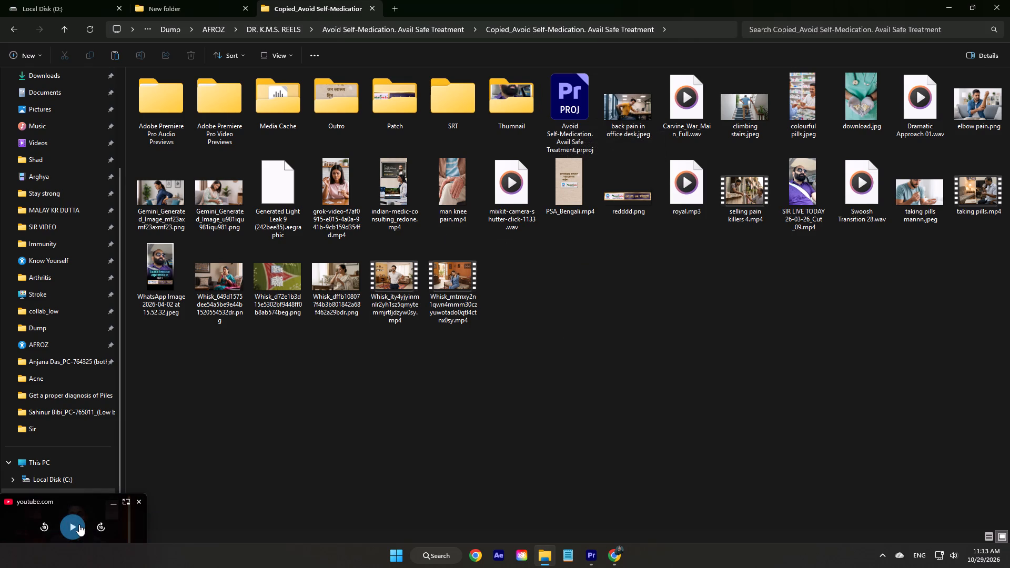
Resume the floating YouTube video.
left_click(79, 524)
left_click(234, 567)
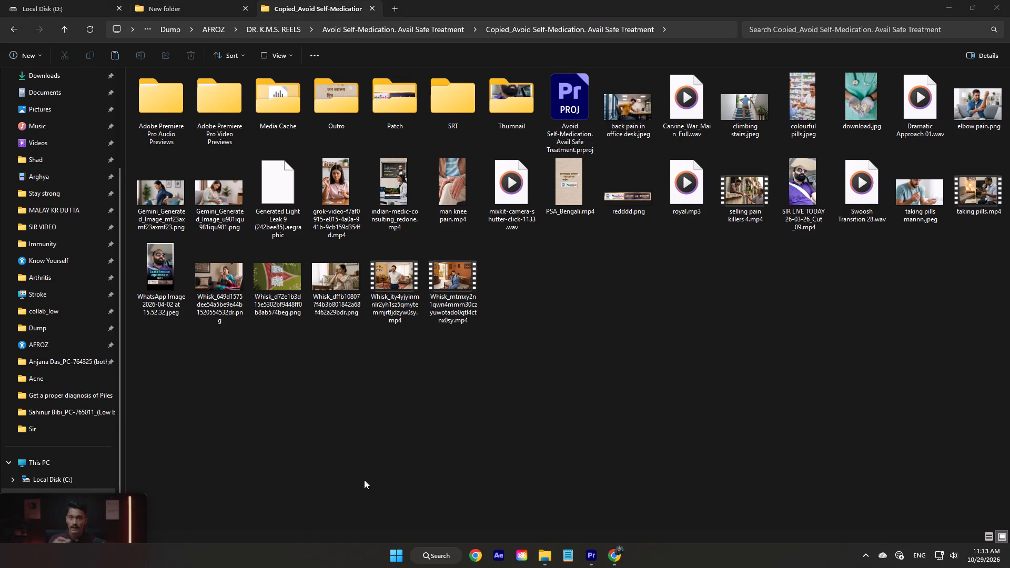
Open the copied folder's Avoid Self-Medication. Avail Safe Treatment project in Premiere alongside the current project.
double_click(558, 116)
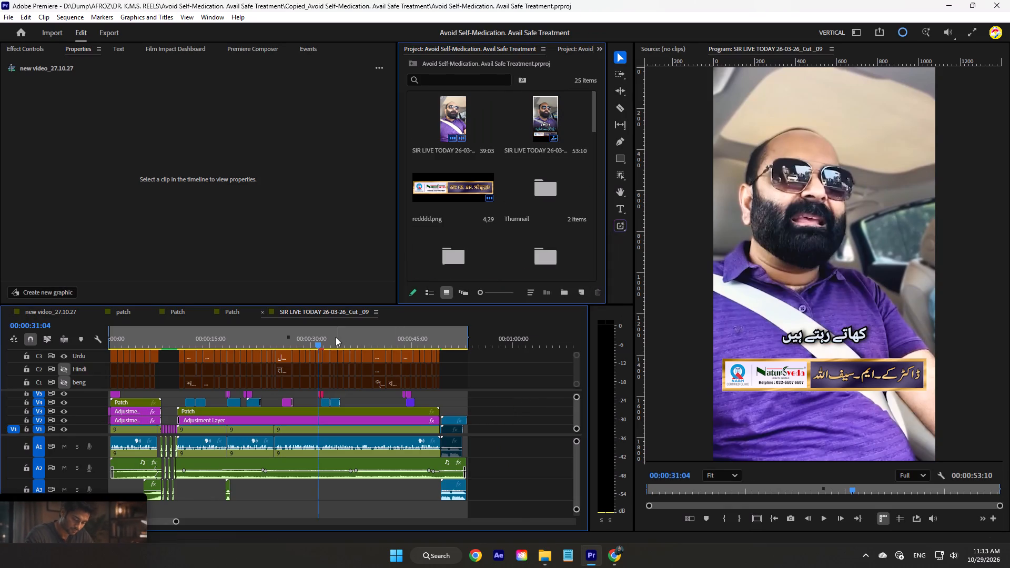
scroll(337, 361, "up", 5, "ctrl")
left_click_drag(454, 356, 376, 353)
left_click(527, 369)
Compare the opening of new video_27.10.27 with the first few seconds of SIR LIVE TODAY 26-03-26_Cut _09.
left_click(46, 316)
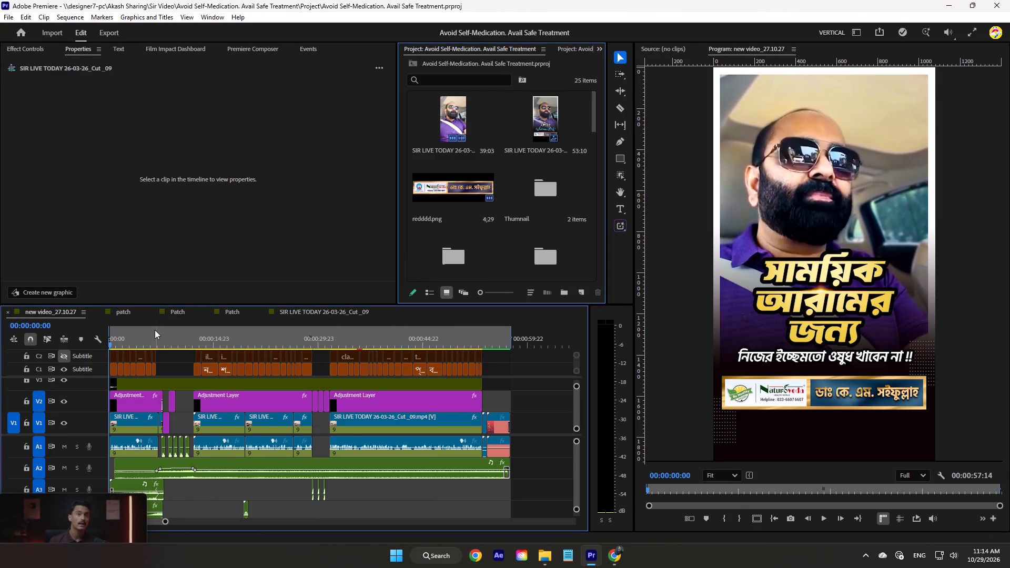
left_click_drag(149, 330, 99, 336)
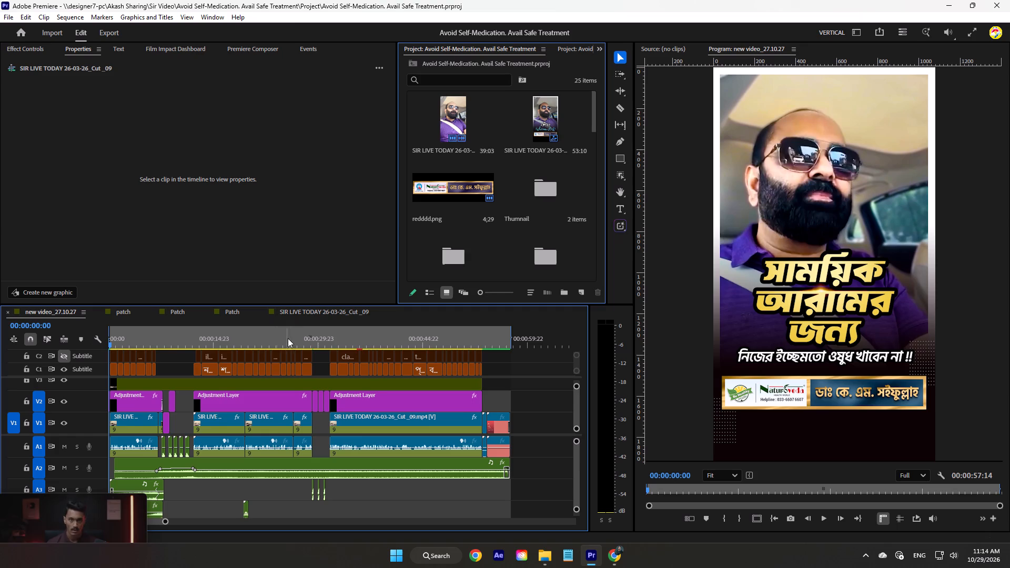
left_click(302, 311)
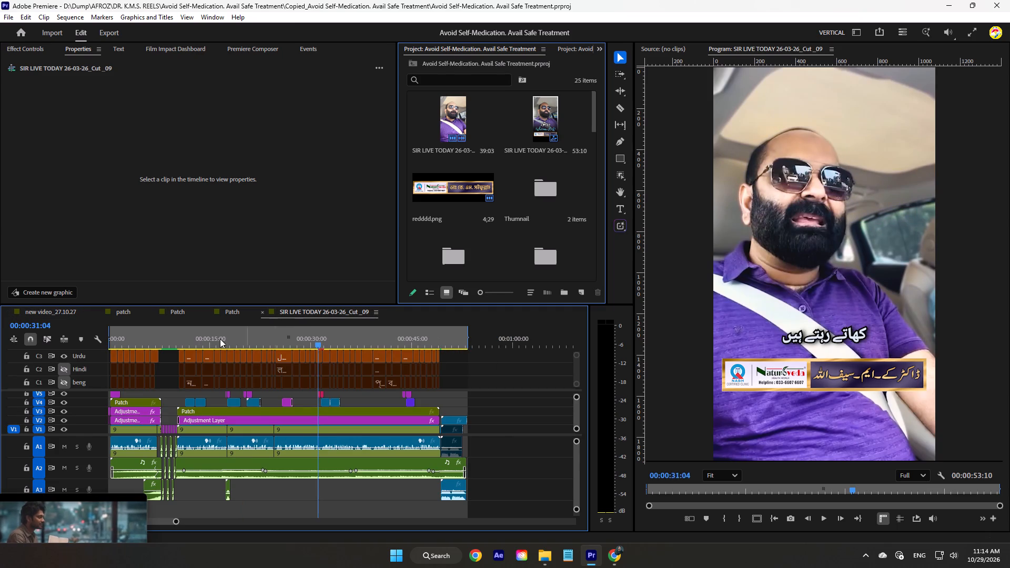
left_click_drag(139, 342, 132, 342)
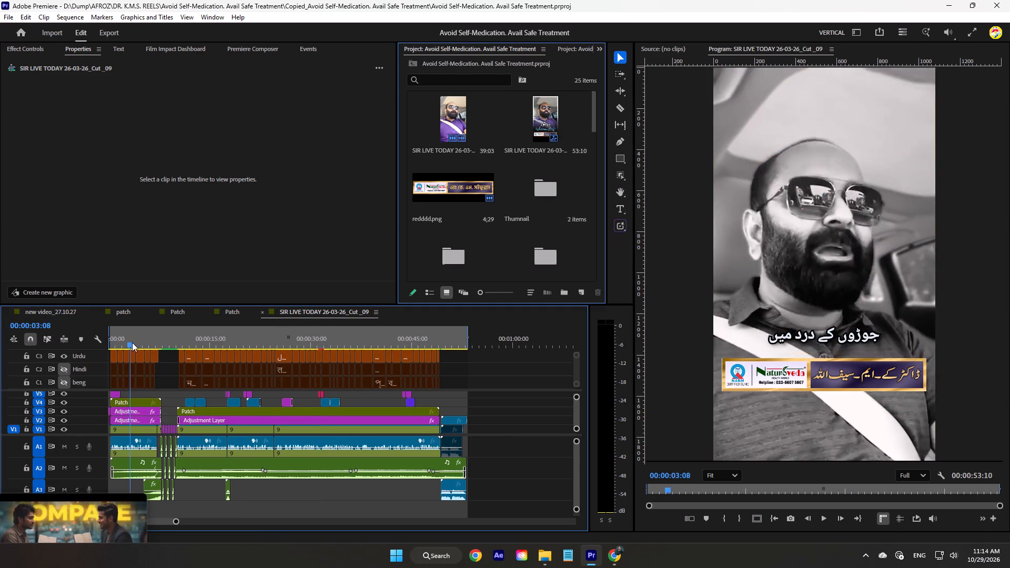
left_click_drag(132, 342, 135, 343)
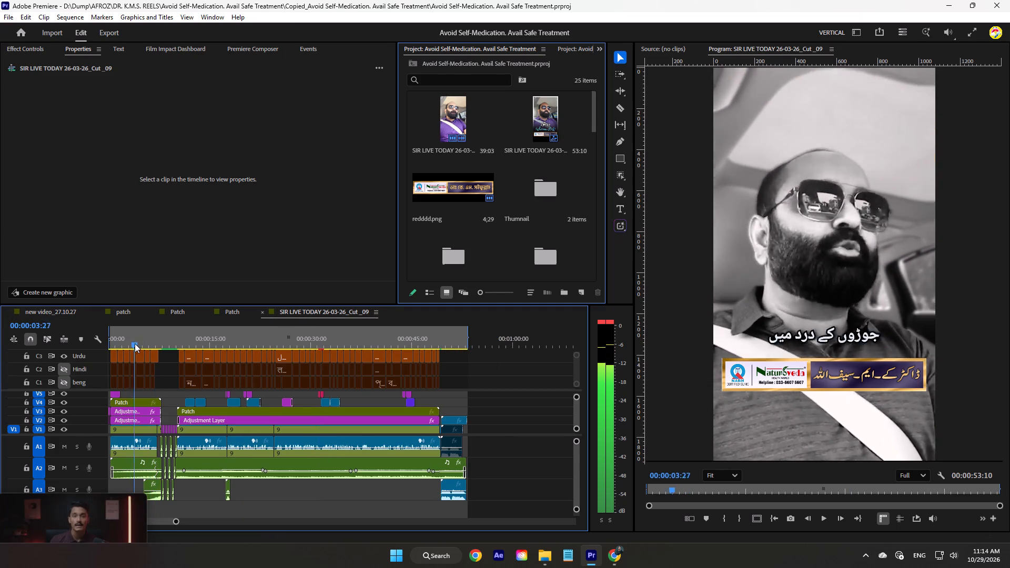
left_click_drag(135, 343, 131, 344)
Copy all the Urdu and Hindi captions from the SIR LIVE TODAY 26-03-26_Cut _09 sequence.
left_click_drag(449, 353, 442, 354)
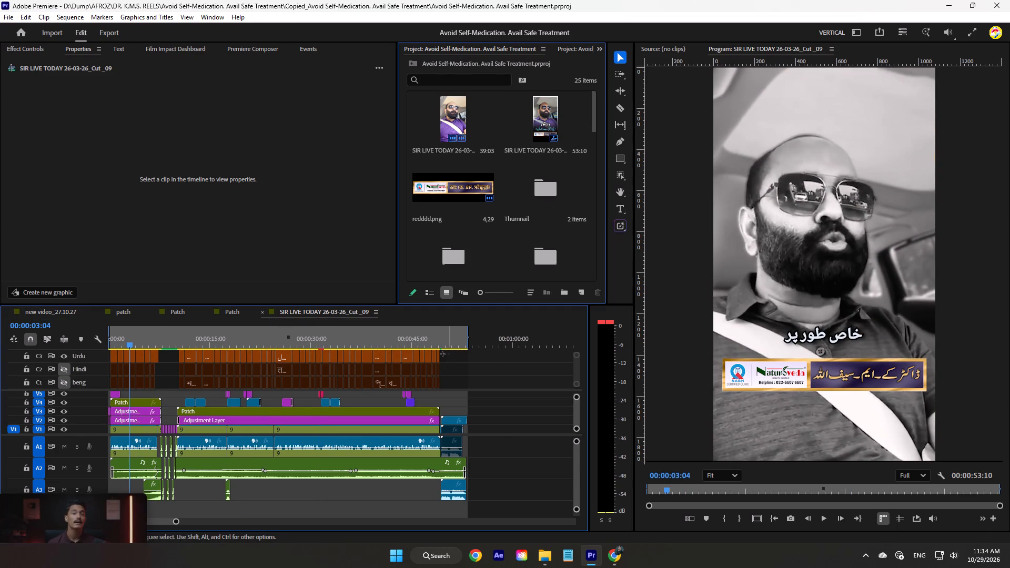
left_click_drag(442, 354, 114, 364)
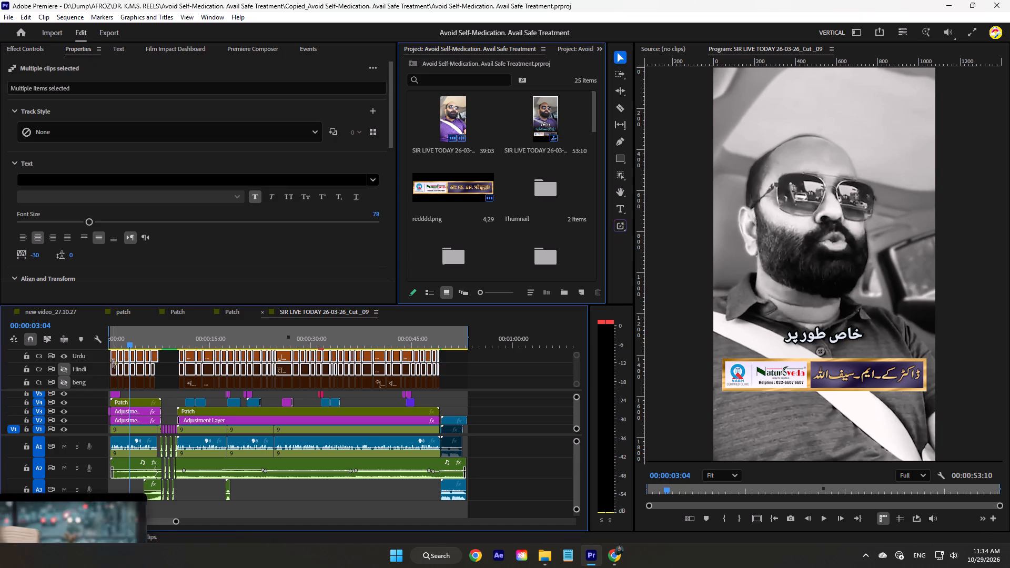
key("ctrl+c")
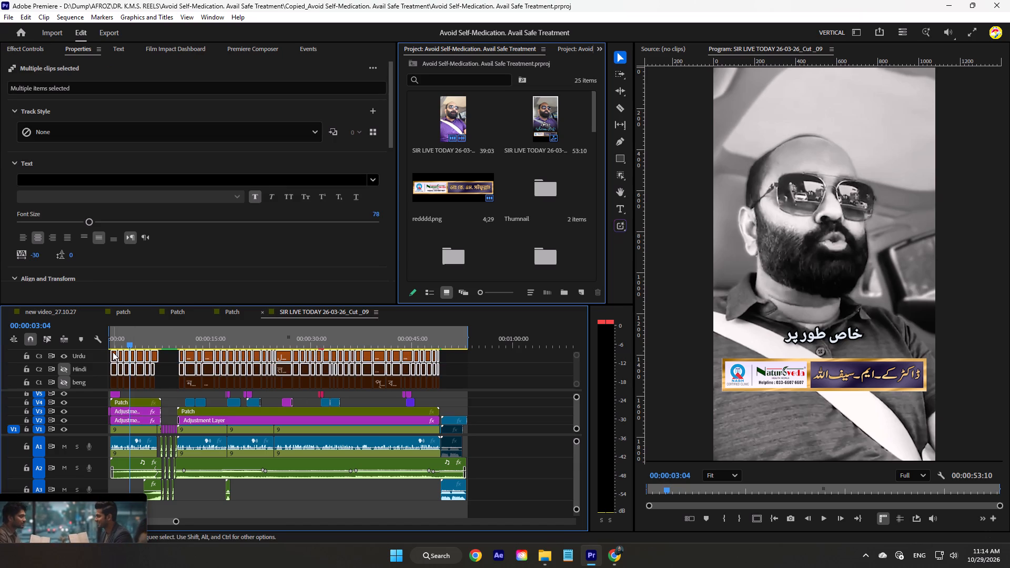
key("ctrl+c")
Paste the copied captions into new video_27.10.27 on an empty stretch past the end of the video, at about 1:04.
left_click(67, 313)
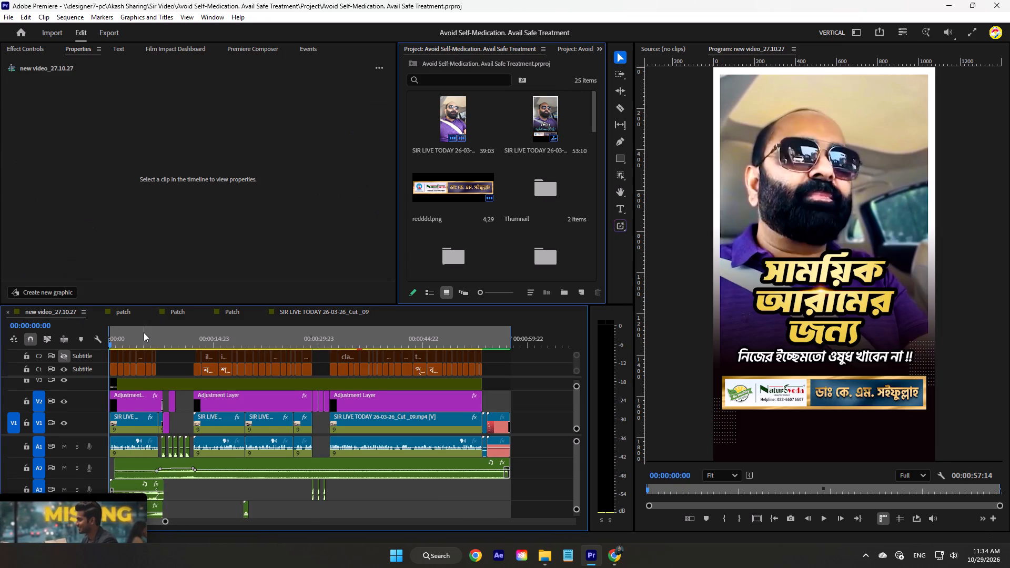
key("grave")
left_click(558, 75)
key("ctrl+v")
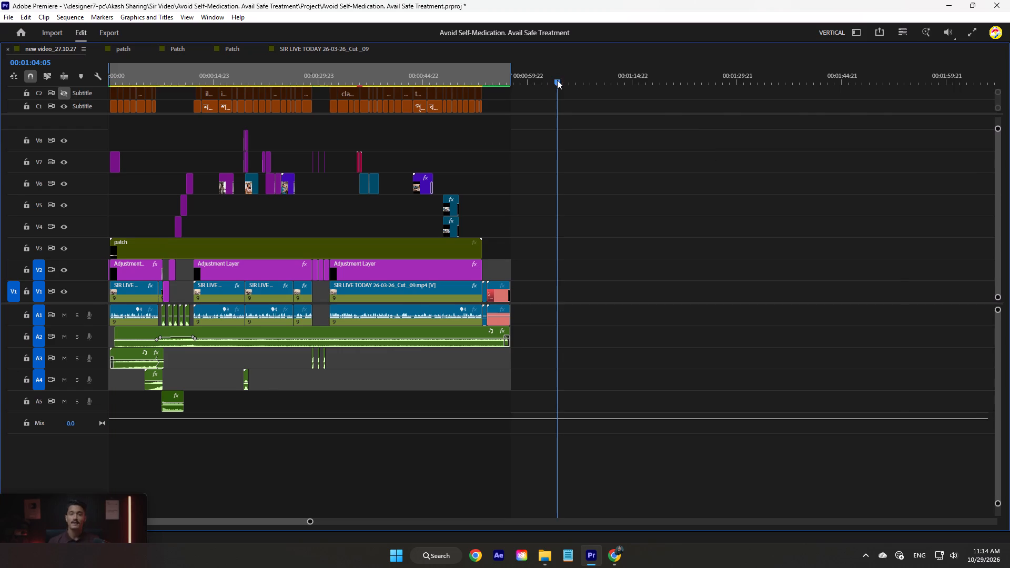
left_click(532, 94)
Add another caption track to new video_27.10.27 with the Subtitle format and no style.
right_click(95, 93)
left_click(130, 114)
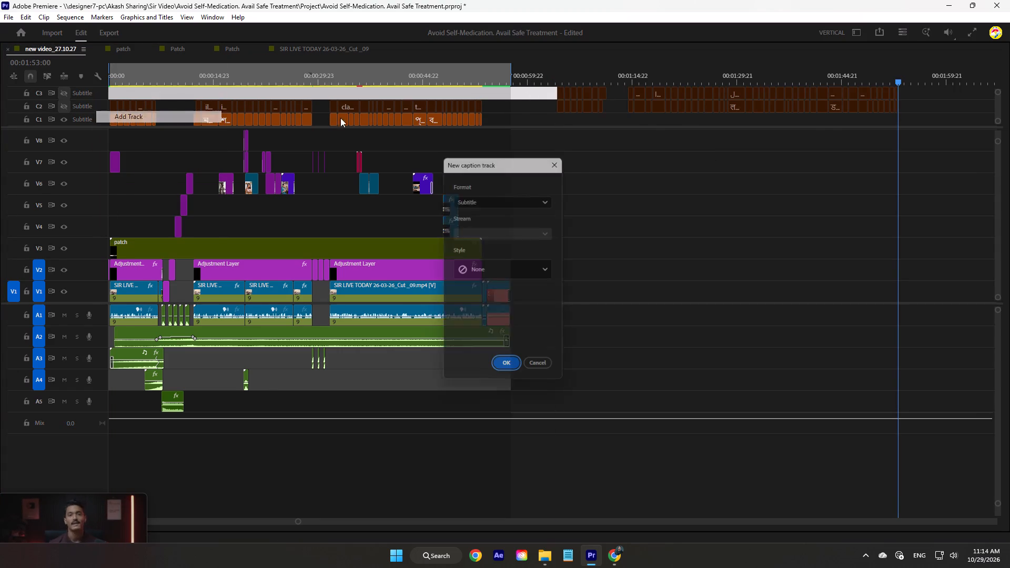
left_click(512, 365)
Move all the pasted Urdu and Hindi captions onto tracks C4 and C3, near the start of the sequence.
left_click_drag(557, 93, 920, 144)
left_click_drag(640, 103, 580, 93)
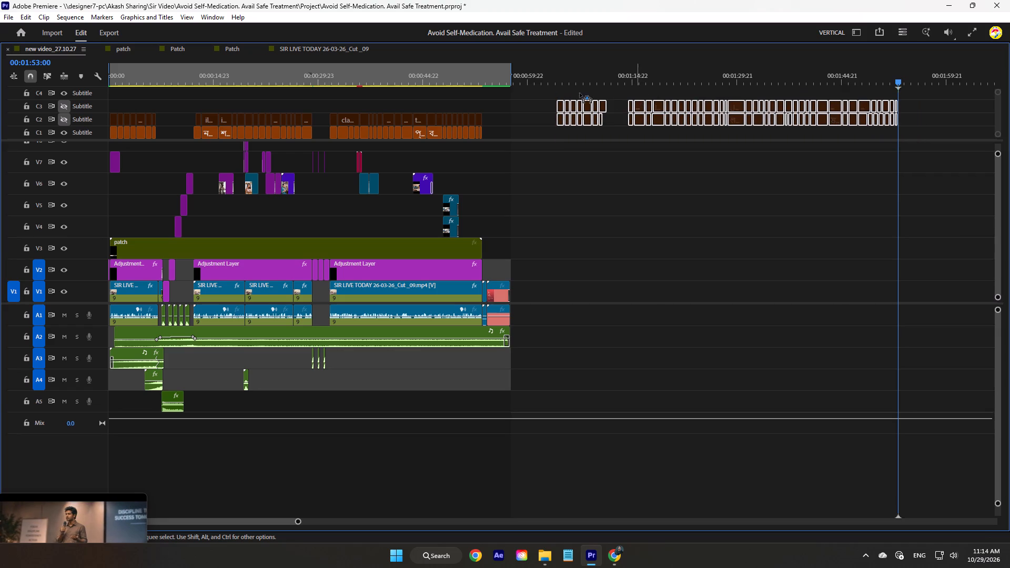
left_click_drag(580, 93, 195, 95)
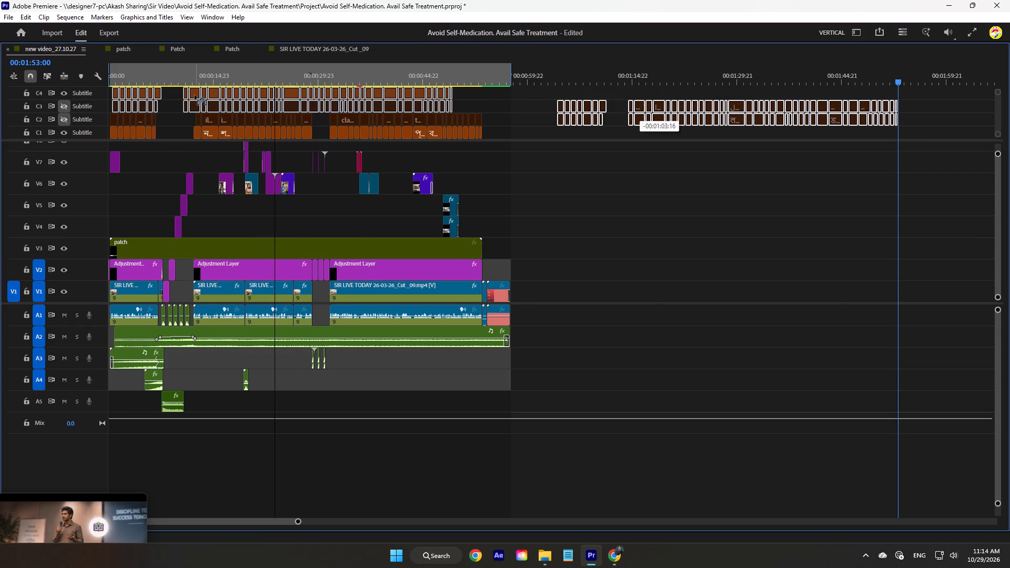
left_click_drag(195, 95, 194, 95)
Shift the pasted Urdu and Hindi captions slightly earlier so they begin with the first V1 clip, at 00:00:00:07.
left_click_drag(133, 78, 115, 76)
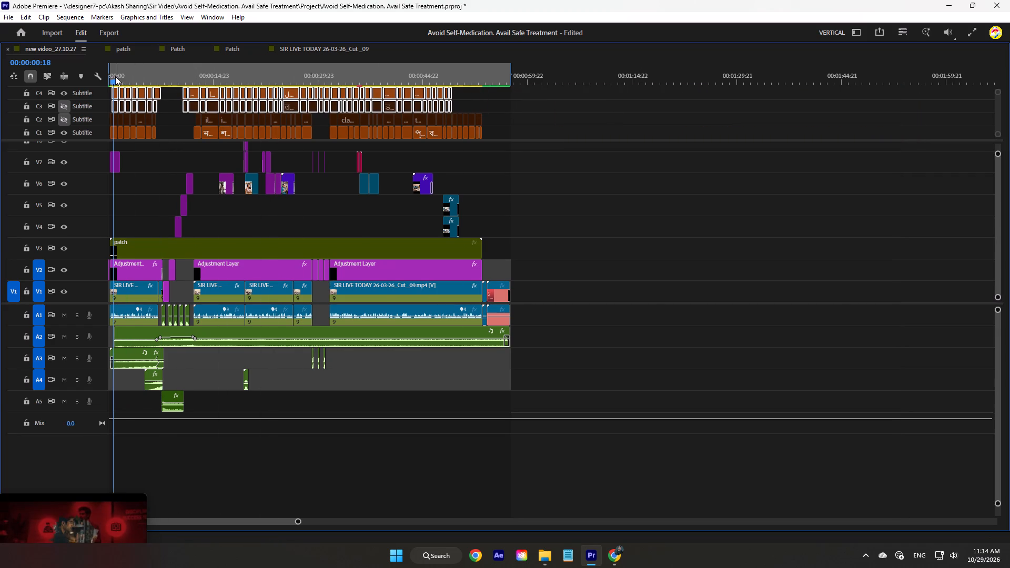
key("equal")
type("==")
left_click_drag(154, 98, 152, 98)
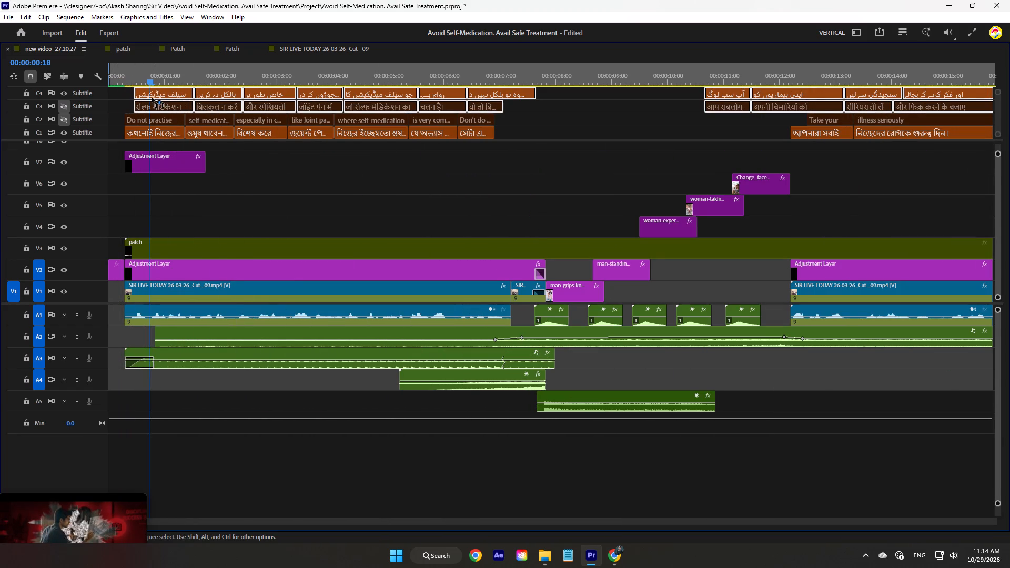
left_click_drag(152, 98, 146, 98)
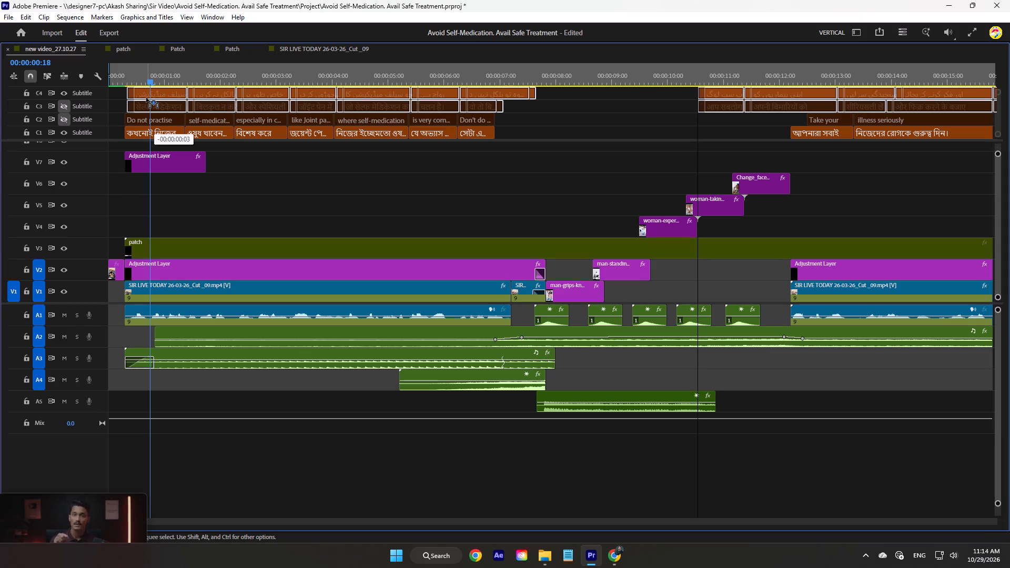
left_click_drag(146, 98, 145, 98)
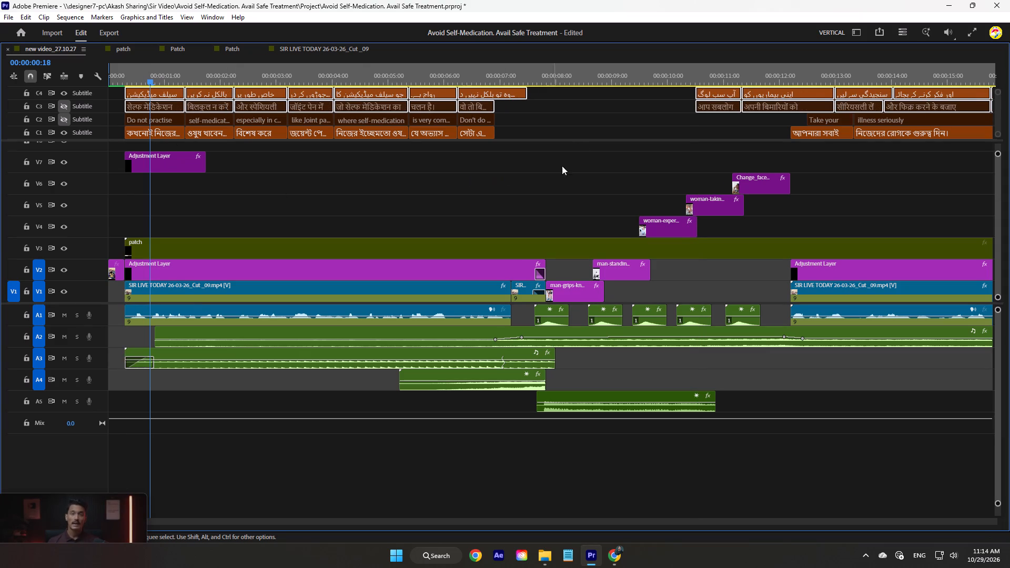
Trim the last Urdu caption before the first gap on C4 to end level with the Hindi caption on C3.
left_click_drag(528, 96, 495, 92)
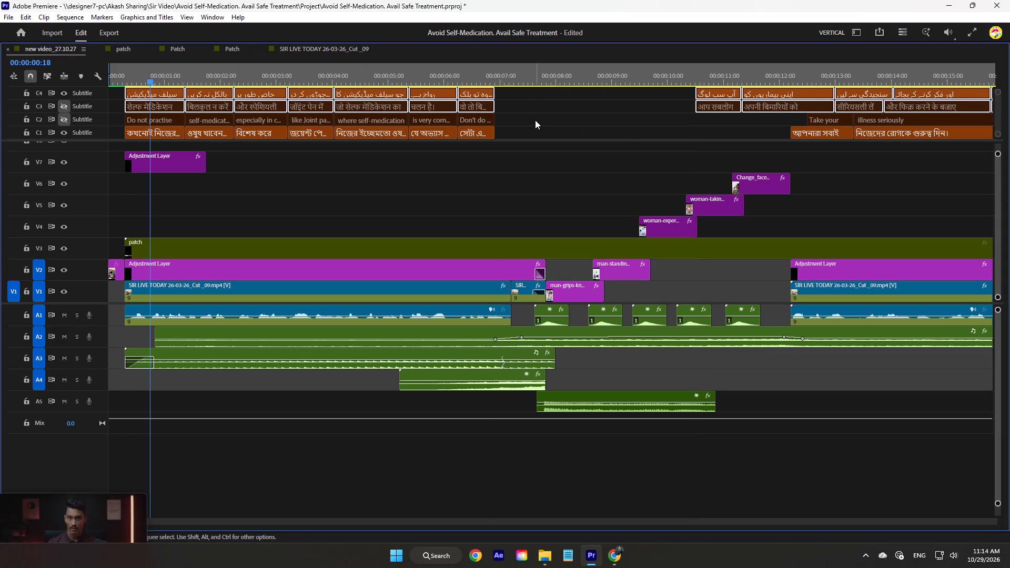
left_click(540, 121)
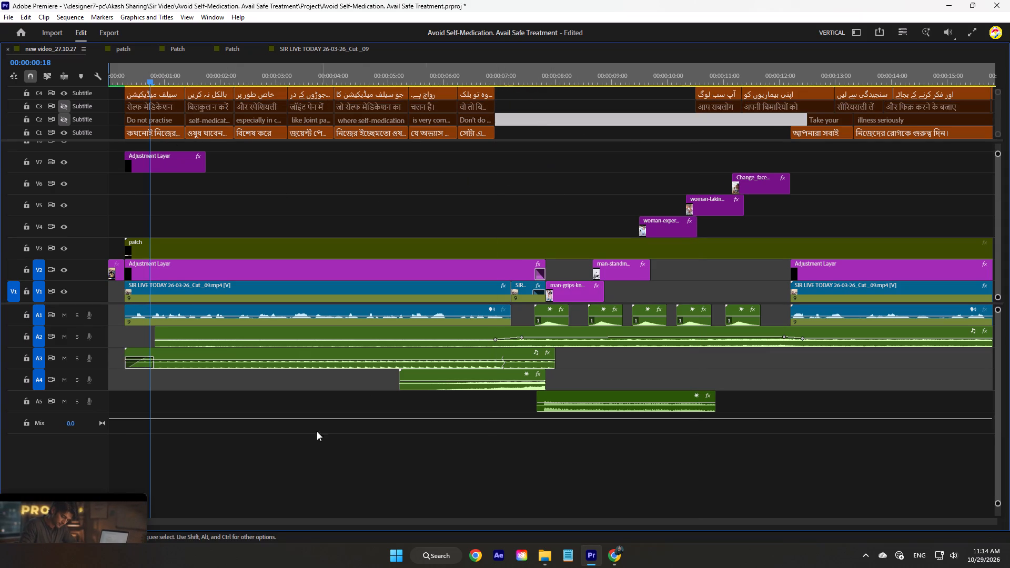
Make only the Hindi caption track C3 visible by hiding C4 and C1, play the opening, and save the project.
left_click_drag(150, 73, 125, 74)
left_click(64, 89)
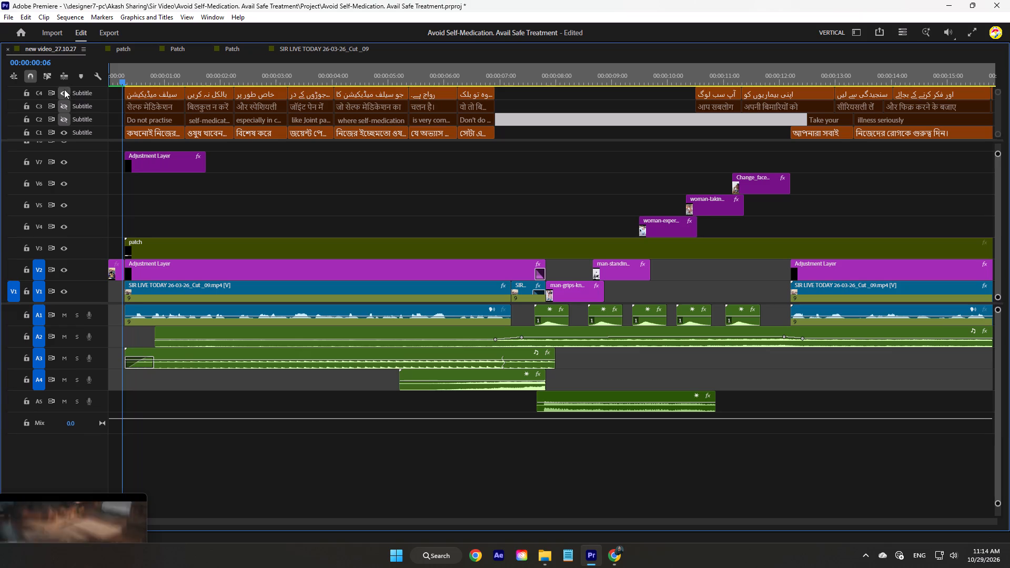
left_click(65, 107)
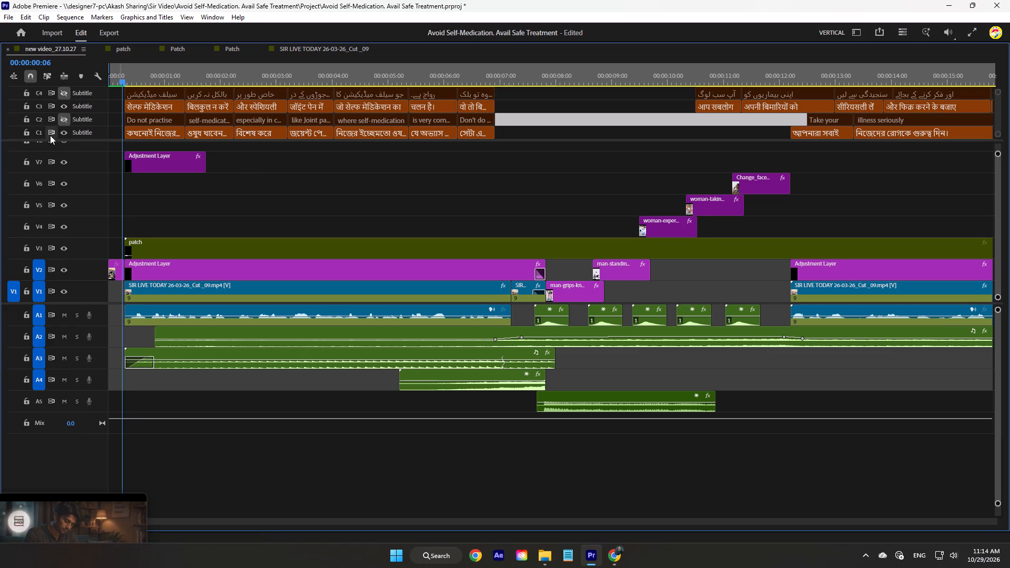
left_click(62, 135)
key("space")
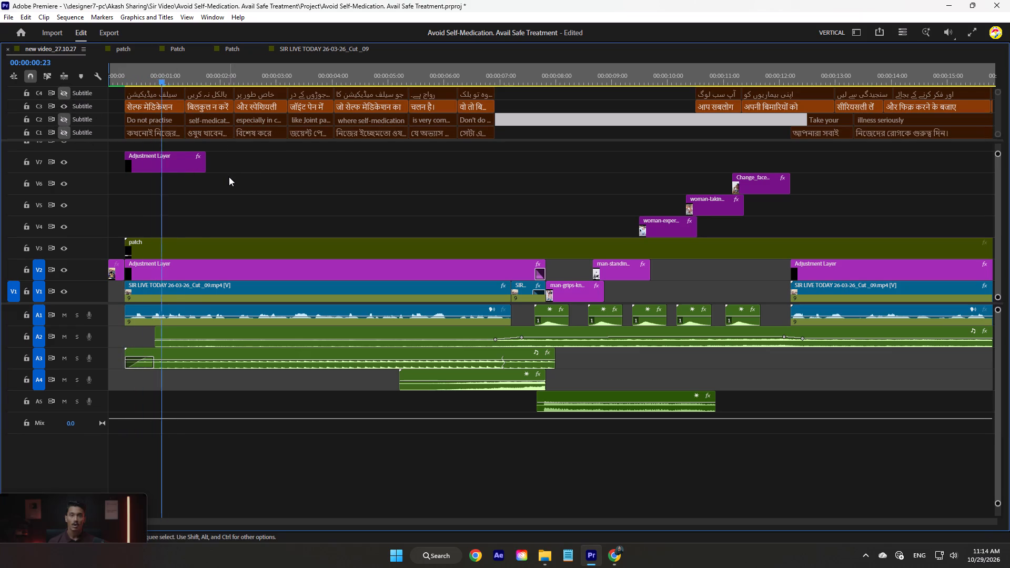
key("space")
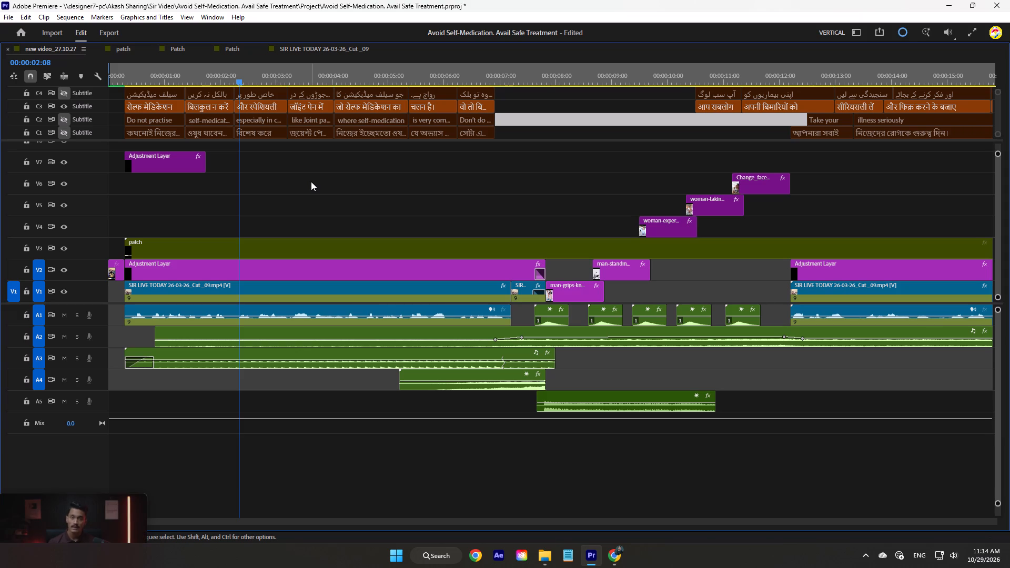
key("ctrl+s")
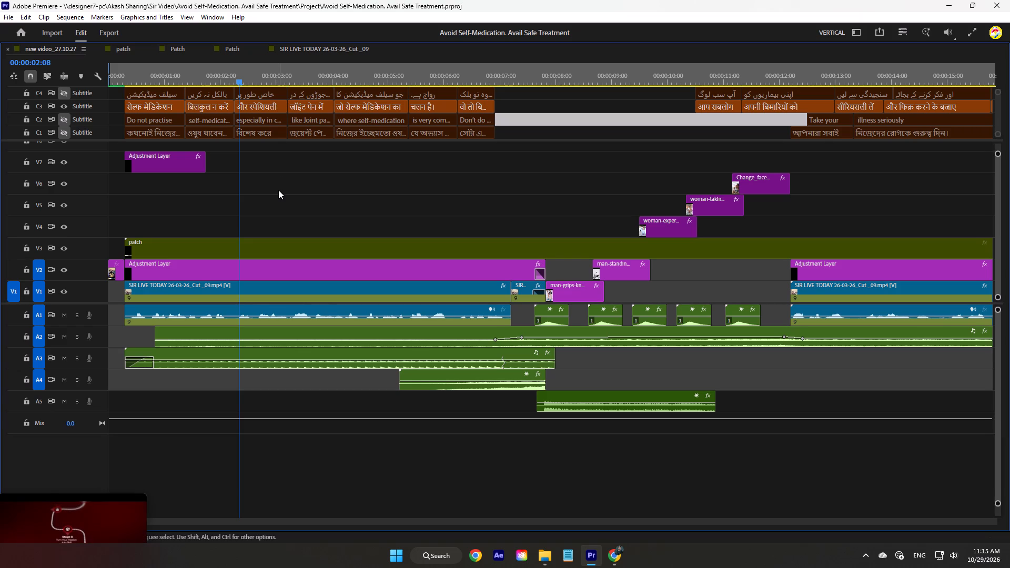
key("ctrl+s")
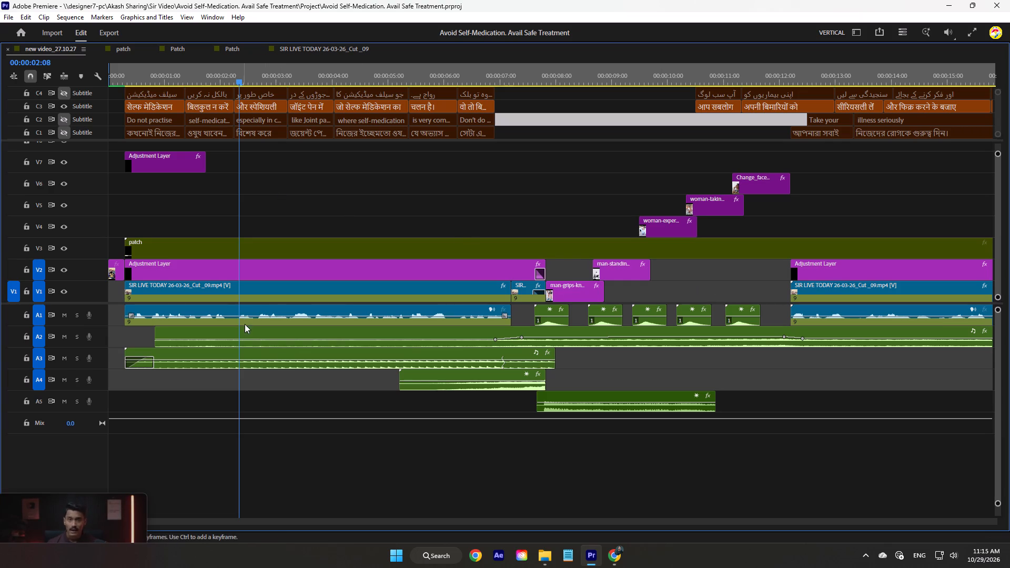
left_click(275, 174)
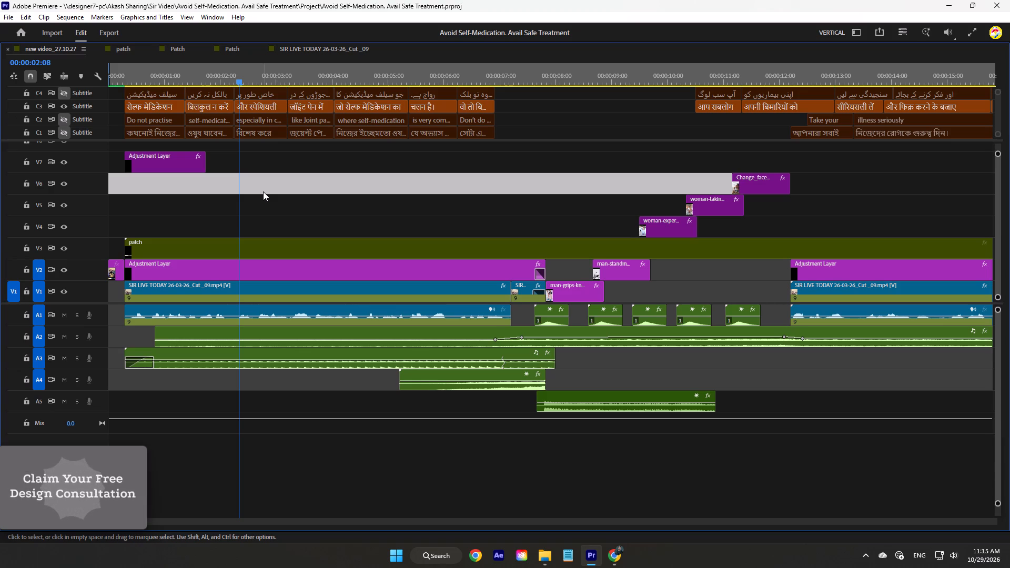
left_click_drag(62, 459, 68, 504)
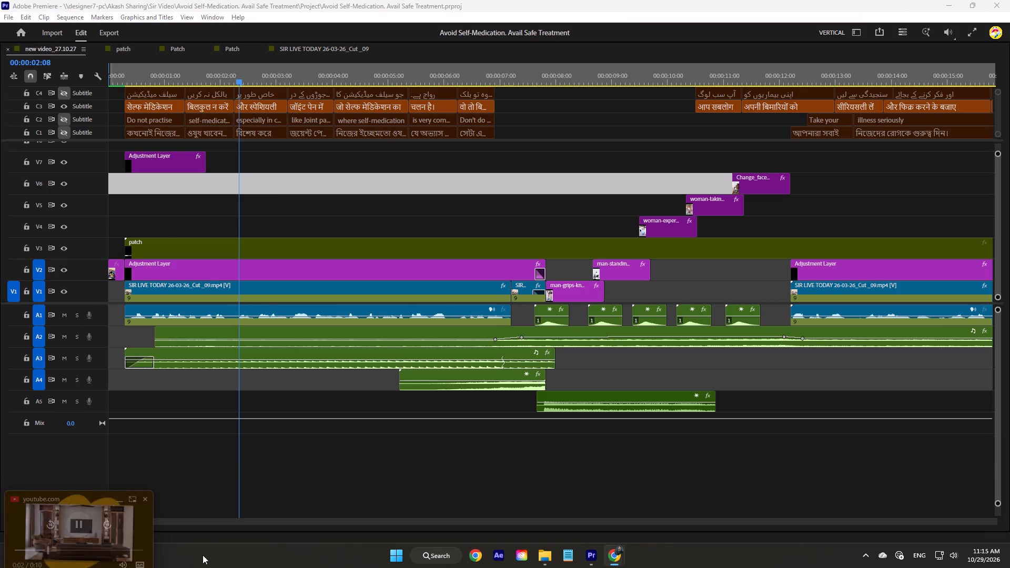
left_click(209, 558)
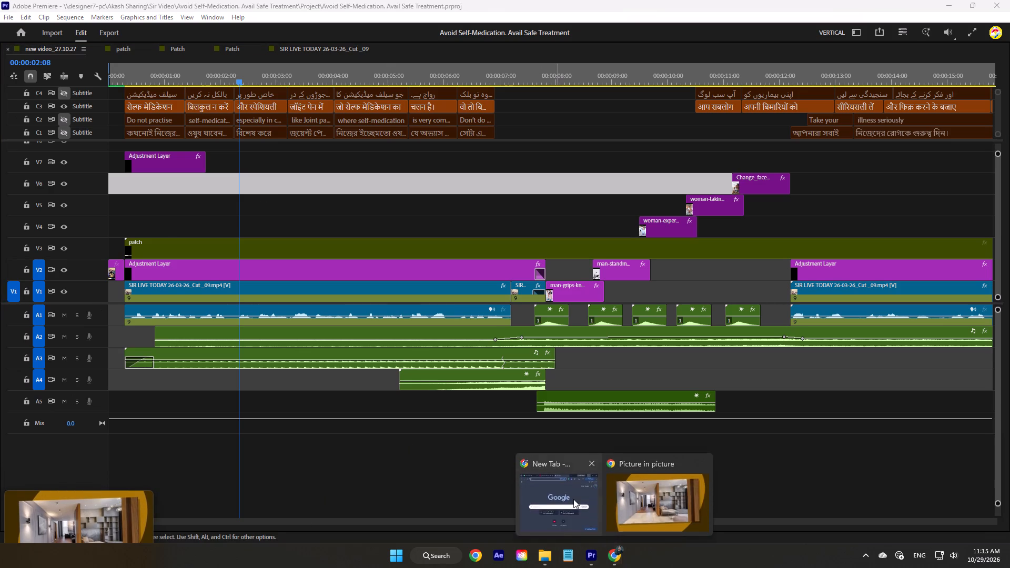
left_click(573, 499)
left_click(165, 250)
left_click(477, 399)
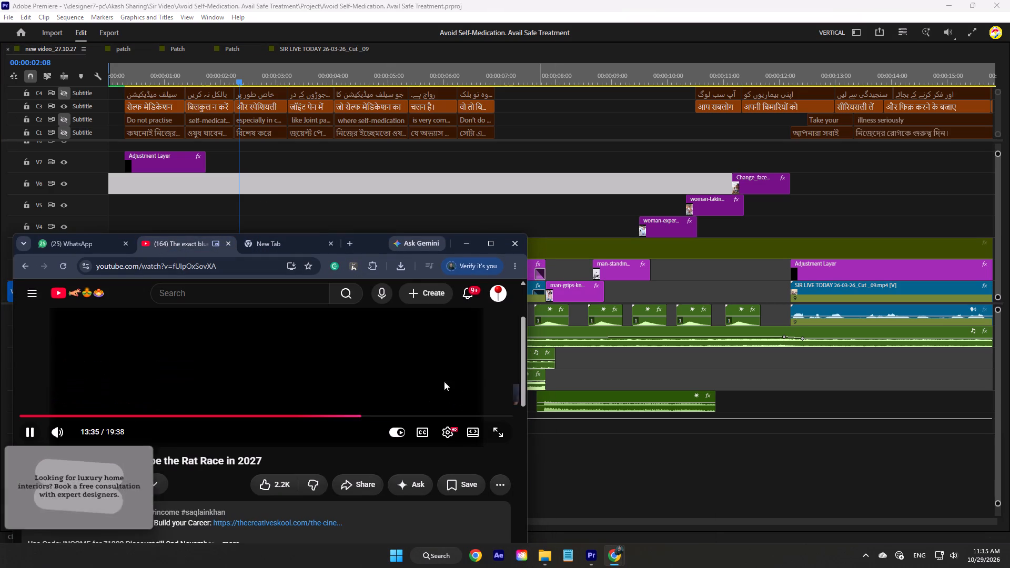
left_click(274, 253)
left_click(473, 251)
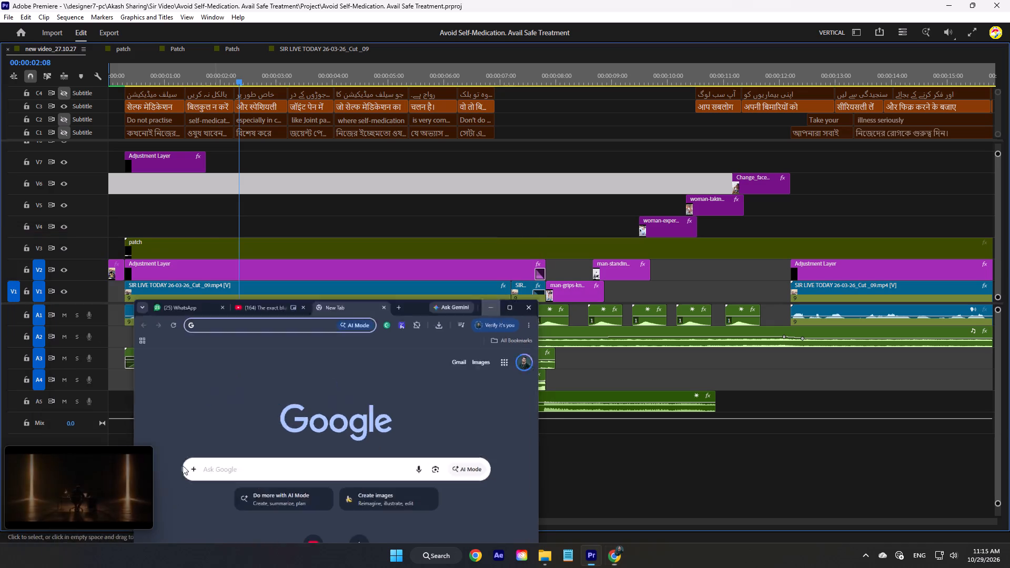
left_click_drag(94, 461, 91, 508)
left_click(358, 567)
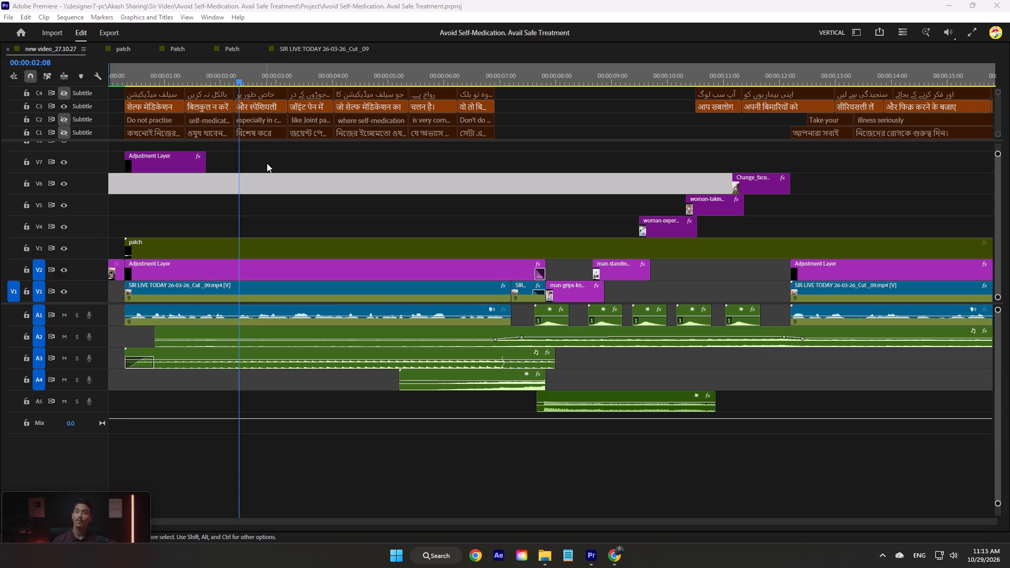
Render the video previews of new video_27.10.27 and save the project.
left_click_drag(244, 83, 200, 88)
key("Return")
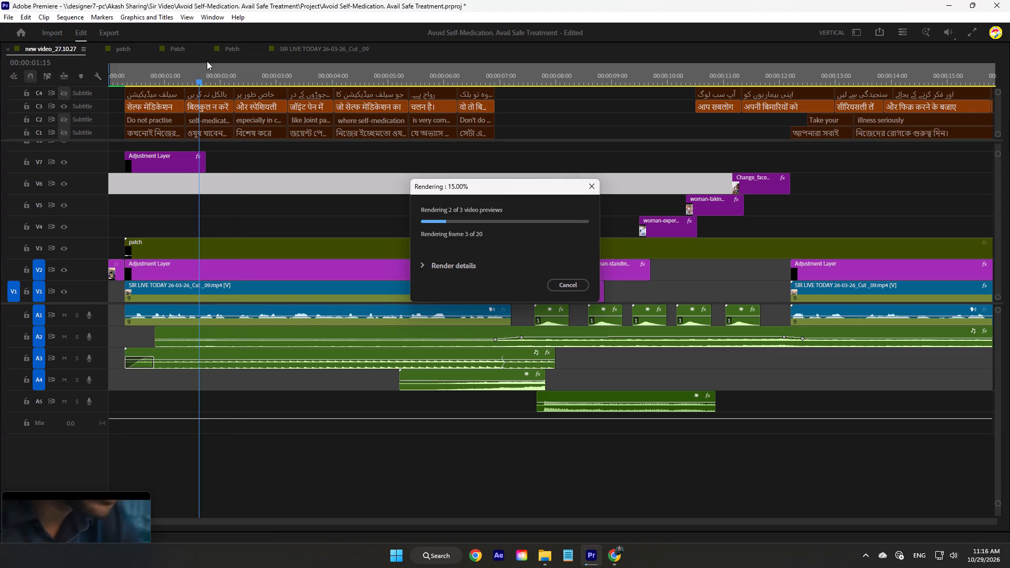
left_click(216, 79)
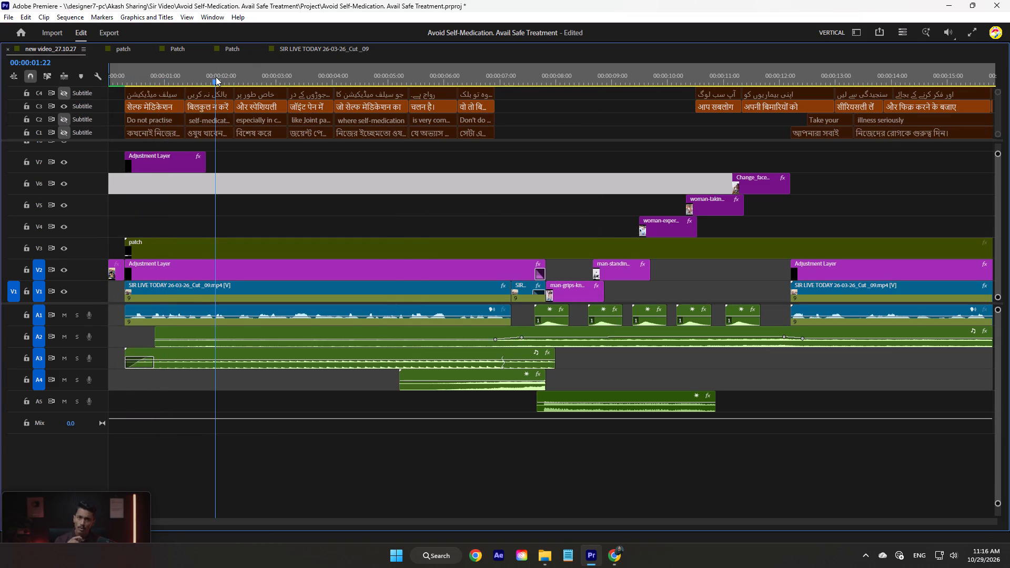
left_click_drag(220, 75, 228, 78)
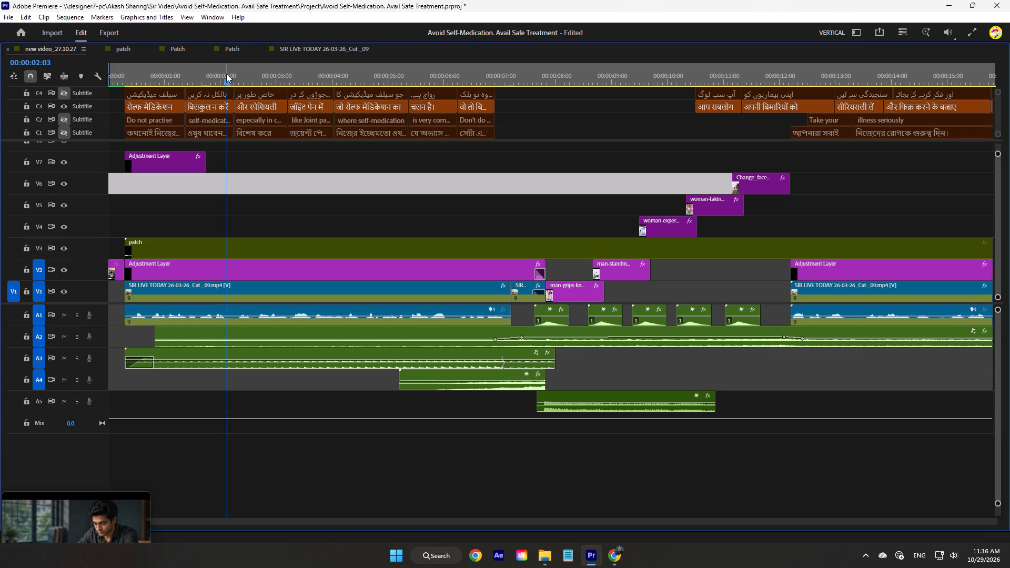
left_click(226, 73)
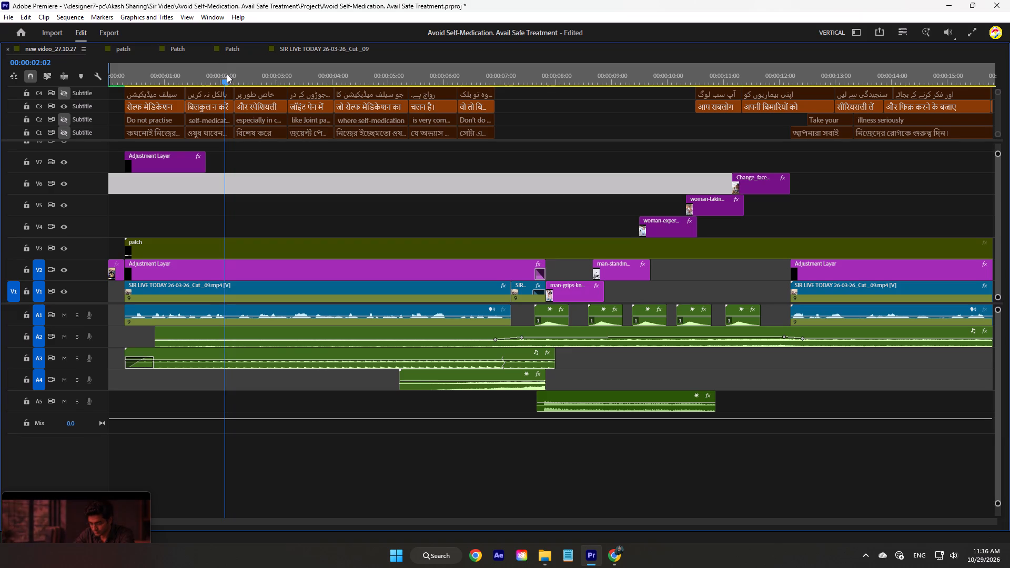
key("ctrl+s")
Restore the timeline to its normal size and check the Hindi caption and banner in the opening seconds.
left_click_drag(227, 74, 477, 79)
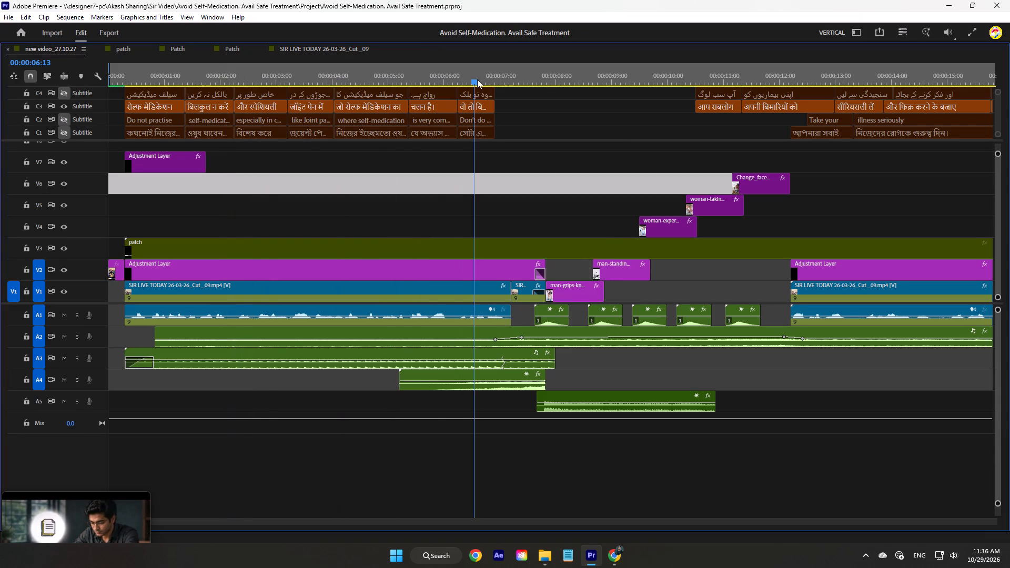
left_click_drag(477, 79, 44, 84)
key("grave")
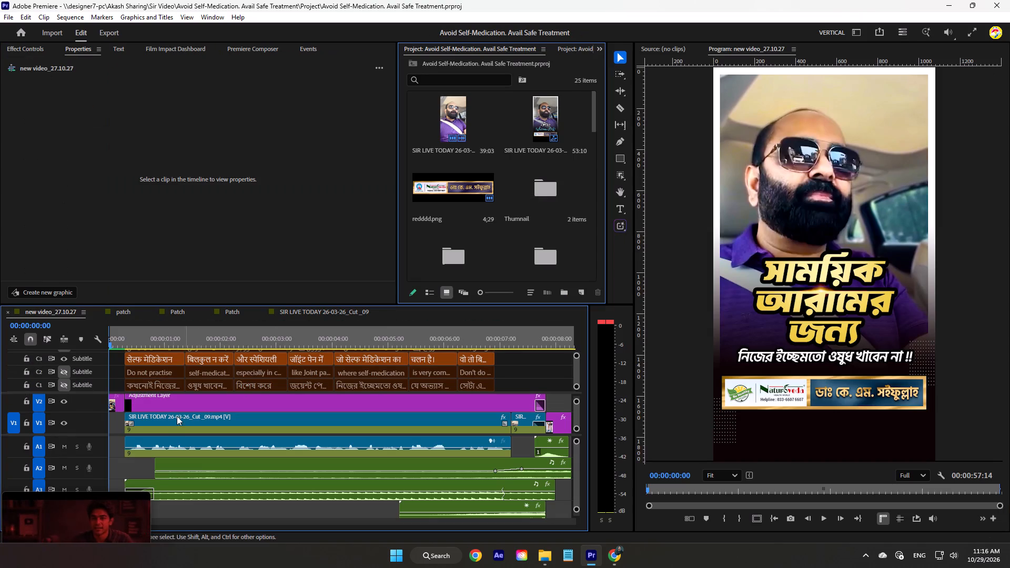
scroll(164, 419, "up", 20, "ctrl")
scroll(164, 419, "up", 6, "ctrl")
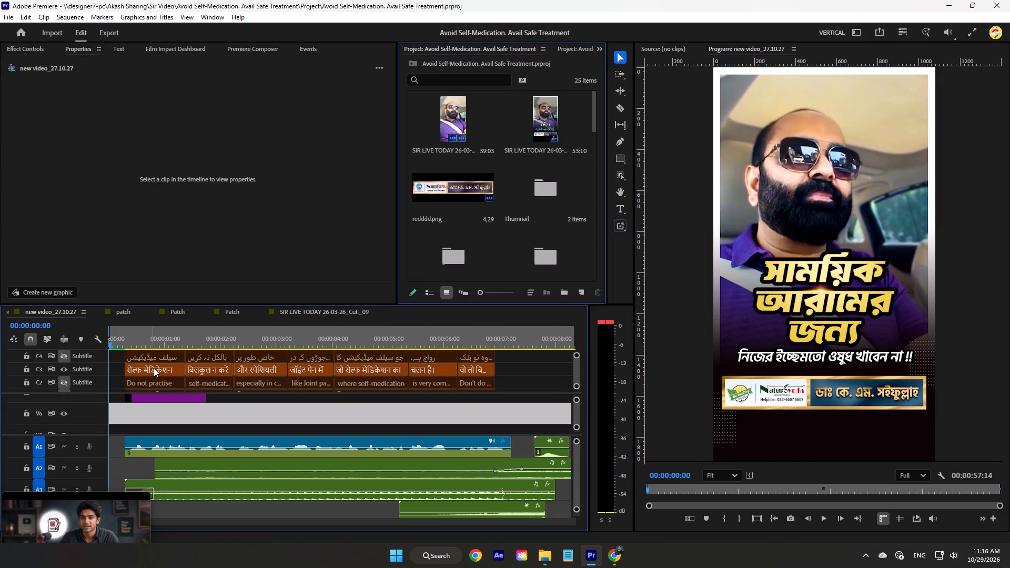
left_click_drag(137, 339, 181, 348)
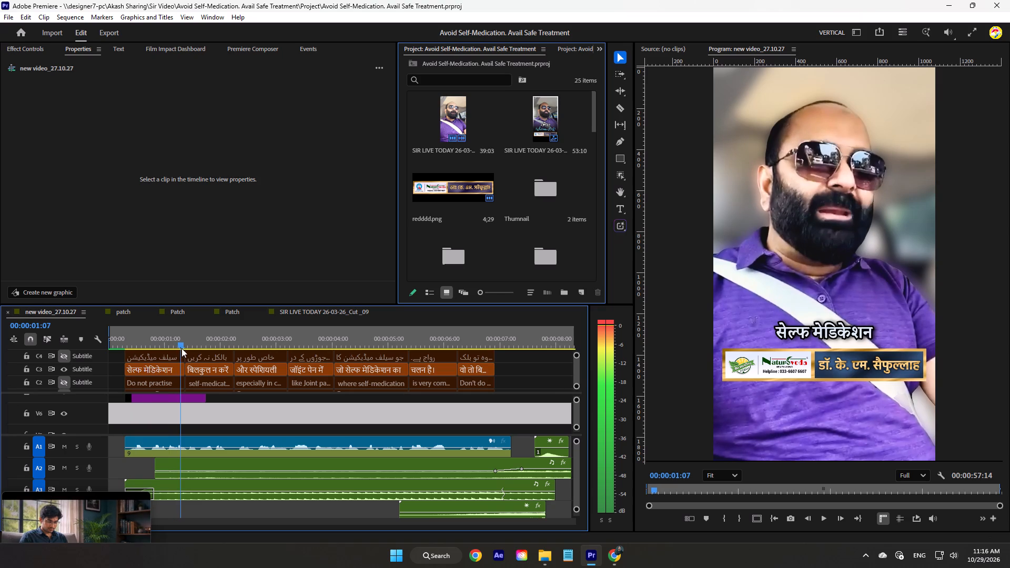
left_click_drag(181, 348, 181, 349)
List the captions of Hindi track C3, select its first caption, check it near the start, and save.
left_click(119, 47)
left_click(44, 55)
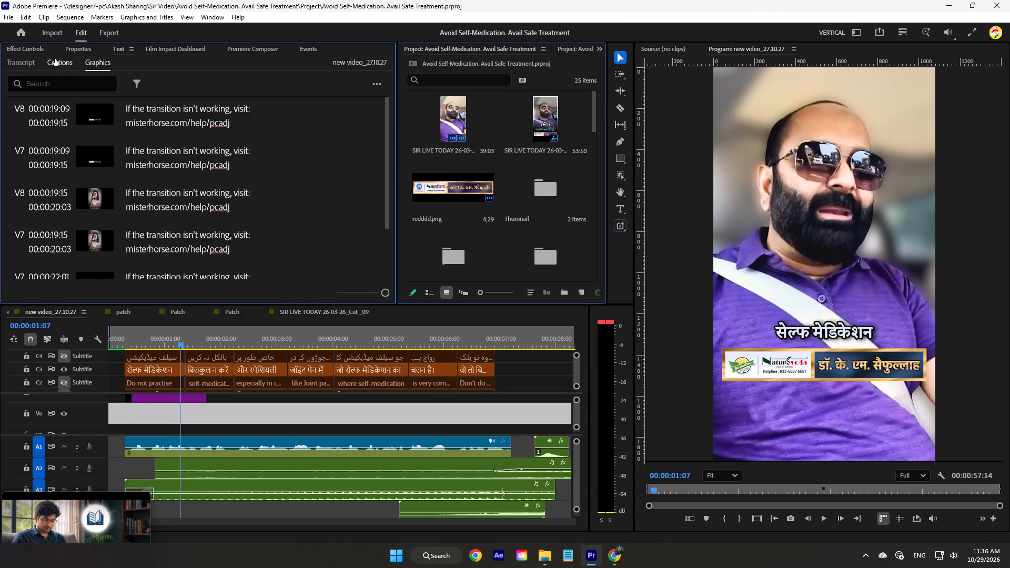
left_click(56, 59)
left_click(174, 375)
left_click_drag(163, 343, 150, 344)
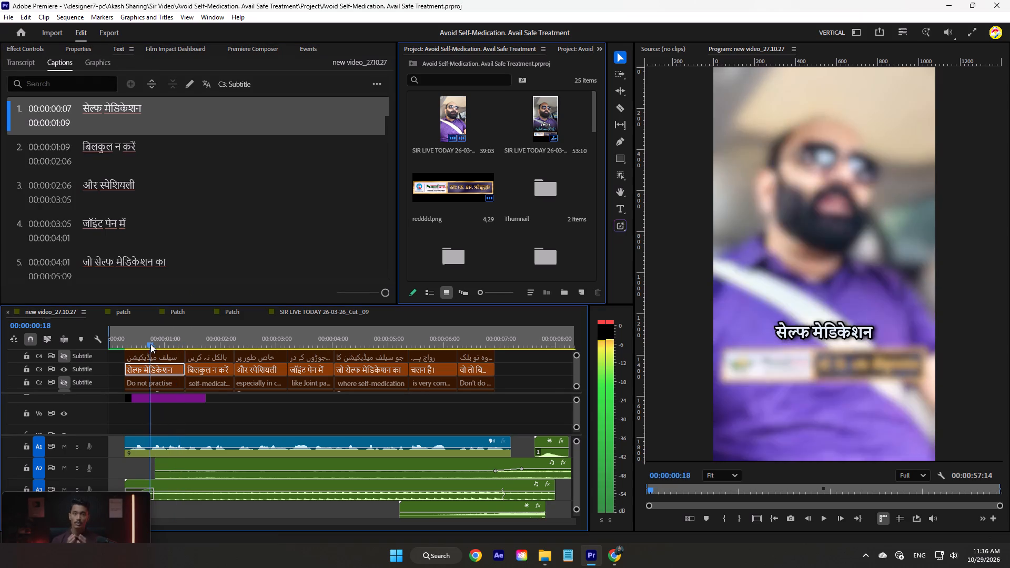
left_click_drag(150, 344, 140, 344)
key("ctrl+s")
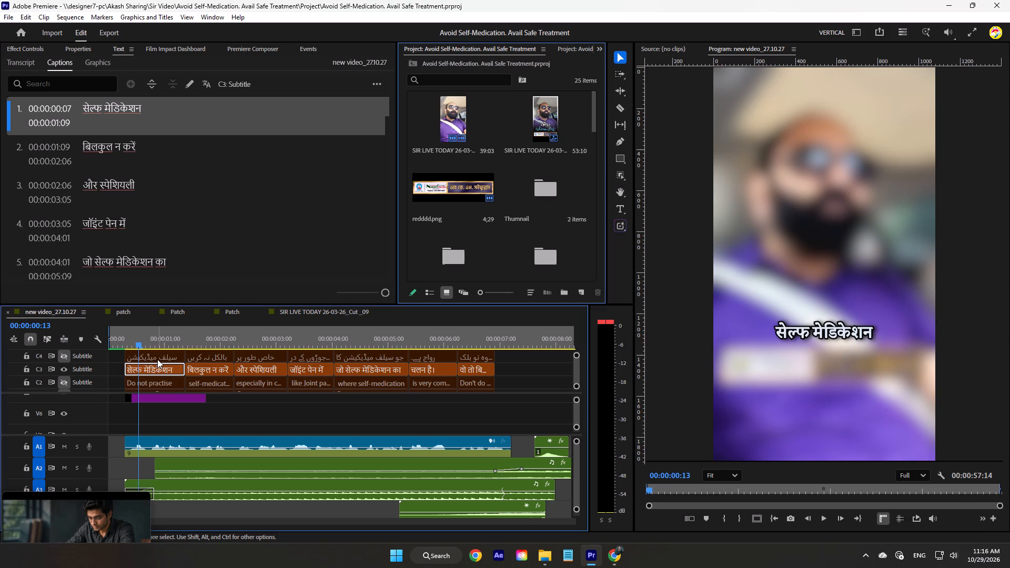
Examine how the first Hindi caption sits over the banner during the blurred opening transition, and save the project.
left_click(139, 338)
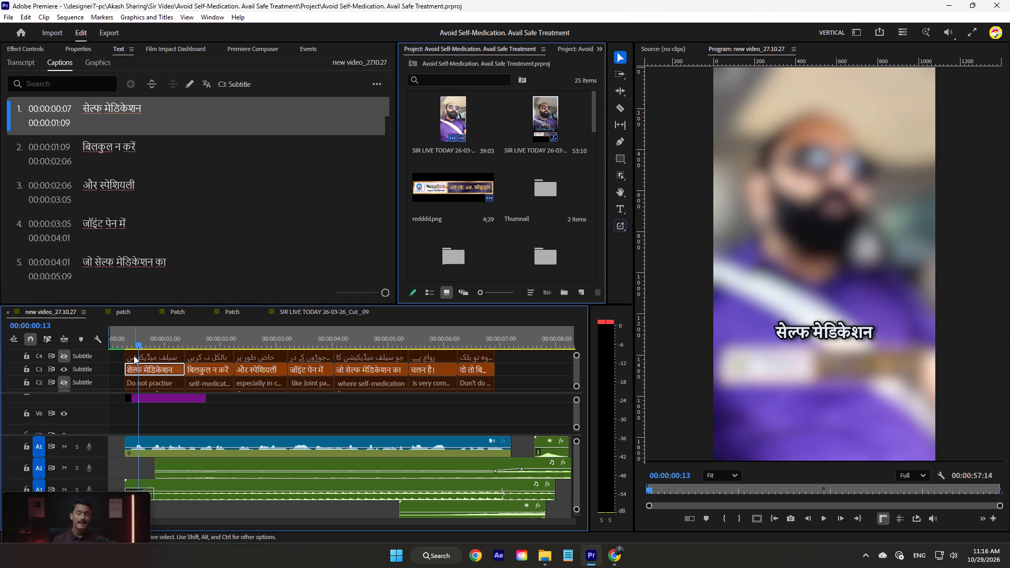
left_click_drag(136, 344, 150, 344)
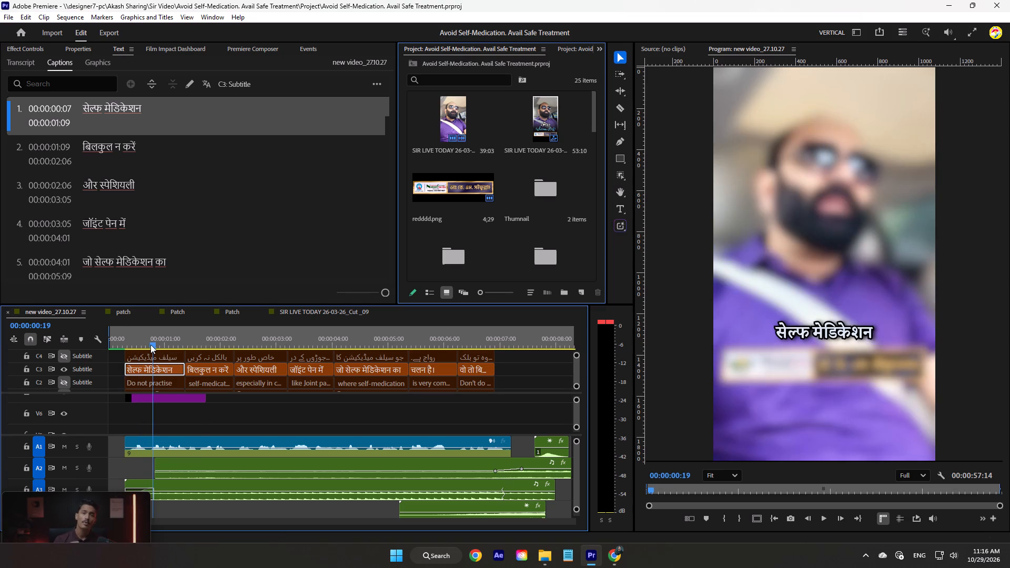
left_click_drag(150, 344, 106, 342)
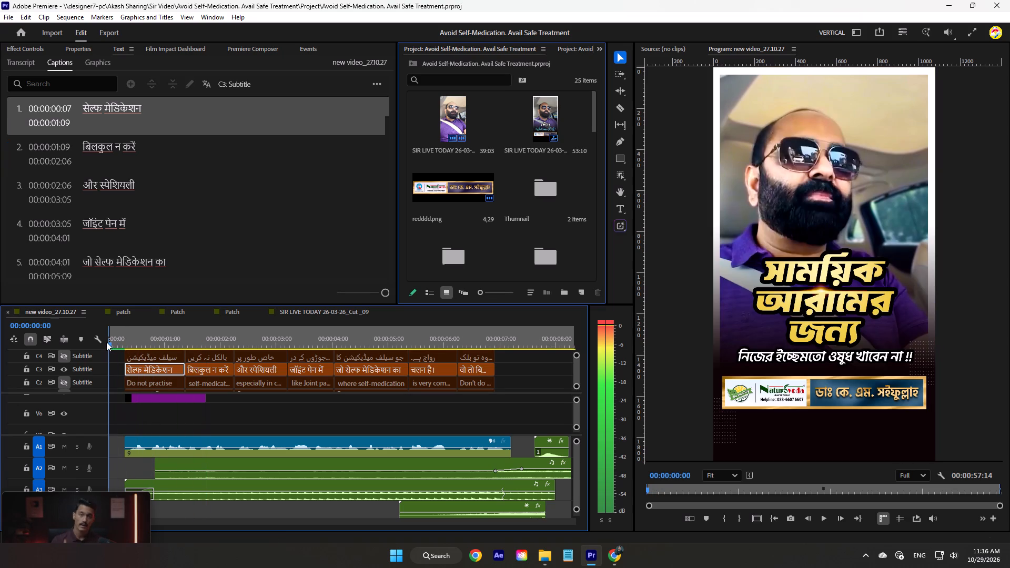
left_click_drag(106, 342, 157, 343)
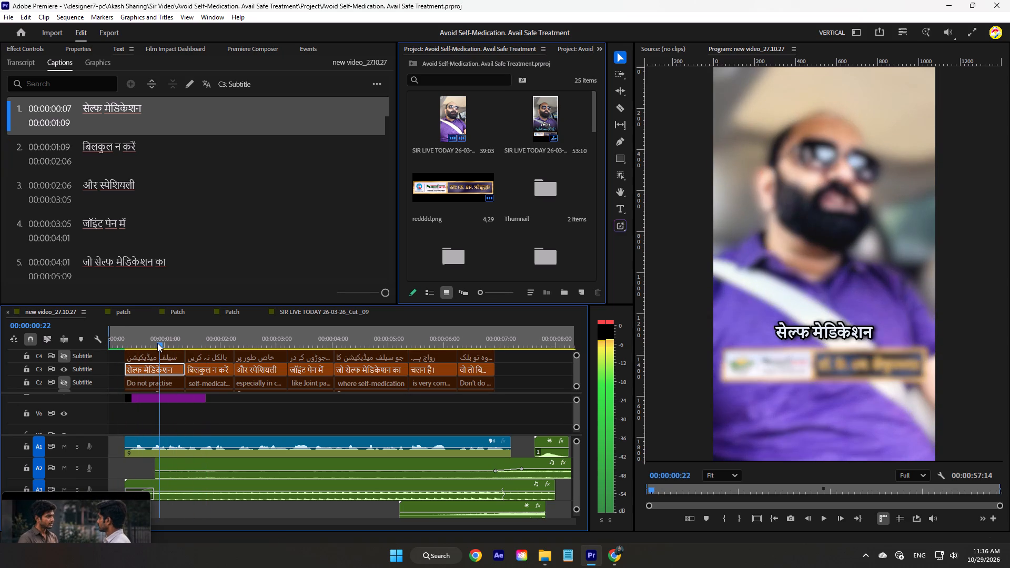
left_click_drag(157, 343, 149, 344)
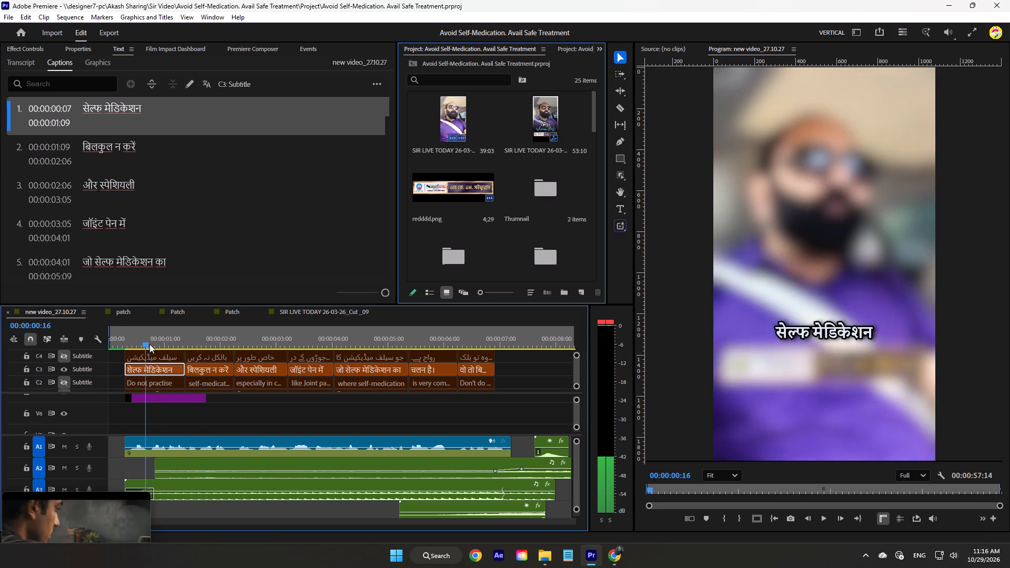
left_click_drag(149, 344, 150, 345)
key("ctrl+s")
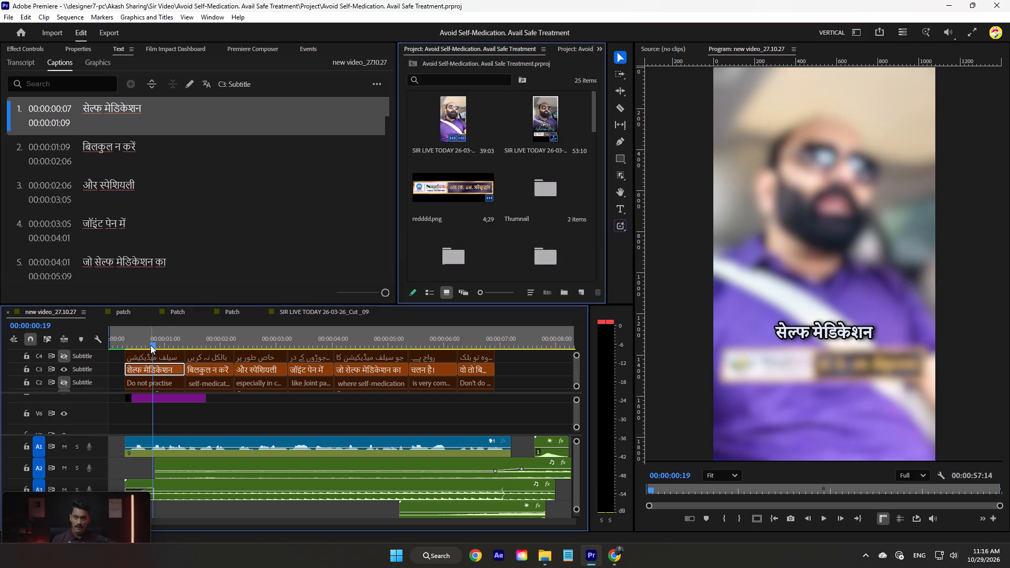
Examine the first Hindi caption against the blurred banner between 00:00:00:11 and 00:00:00:23, and save the project.
left_click_drag(150, 344, 140, 347)
key("ctrl+s")
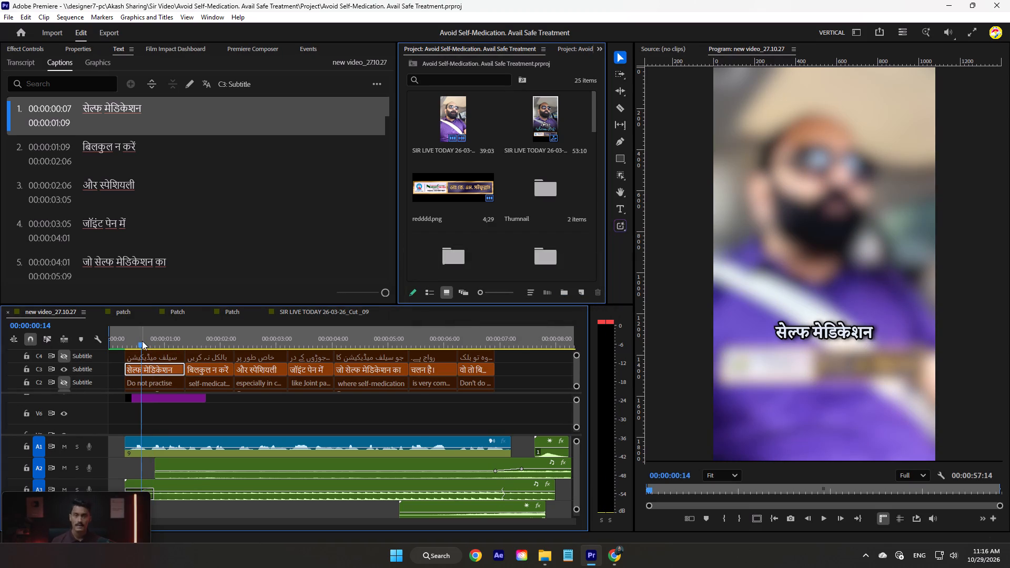
left_click_drag(142, 341, 138, 341)
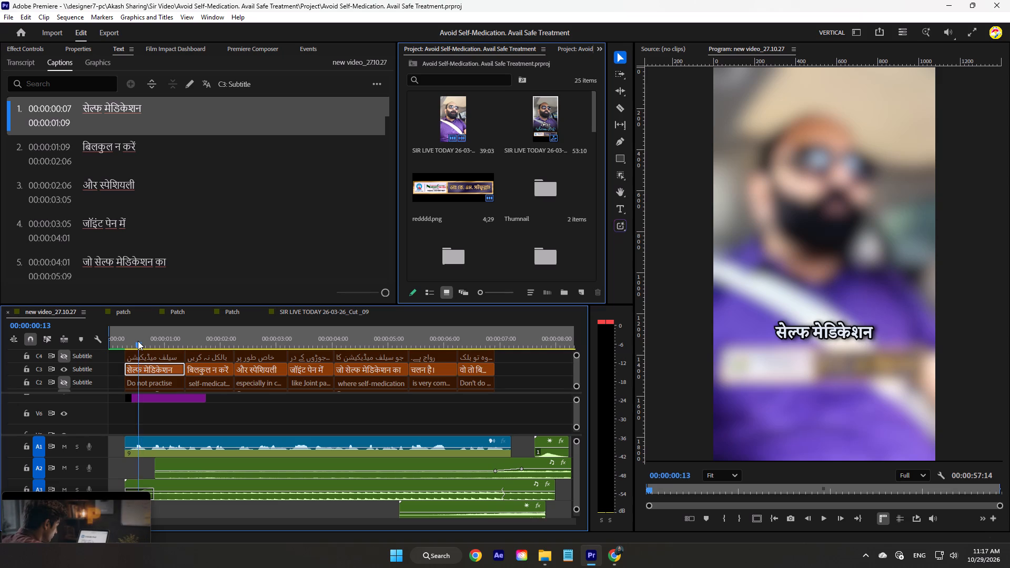
left_click_drag(138, 341, 134, 341)
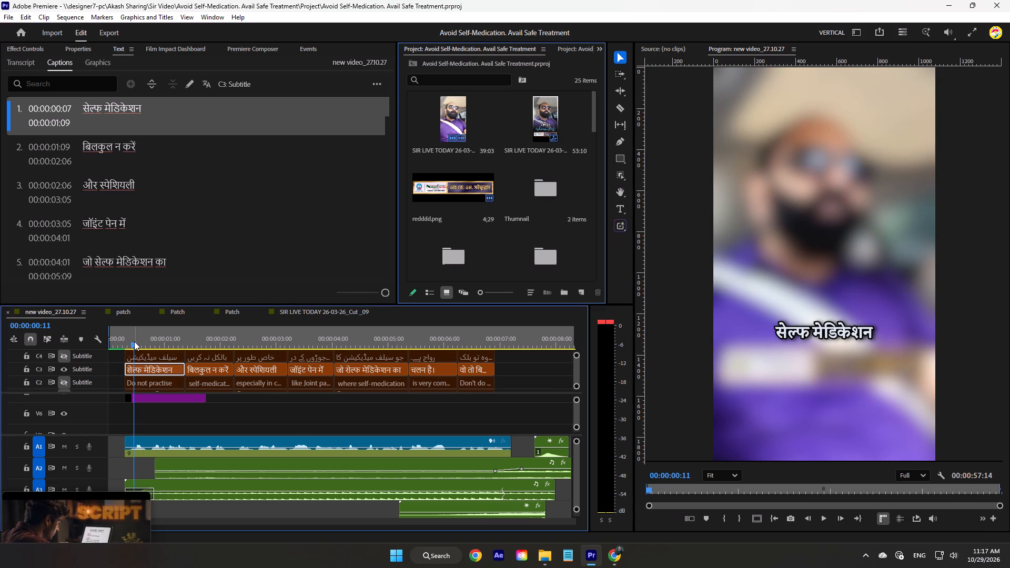
key("ctrl+s")
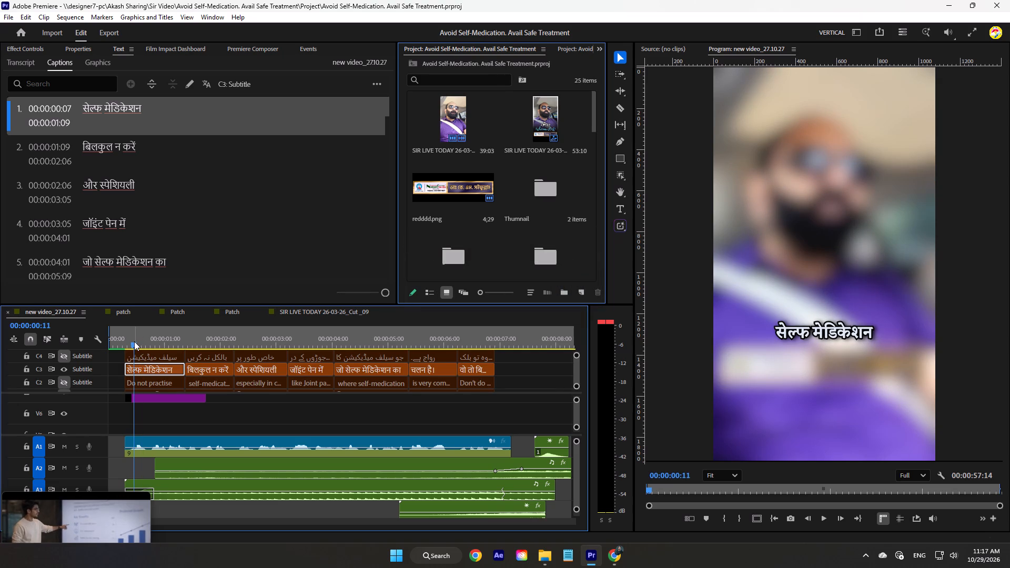
left_click_drag(134, 341, 157, 344)
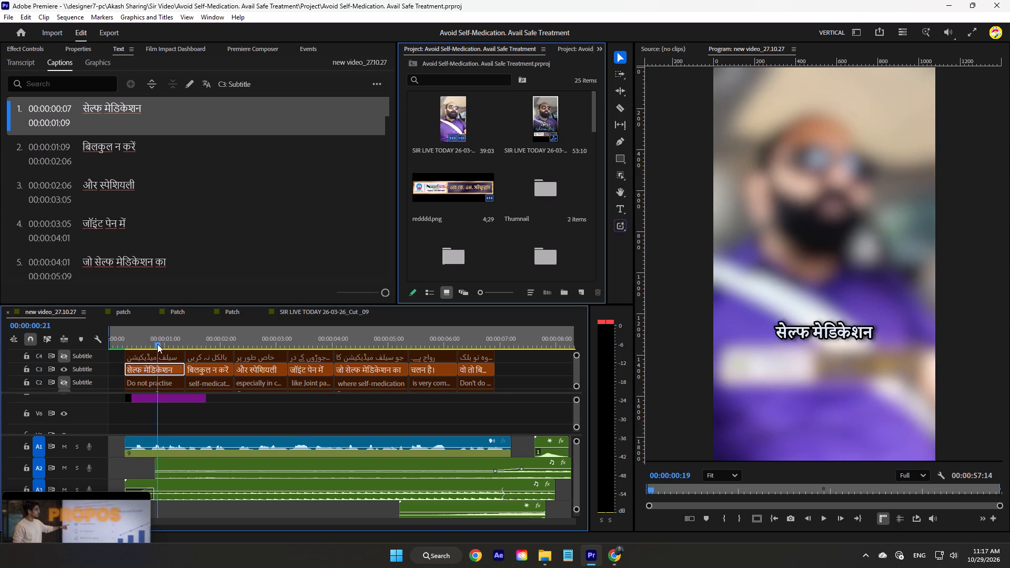
left_click_drag(157, 344, 161, 344)
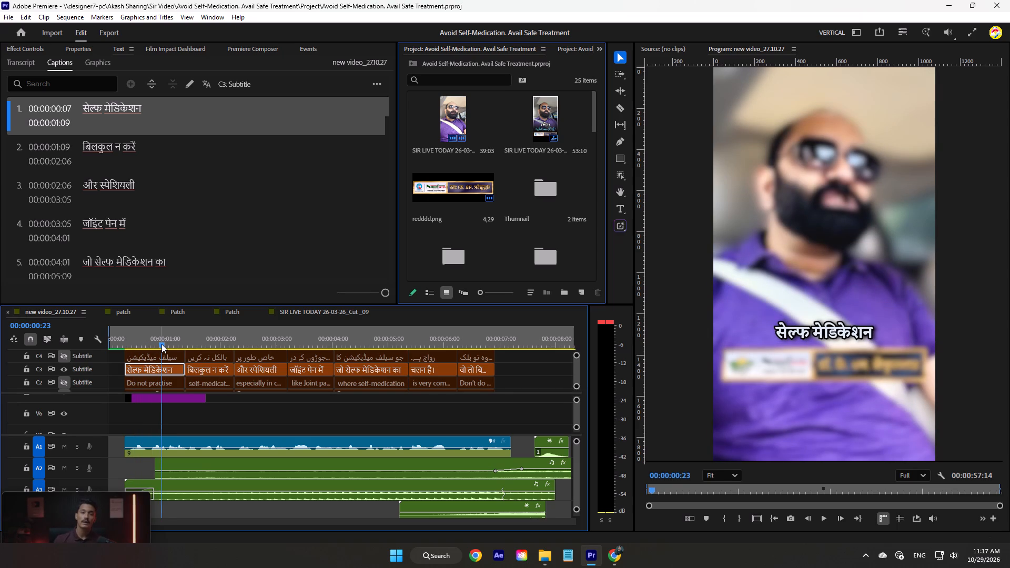
left_click_drag(161, 341, 156, 343)
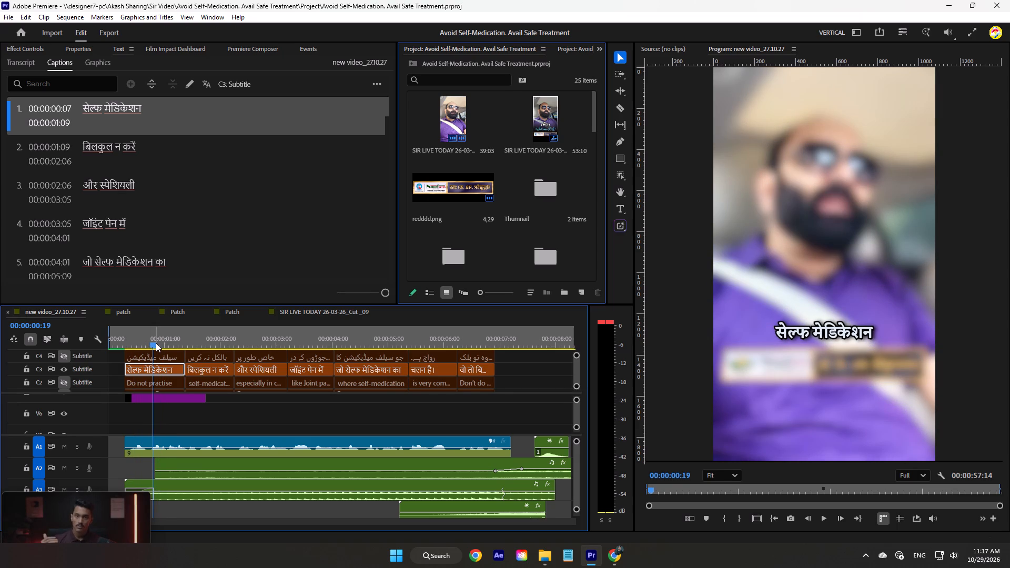
key("ctrl+s")
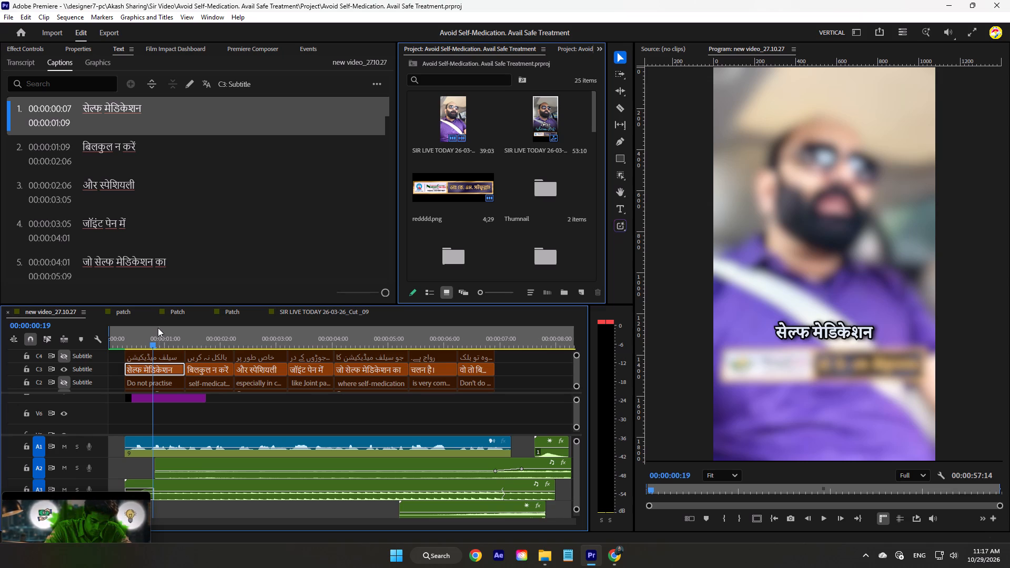
left_click_drag(153, 340, 135, 341)
key("ctrl+s")
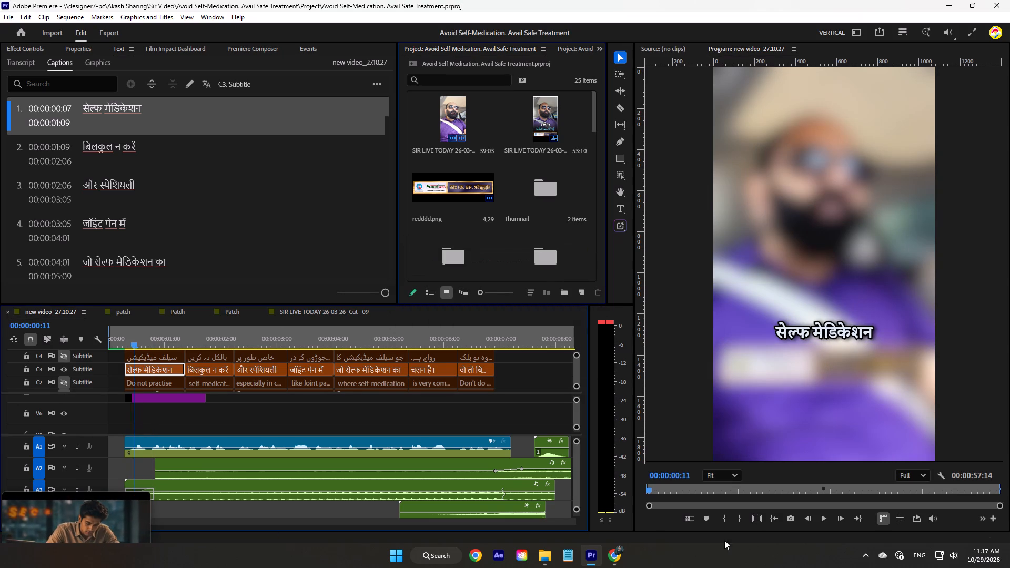
Show the hidden background app icons in the Windows system tray.
left_click(867, 553)
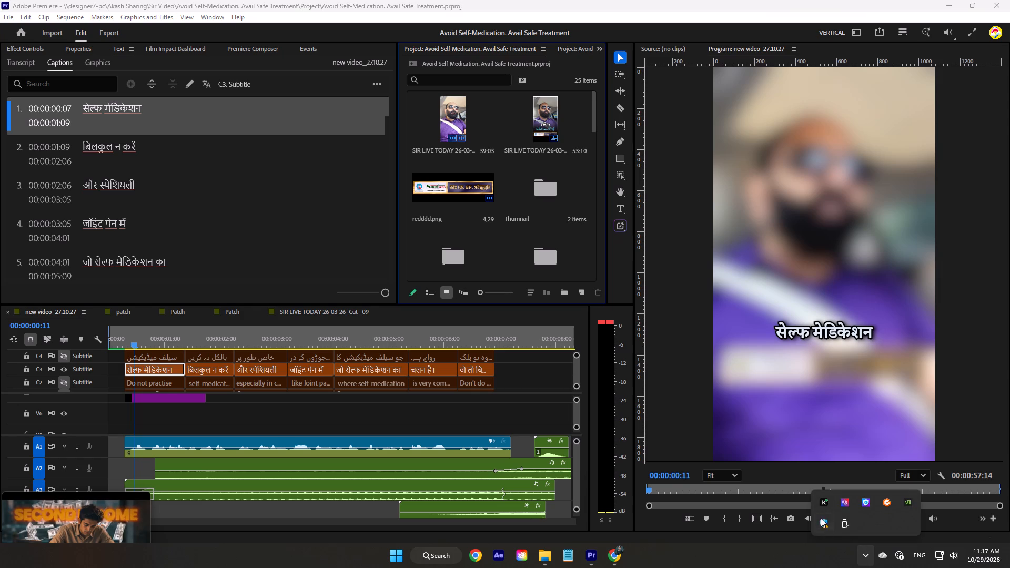
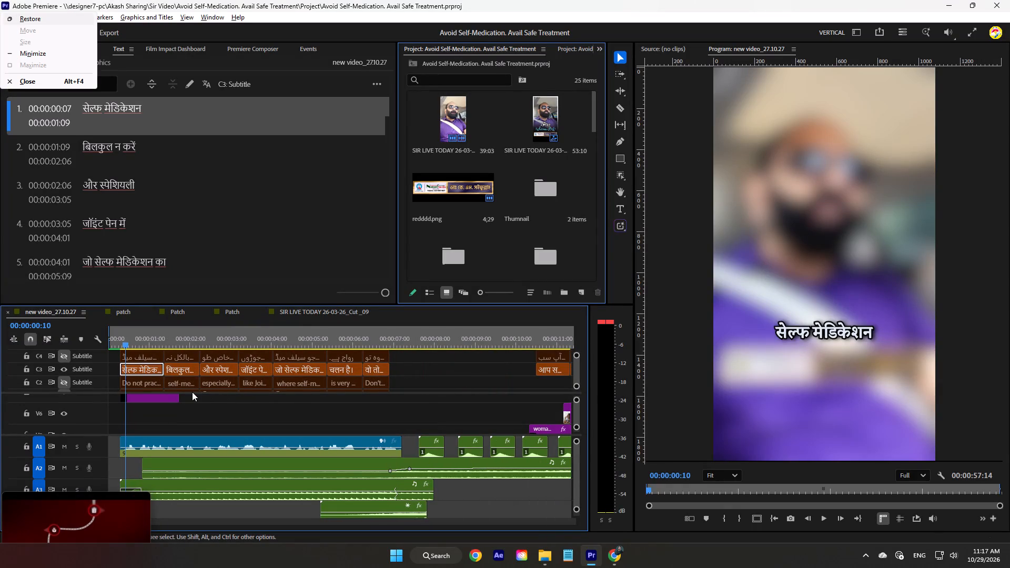
Examine the first Hindi caption against the blurred banner between 00:00:00:14 and 00:00:00:18, and save the project.
left_click(139, 346)
left_click(168, 418)
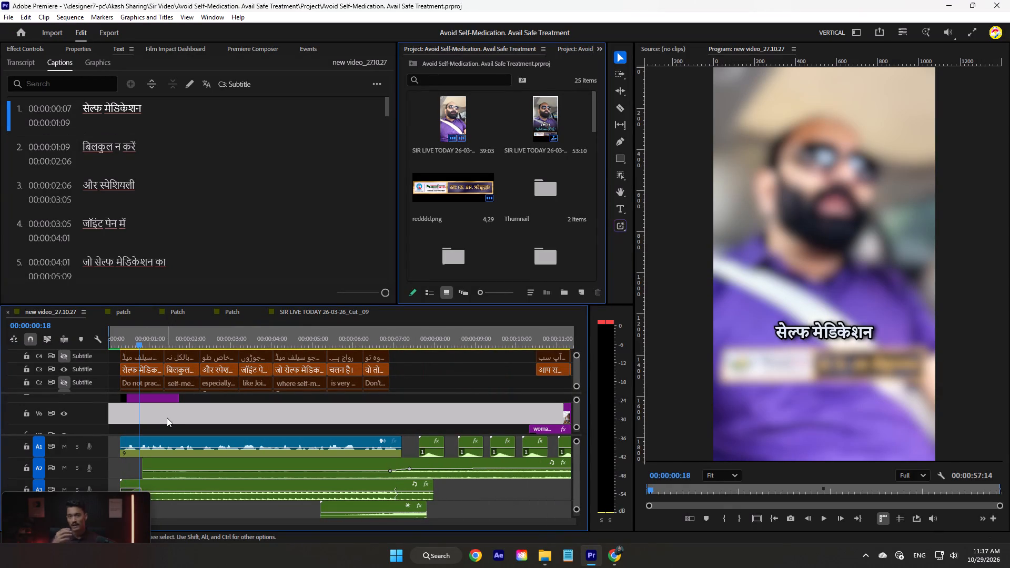
key("ctrl+s")
left_click_drag(138, 342, 131, 342)
key("ctrl+s")
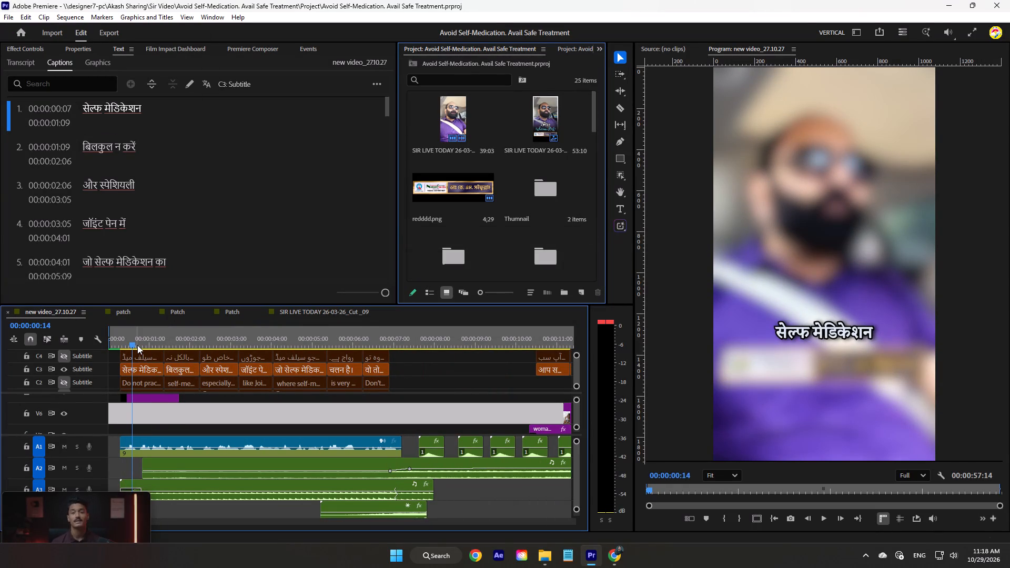
left_click(136, 341)
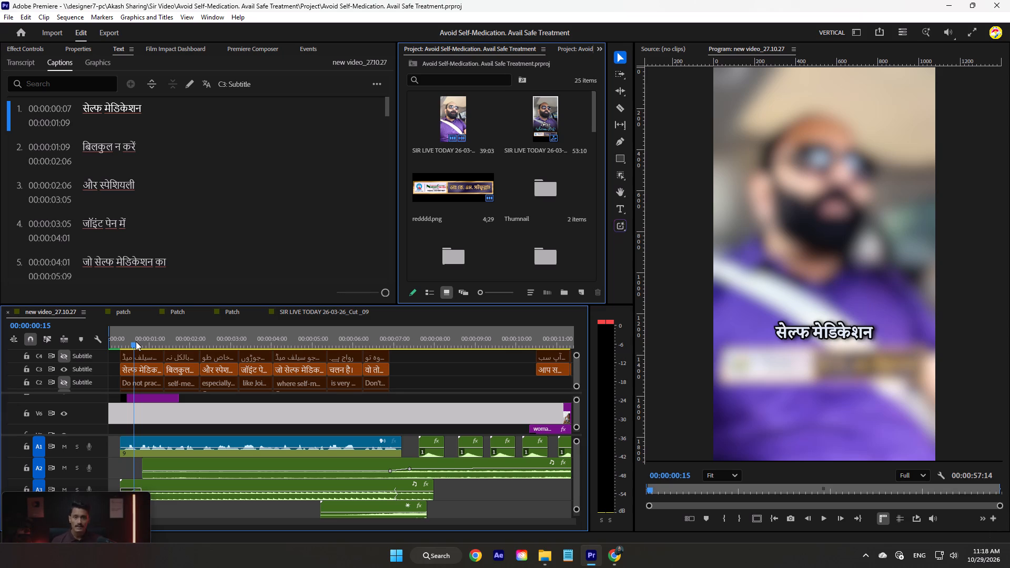
Scrub through the opening Hindi captions to about 00:00:05:07, recheck the first caption near 00:00:00:15, and save the project.
left_click_drag(136, 341, 164, 340)
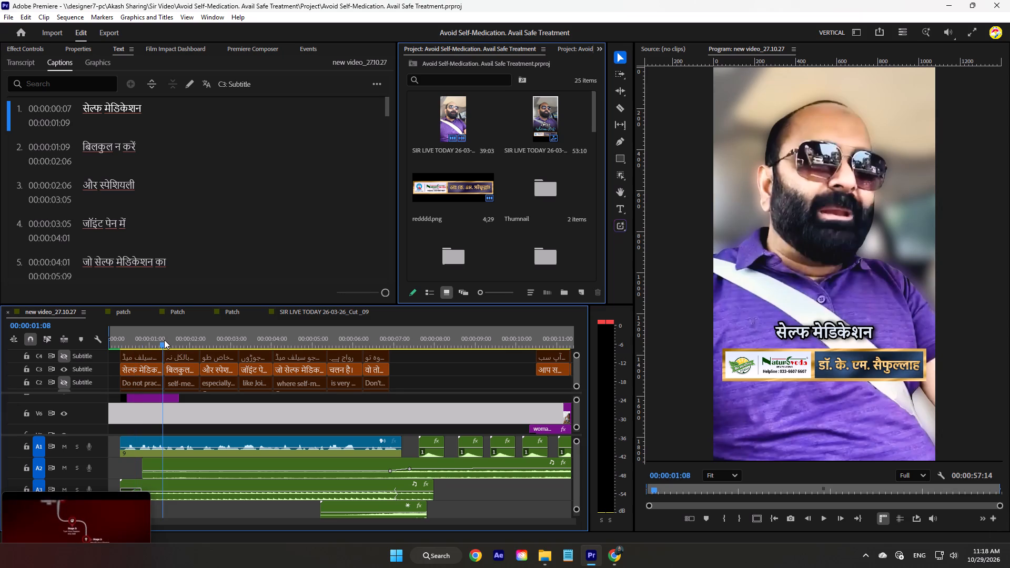
left_click_drag(164, 340, 191, 339)
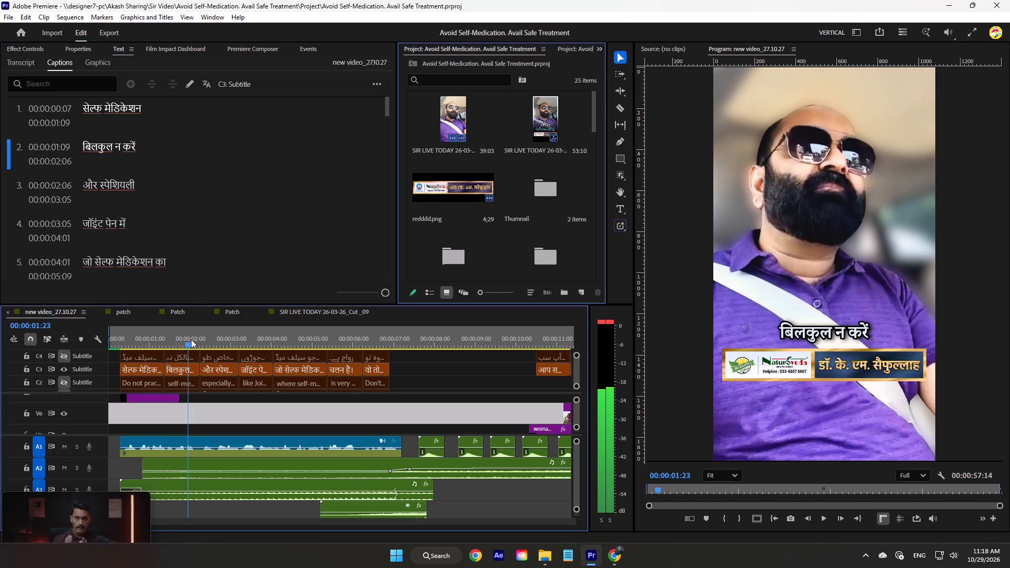
left_click_drag(191, 339, 191, 339)
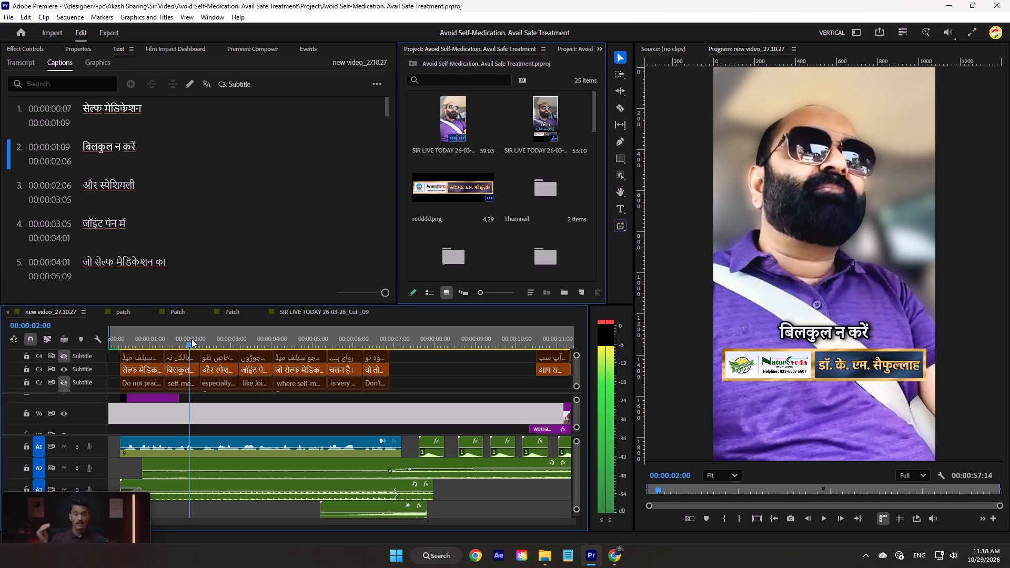
left_click_drag(191, 339, 191, 337)
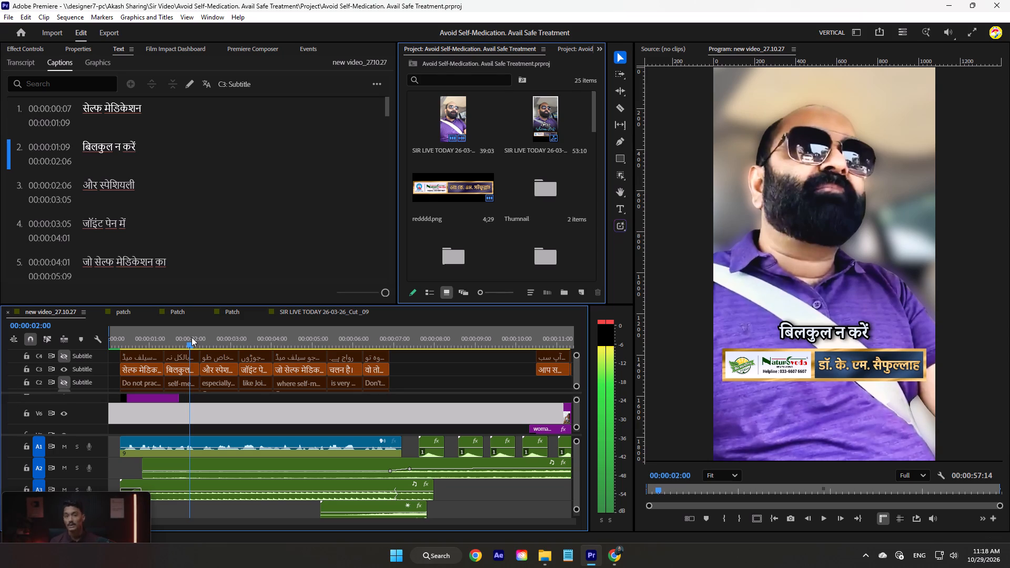
left_click_drag(191, 337, 313, 339)
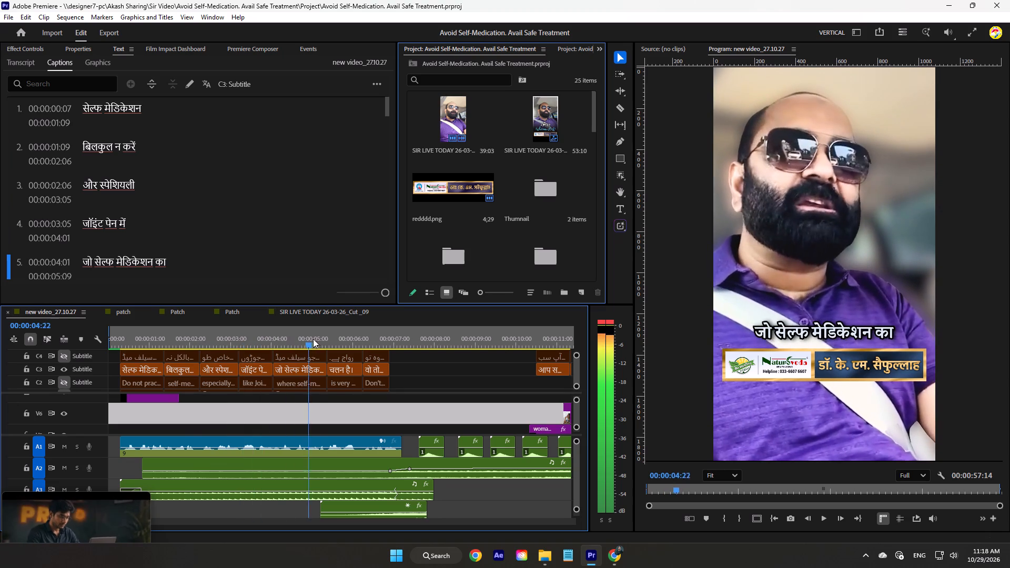
left_click_drag(313, 339, 327, 339)
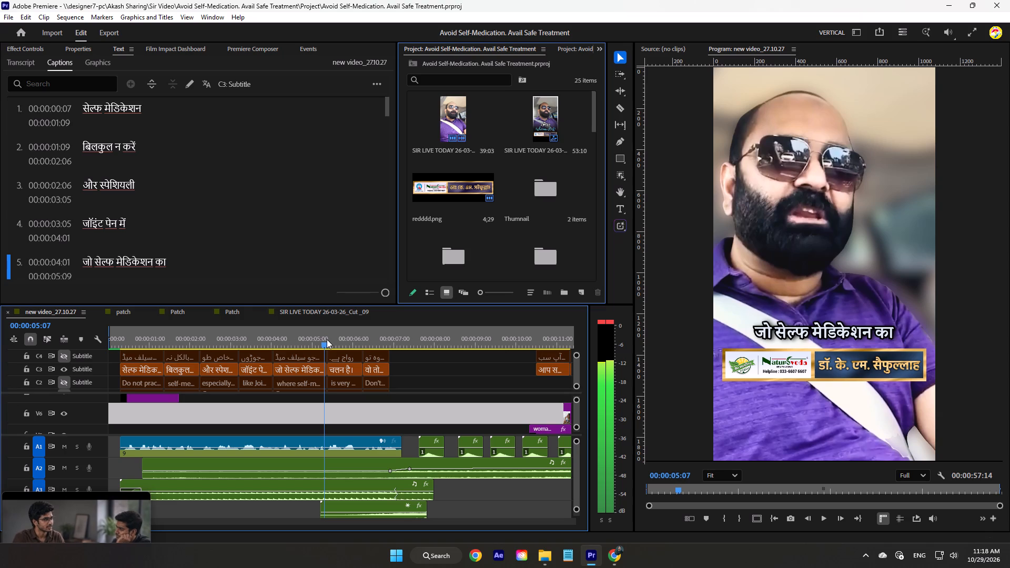
left_click_drag(327, 339, 240, 337)
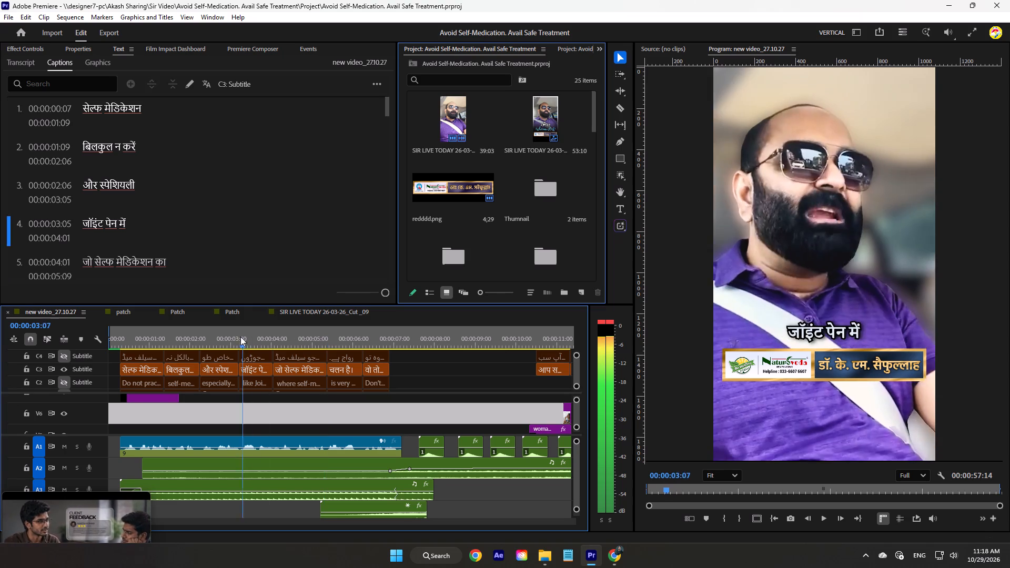
left_click_drag(240, 337, 55, 337)
key("ctrl+s")
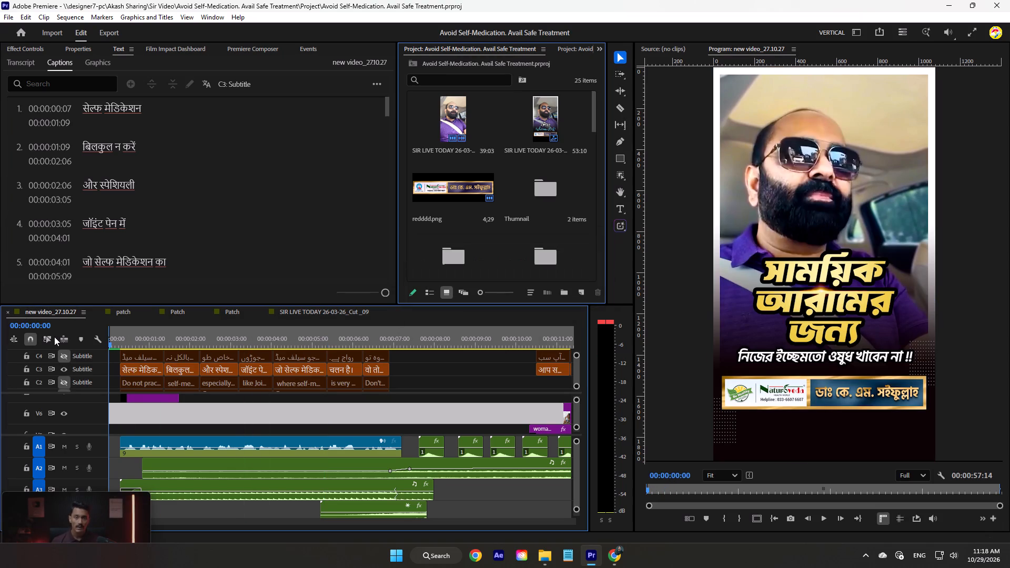
left_click(138, 337)
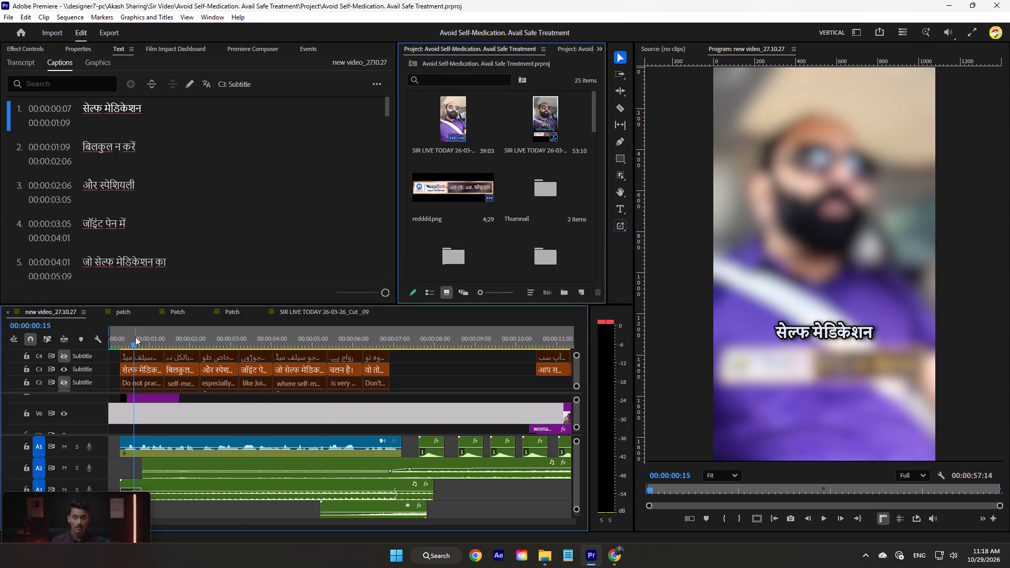
key("ctrl+s")
left_click(135, 337)
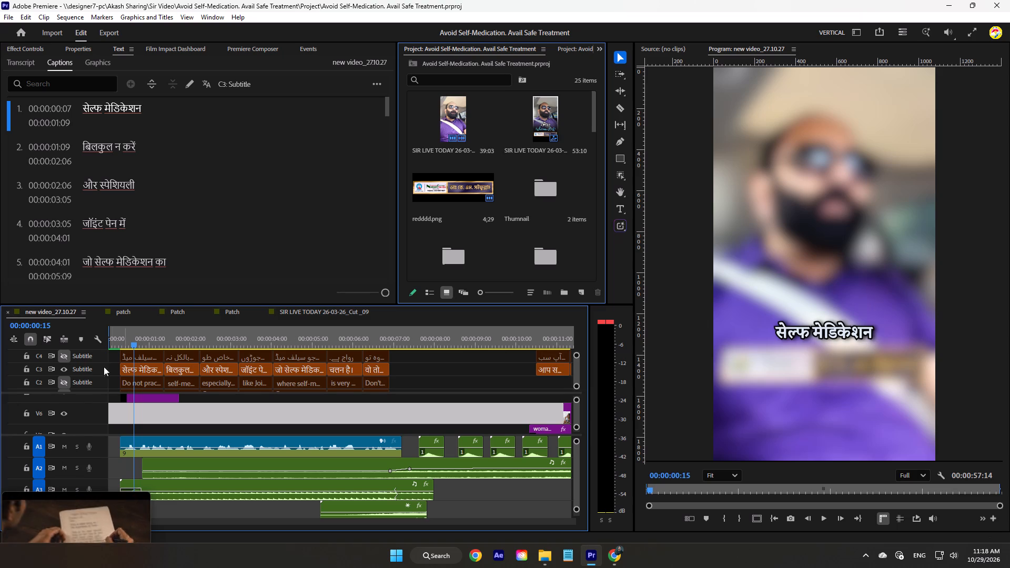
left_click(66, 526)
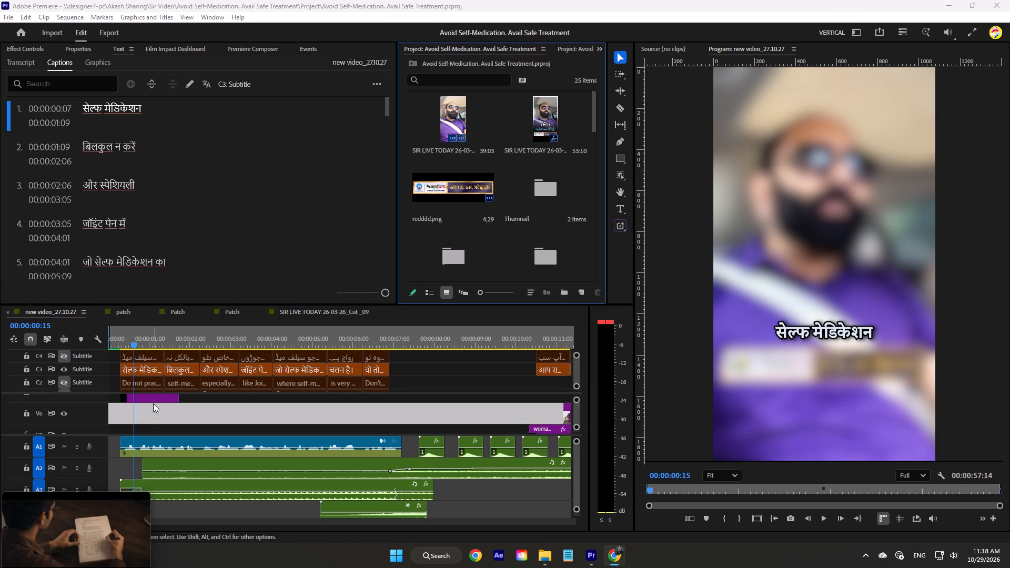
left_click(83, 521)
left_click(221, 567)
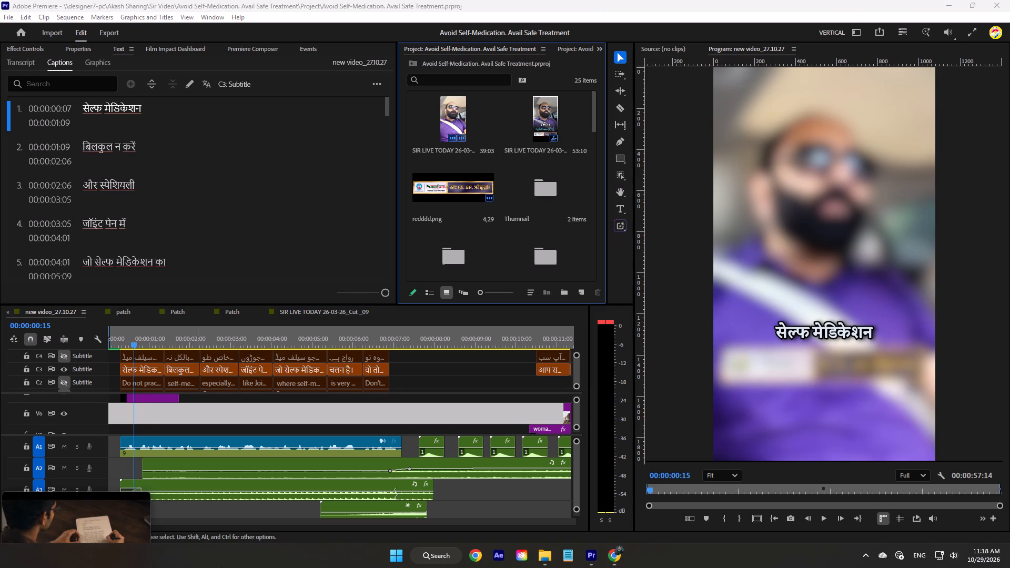
Review the Hindi captions and banner from the opening up to the caption "आप सबलोग" at 00:00:10:13, and save the project.
left_click_drag(126, 341, 164, 347)
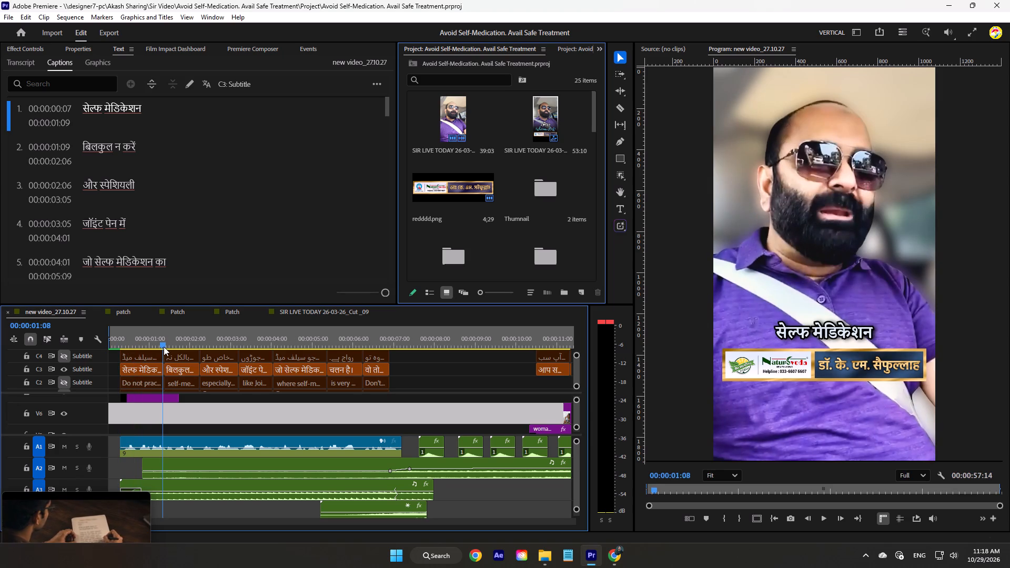
left_click_drag(164, 347, 339, 347)
key("space")
key("space")
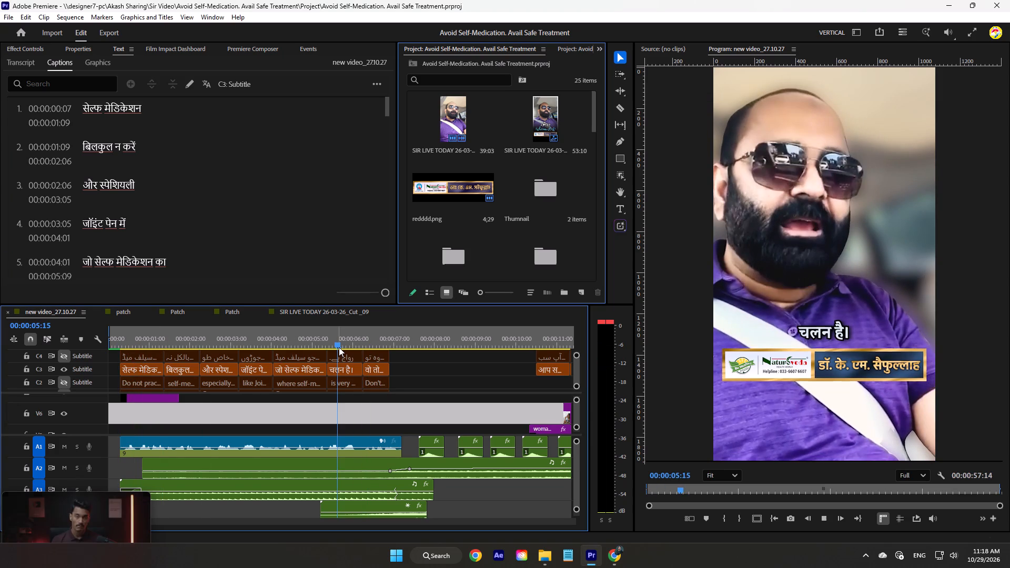
scroll(340, 355, "down", 6)
scroll(317, 376, "up", 1)
scroll(300, 378, "down", 12)
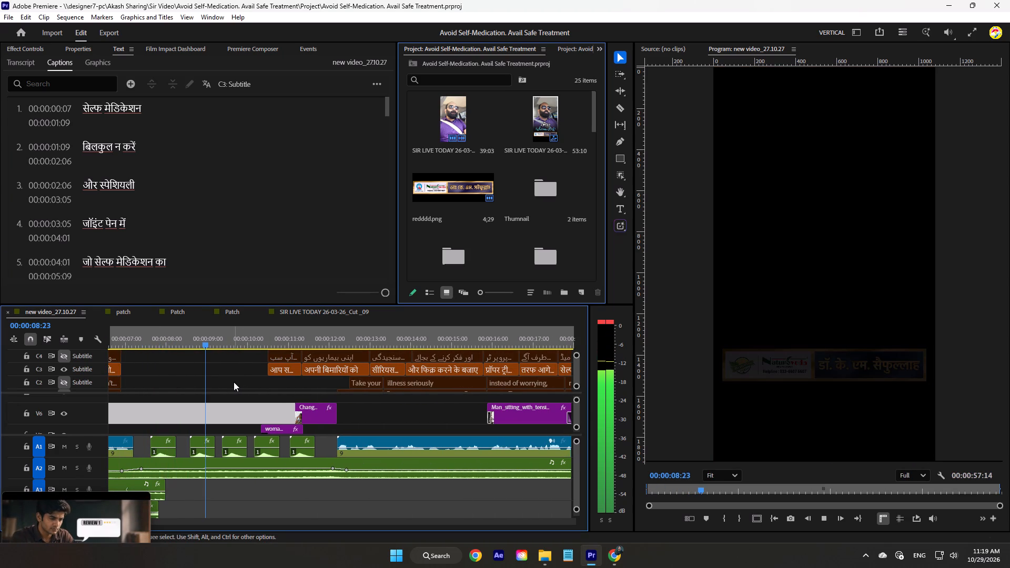
key("space")
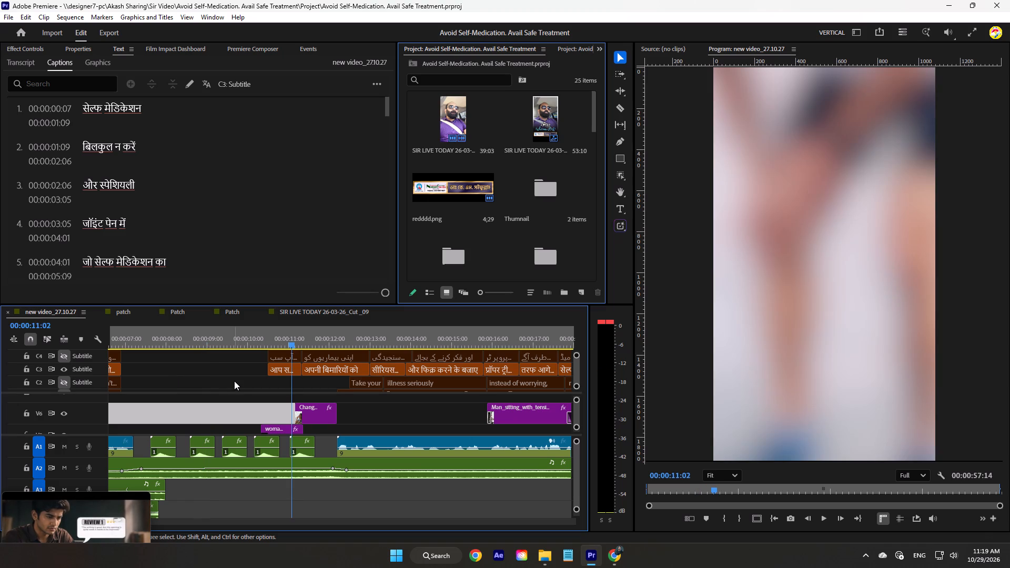
key("space")
left_click(275, 336)
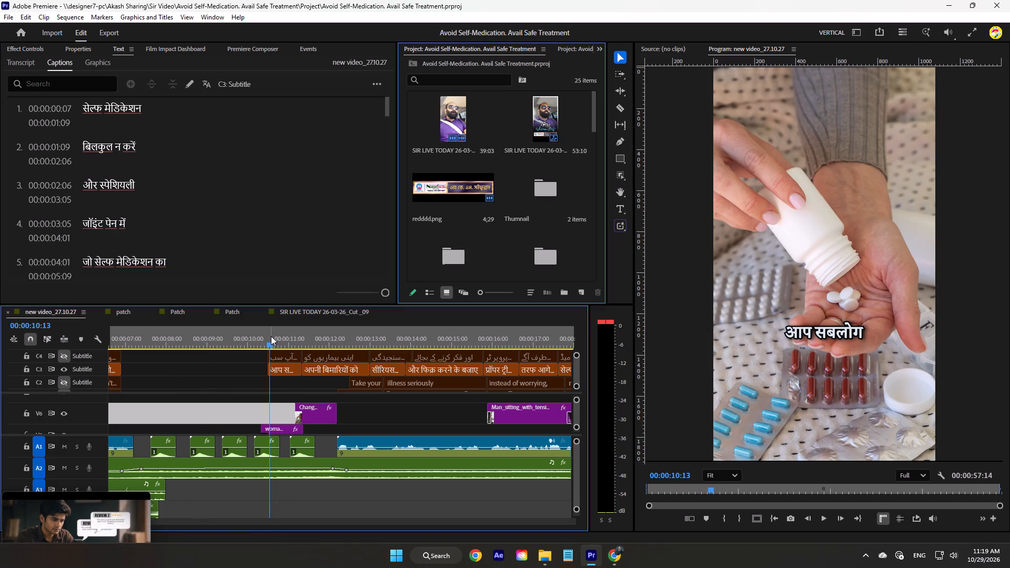
scroll(267, 352, "down", 4)
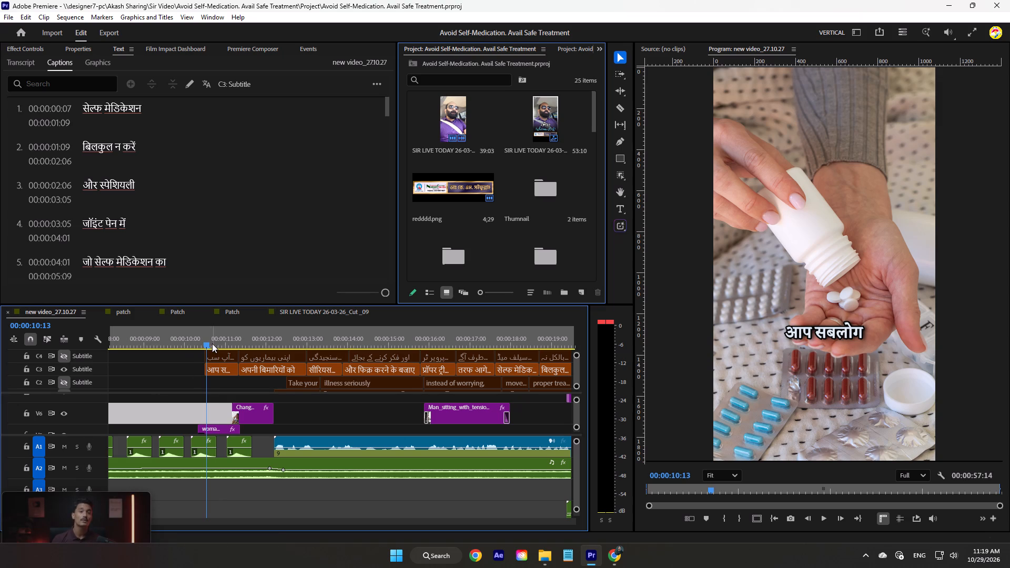
left_click_drag(212, 343, 207, 344)
key("ctrl+s")
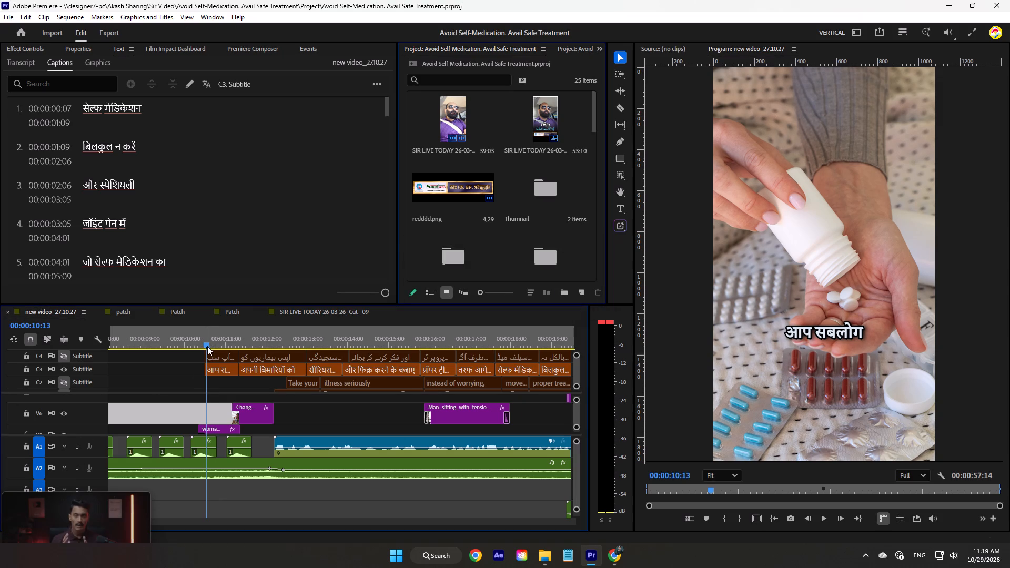
Switch to Chrome, like the YouTube video "The exact blueprint to escape the Rat Race in 2027", and return to Premiere.
left_click(616, 554)
left_click(572, 511)
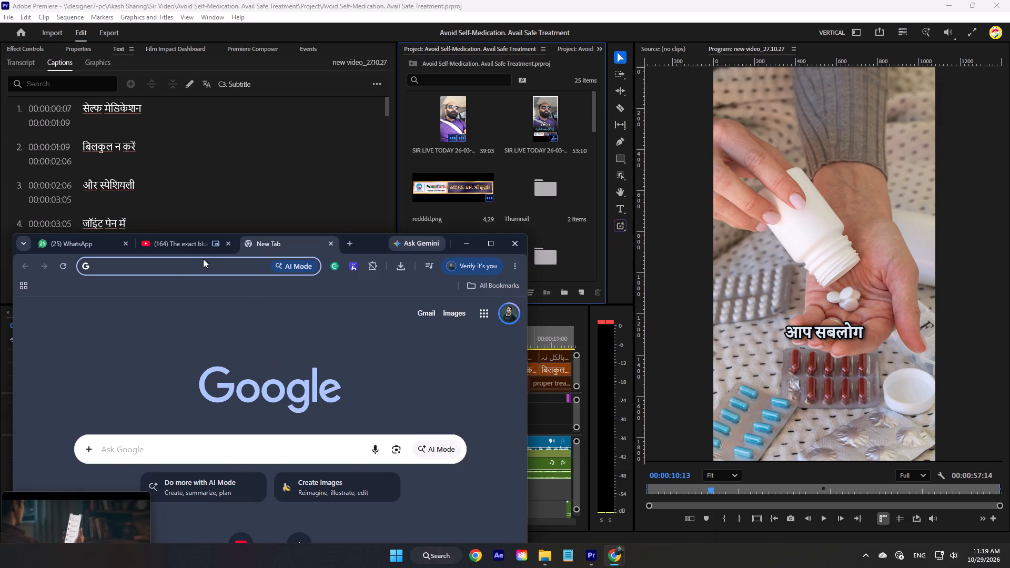
left_click(188, 248)
scroll(197, 349, "down", 1)
left_click(265, 428)
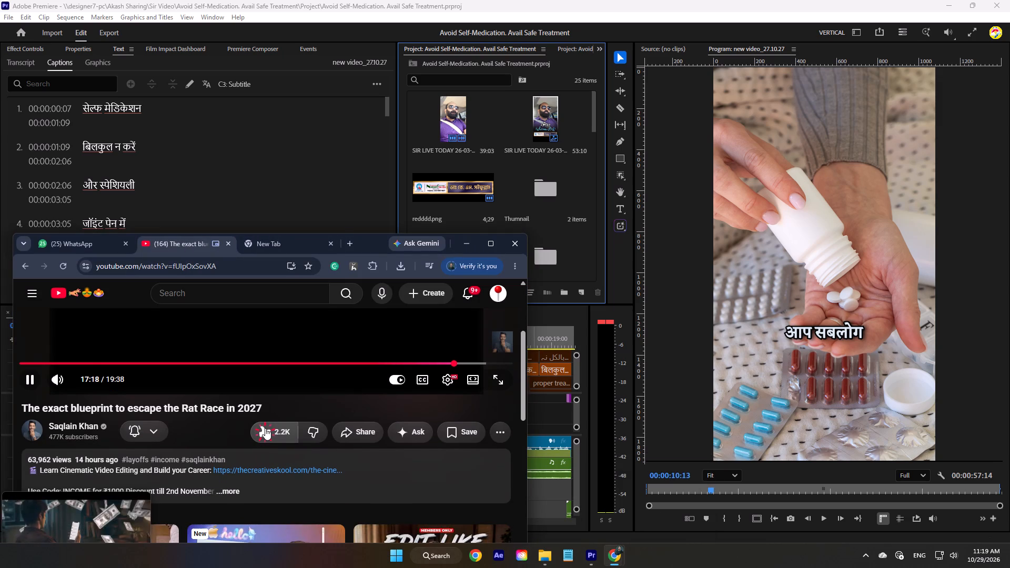
left_click(277, 245)
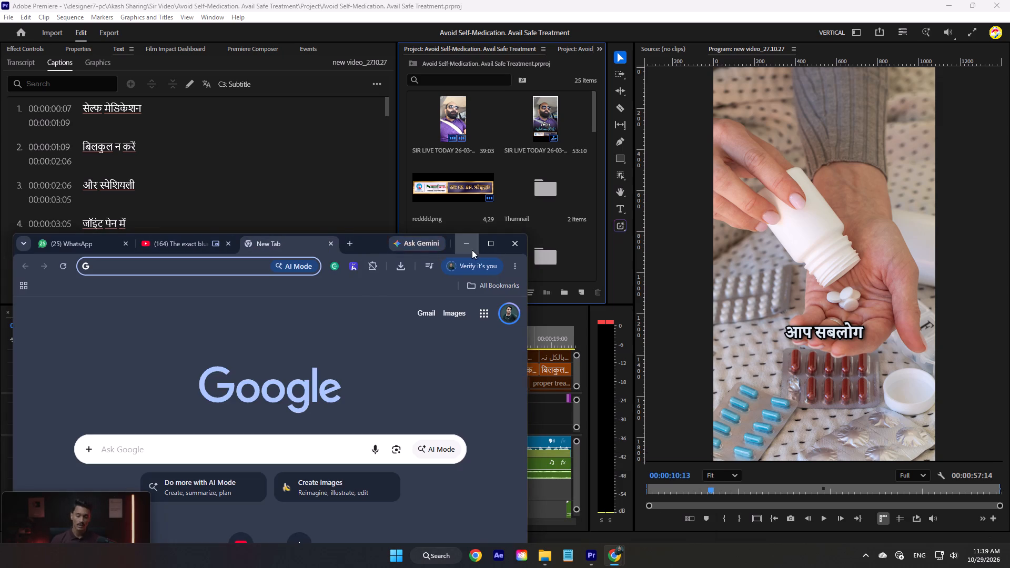
left_click(472, 250)
Check the timing of the Hindi captions against the speech from about 00:00:10:14 to 00:00:13:03, and save the project.
left_click(215, 336)
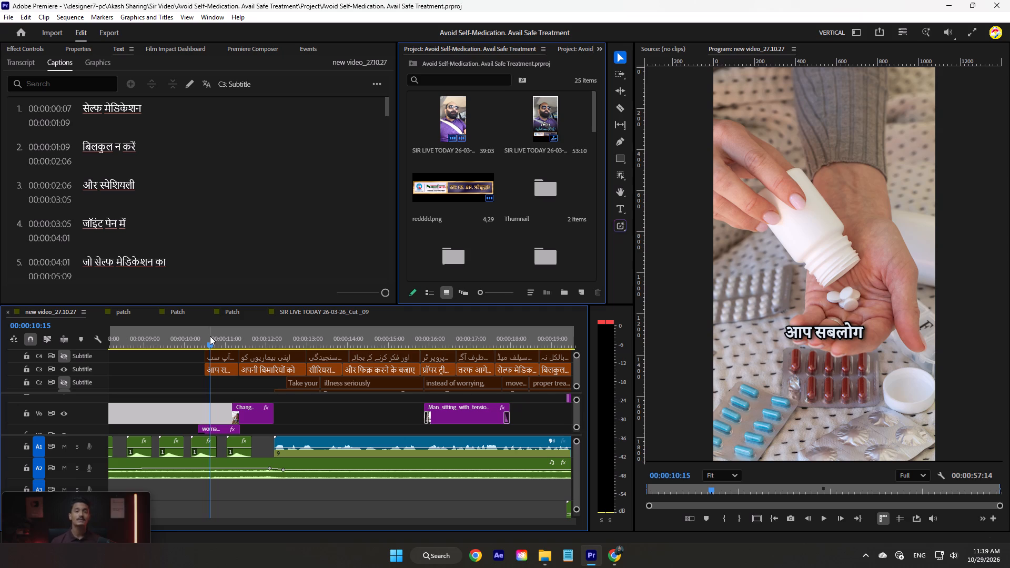
left_click(210, 336)
key("ctrl+s")
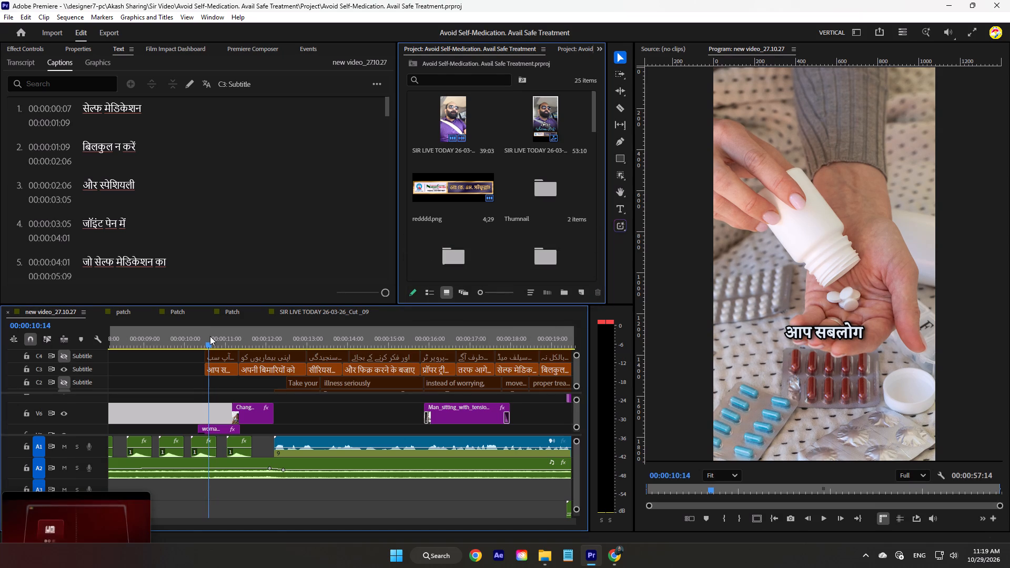
left_click(66, 504)
left_click_drag(213, 341, 210, 341)
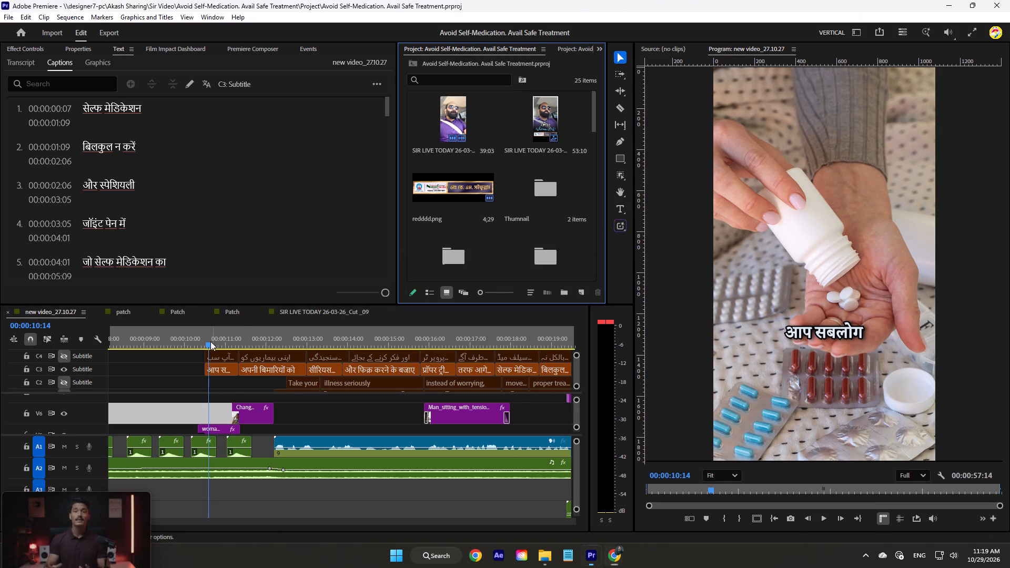
left_click_drag(210, 341, 237, 341)
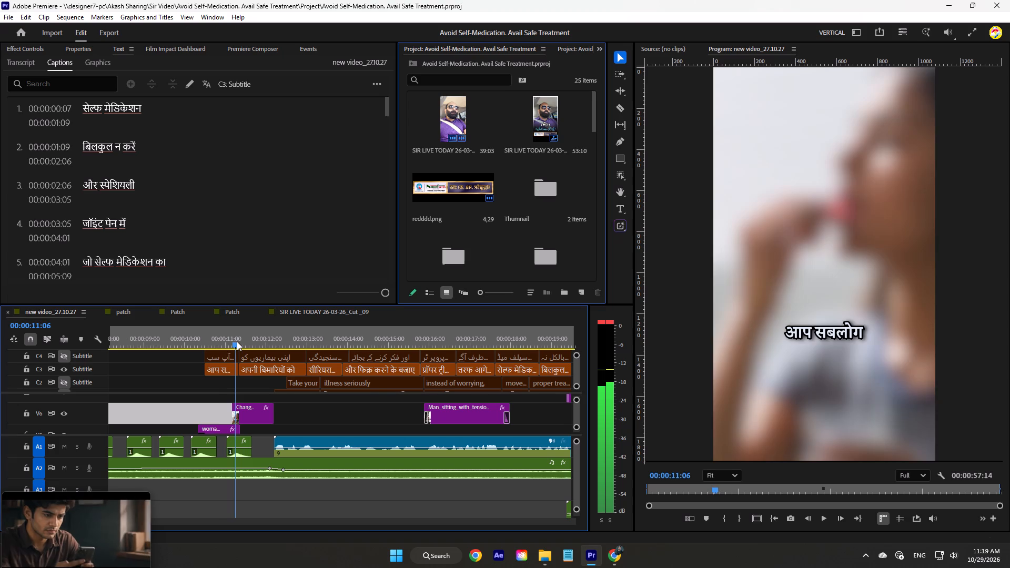
left_click_drag(237, 341, 220, 341)
key("space")
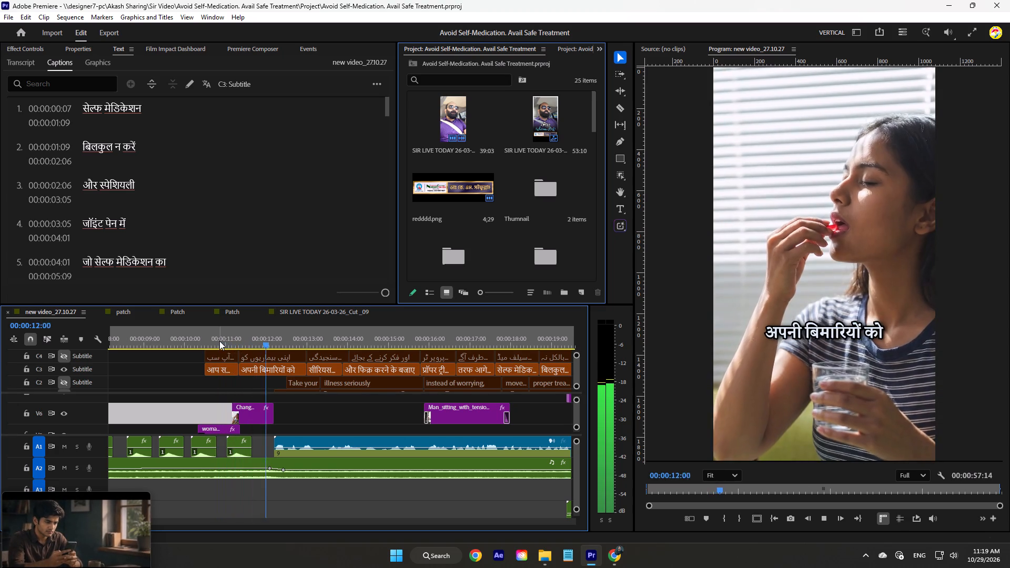
key("space")
Shift all Urdu and Hindi captions from "आप सबलोग" onward to start with the Adjustment Layer at 00:00:12:05.
key("grave")
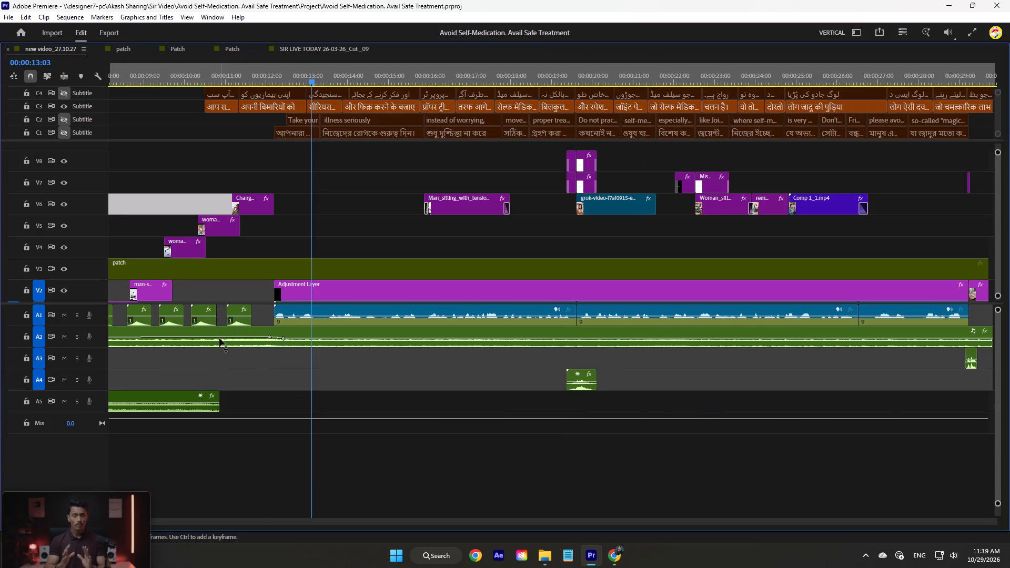
scroll(236, 337, "down", 14, "alt")
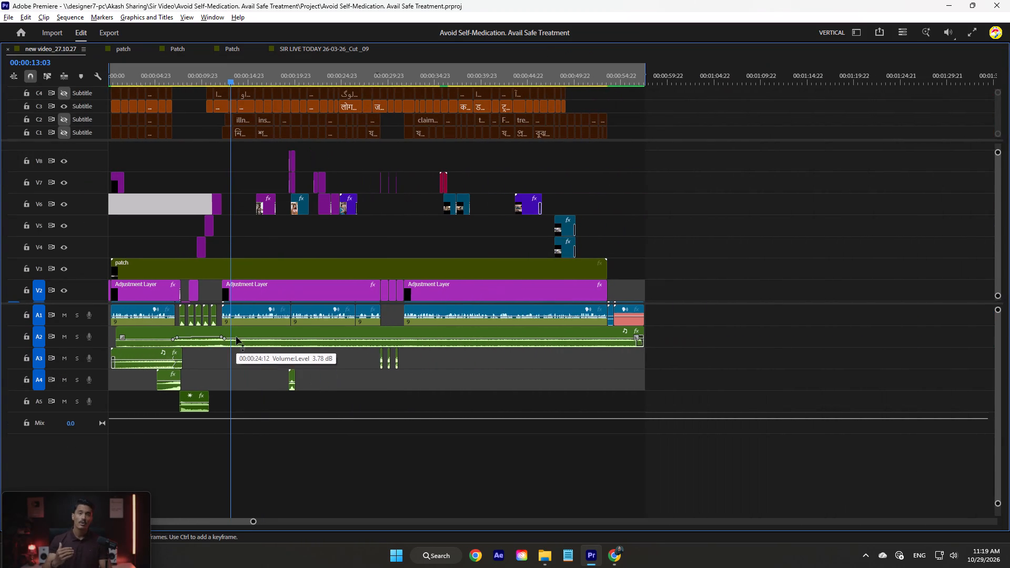
left_click_drag(194, 95, 421, 98)
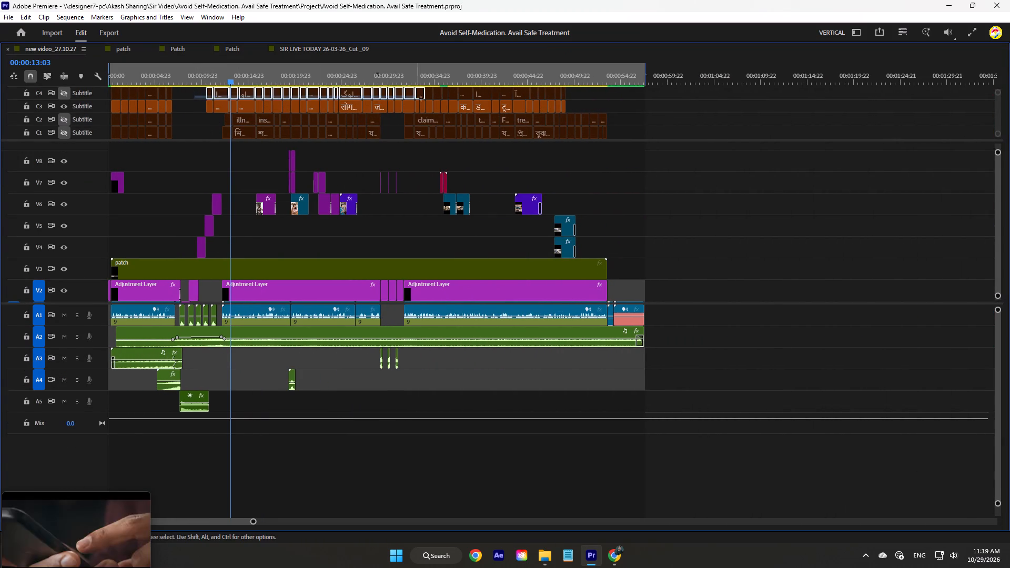
left_click_drag(421, 98, 577, 109)
scroll(197, 114, "up", 4, "alt")
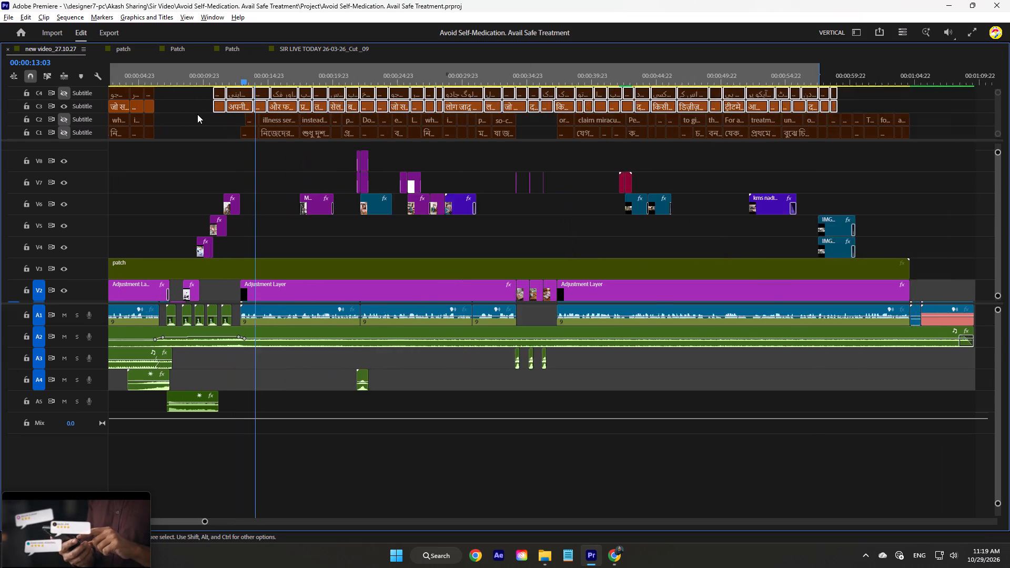
scroll(197, 114, "up", 15, "alt")
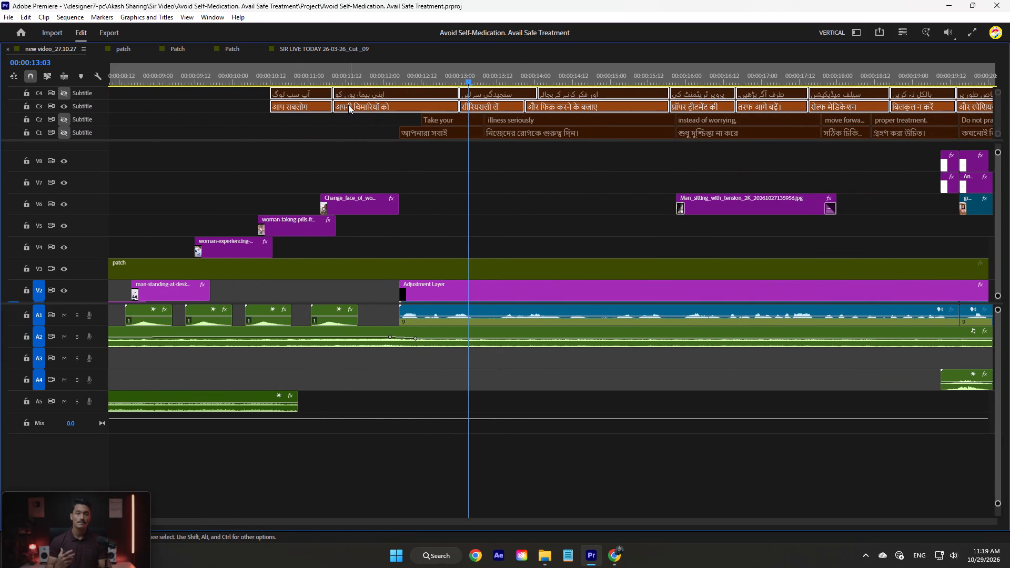
left_click_drag(347, 107, 469, 105)
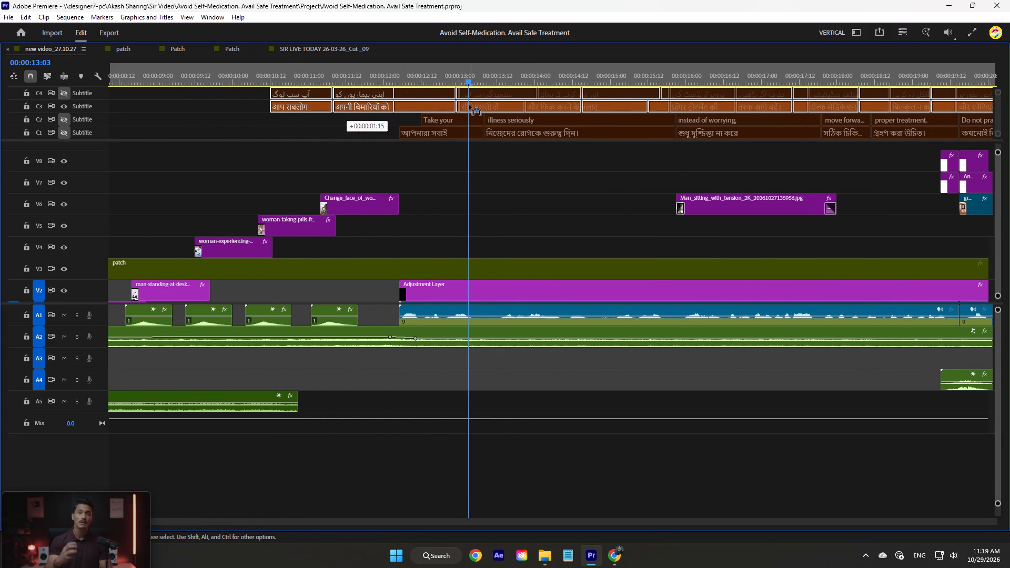
left_click_drag(469, 105, 475, 104)
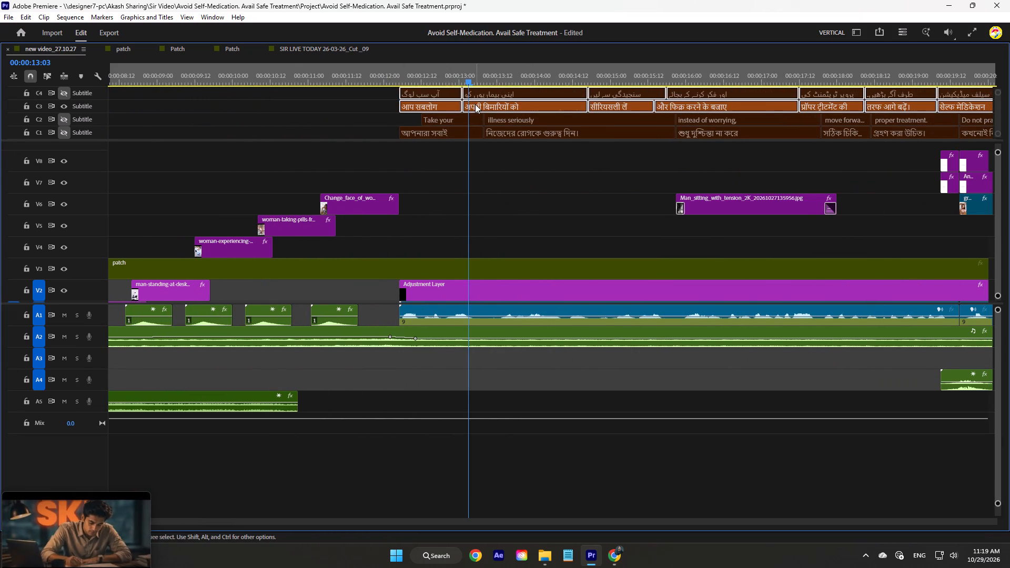
Play the shifted captions from 00:00:12:01 to about 00:00:14:05 to check their timing, pausing and resuming the floating YouTube video beforehand.
left_click_drag(412, 66, 387, 68)
left_click(73, 516)
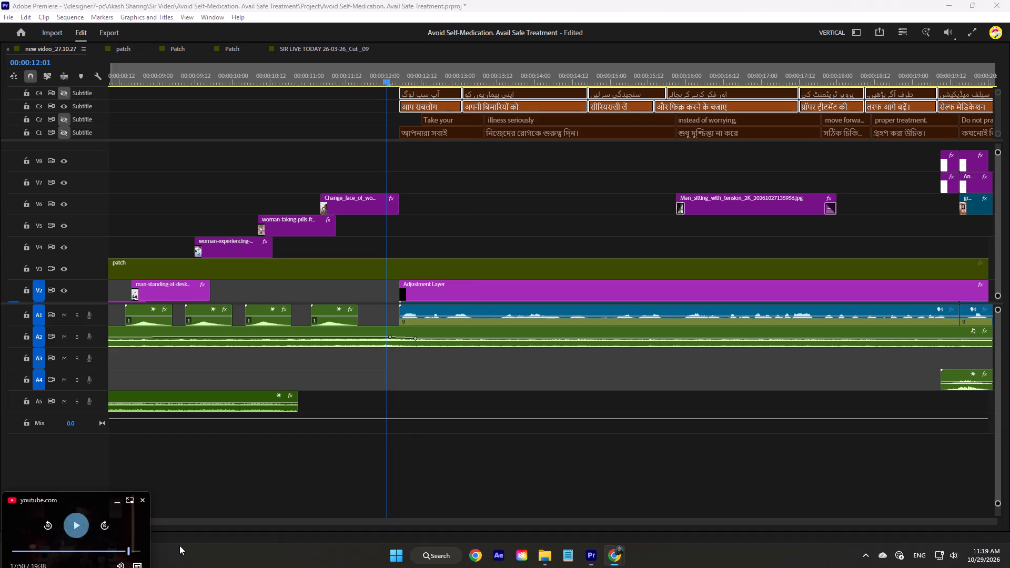
left_click(341, 557)
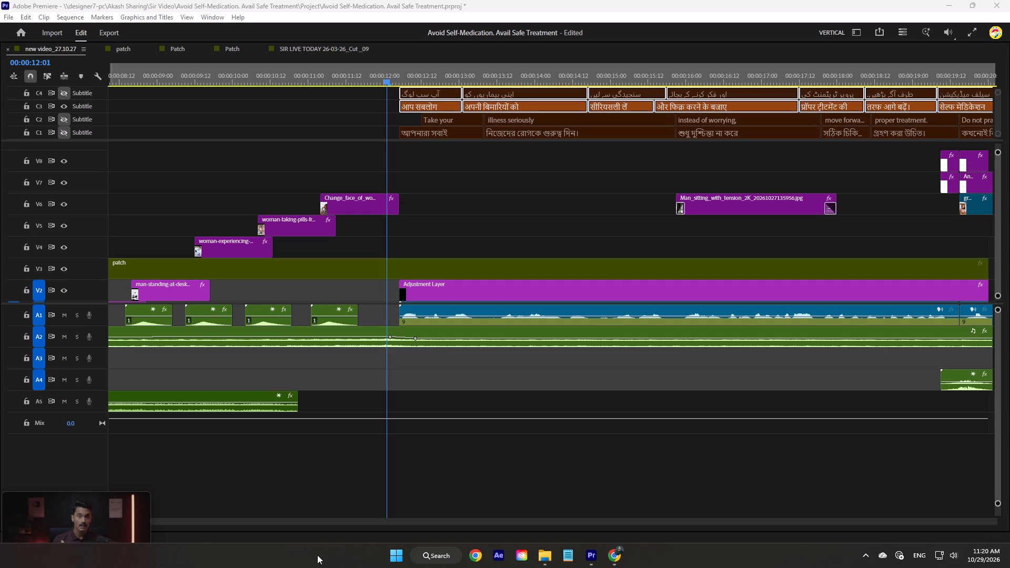
left_click(408, 198)
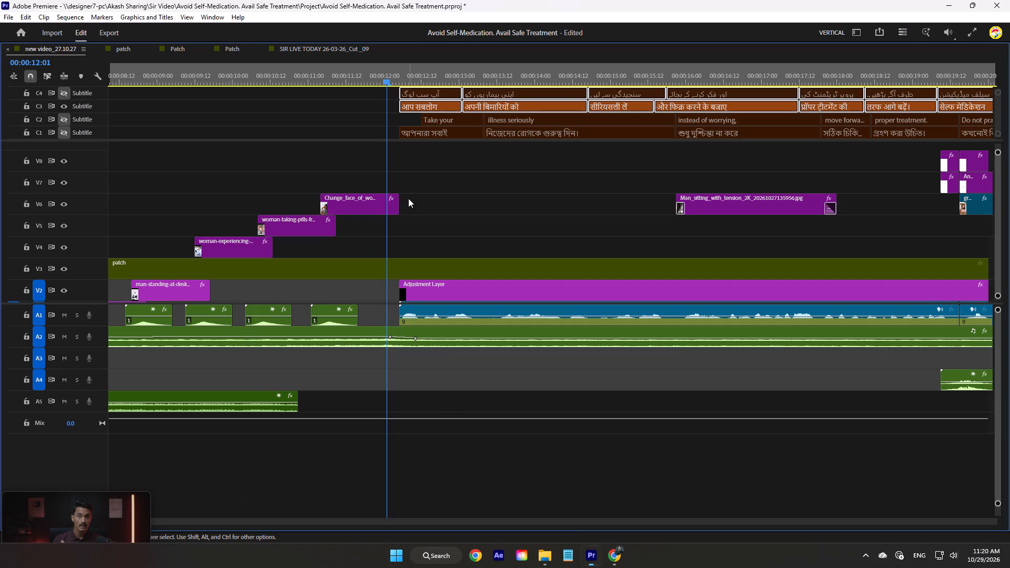
left_click(446, 178)
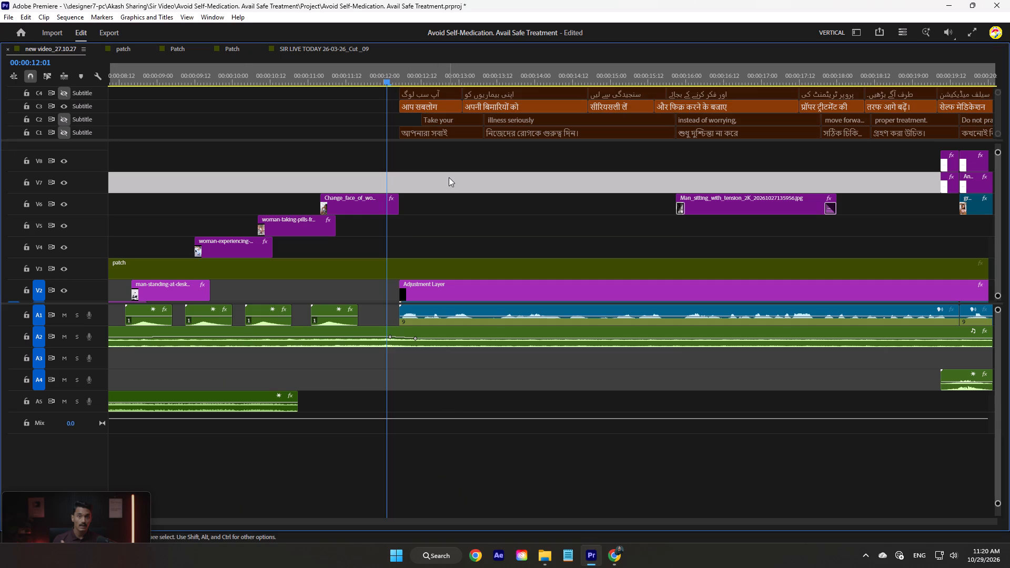
left_click(82, 518)
key("space")
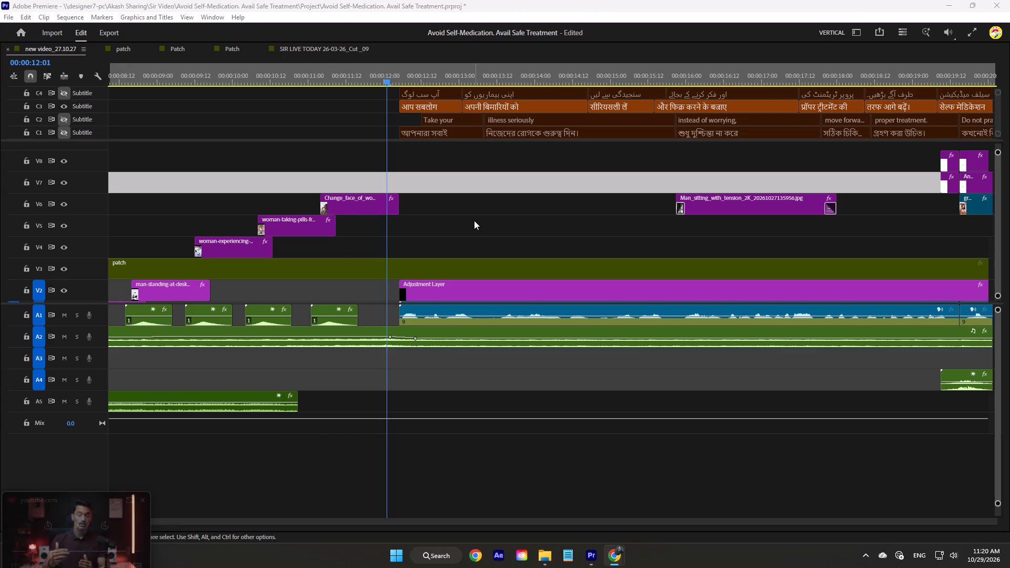
key("space")
left_click(388, 83)
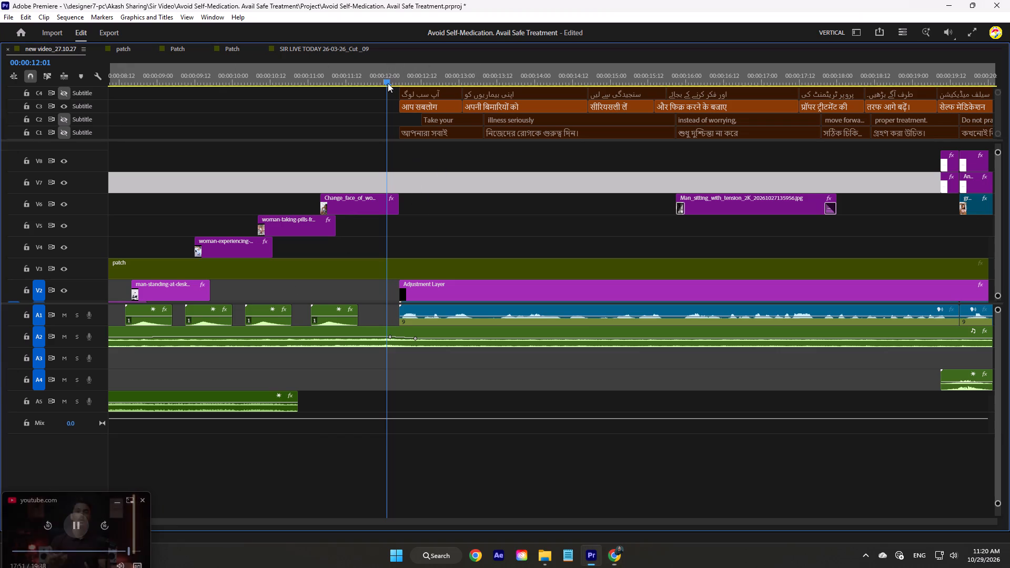
key("space")
scroll(464, 160, "down", 6)
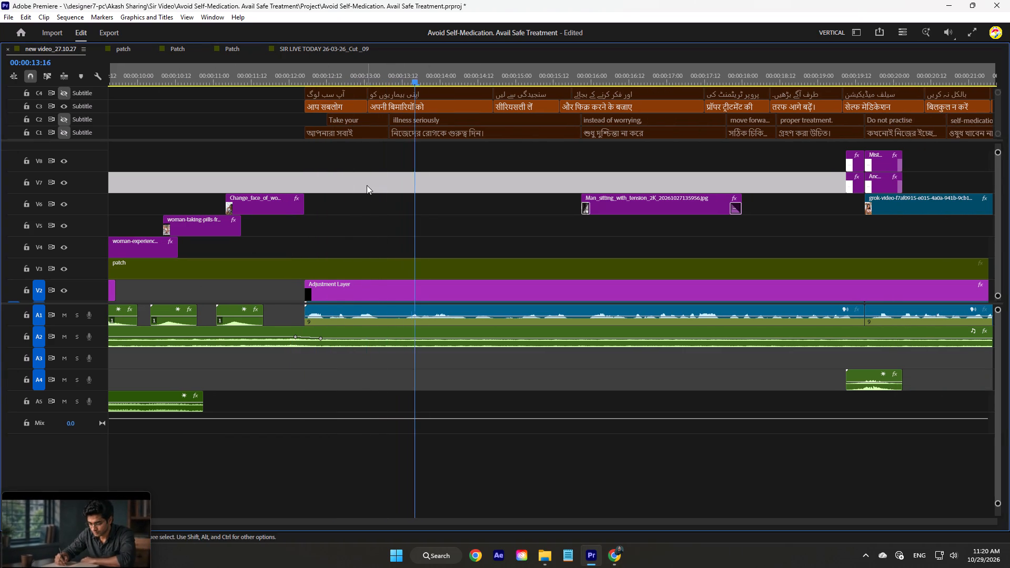
key("space")
Pause the YouTube video and check the Hindi captions against the speech from 00:00:12:01 to 00:00:27:00 with the full panel layout restored.
left_click(75, 527)
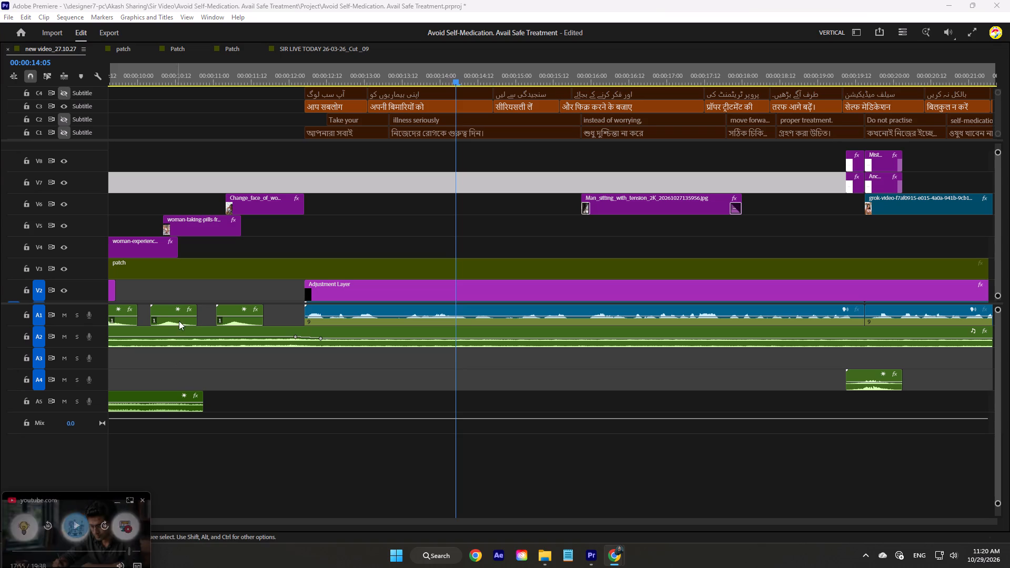
left_click_drag(319, 67, 293, 68)
key("grave")
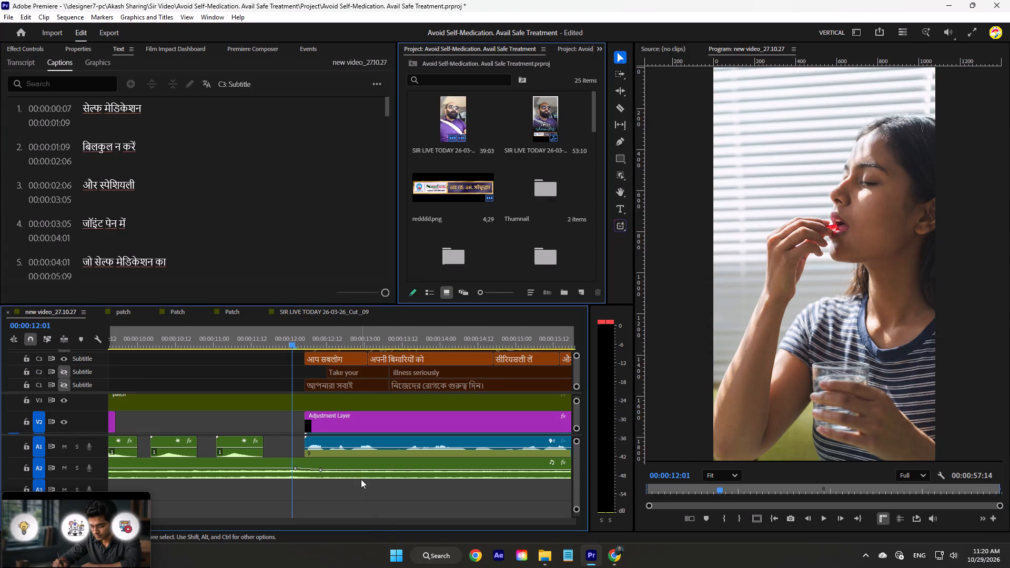
key("space")
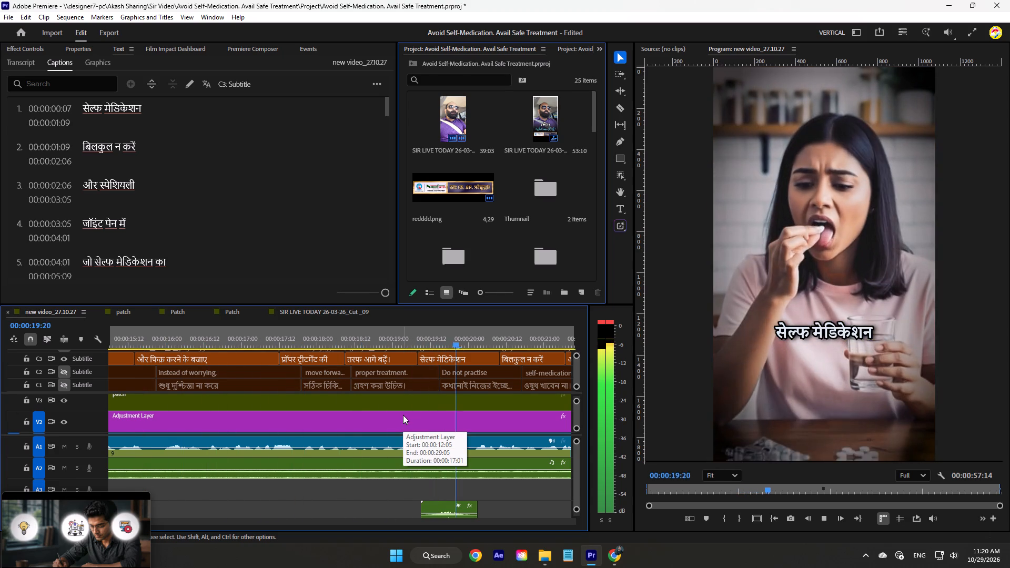
scroll(403, 415, "down", 15)
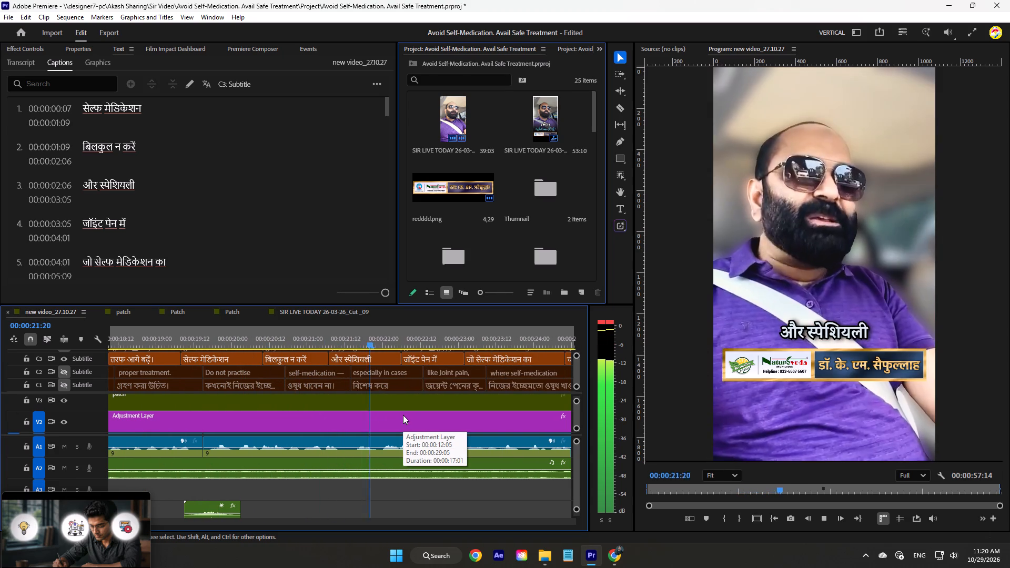
scroll(403, 415, "down", 10)
key("space")
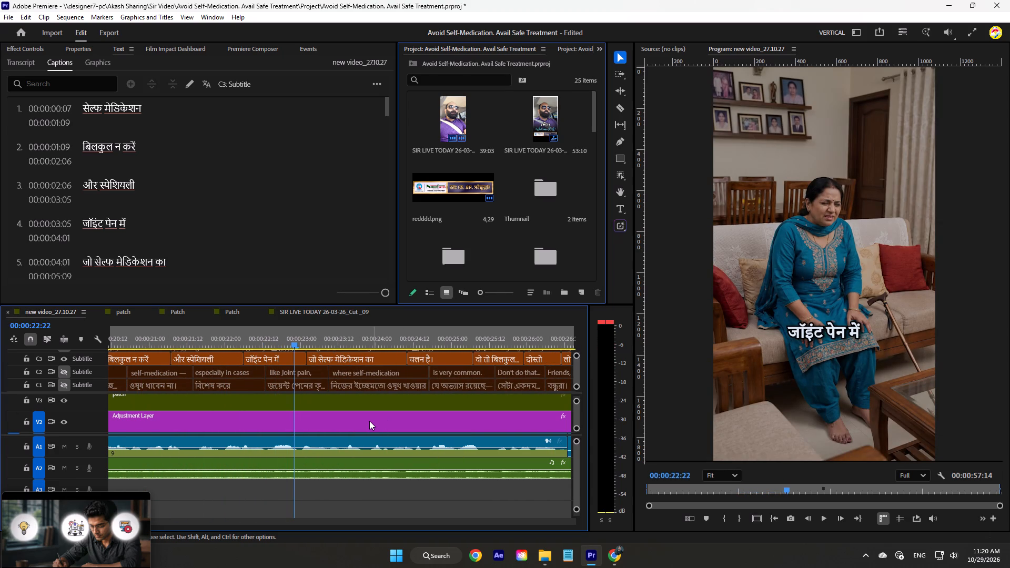
key("space")
scroll(326, 424, "down", 4)
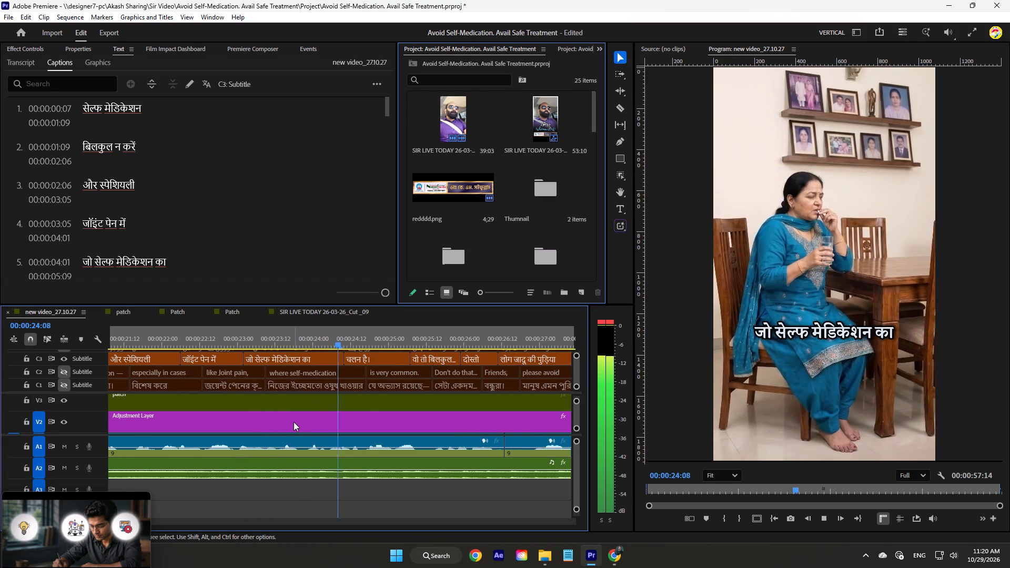
key("space")
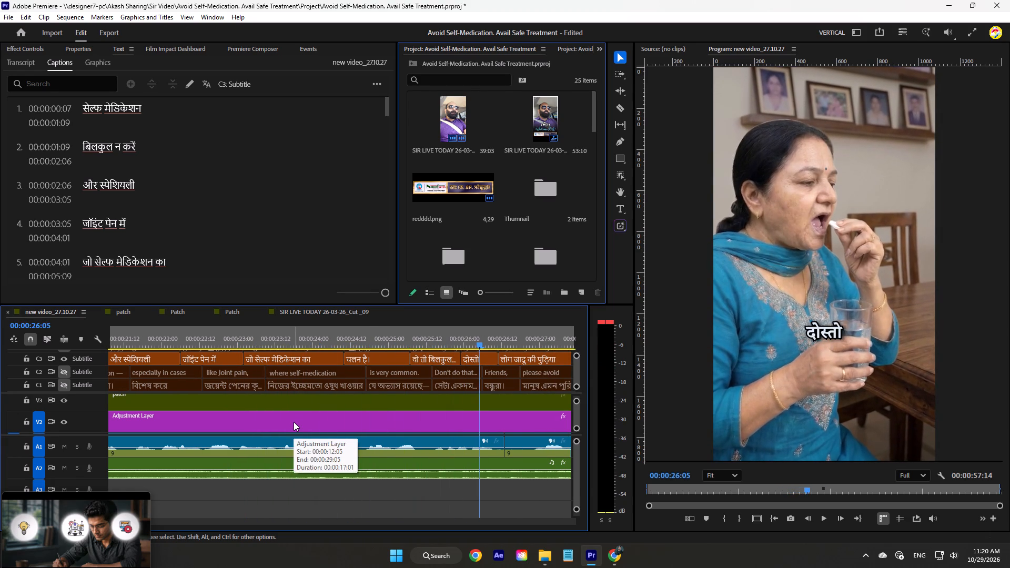
key("space")
key("space")
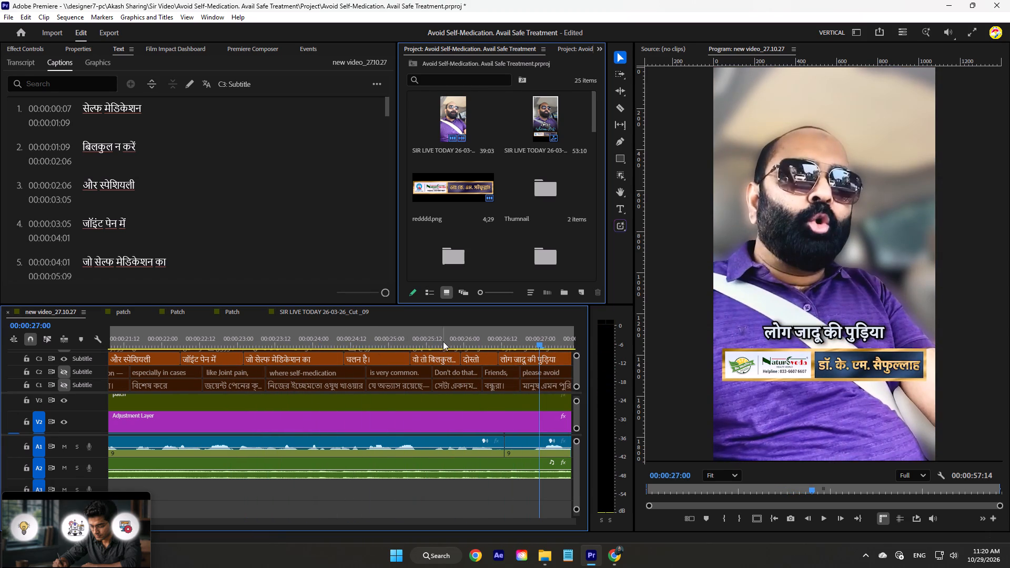
Recheck the Hindi captions from "वो तो बिलकुल नहीं" at 00:00:25:08 to 00:00:29:20, with the preview zoom set to Fit.
left_click_drag(443, 341, 415, 344)
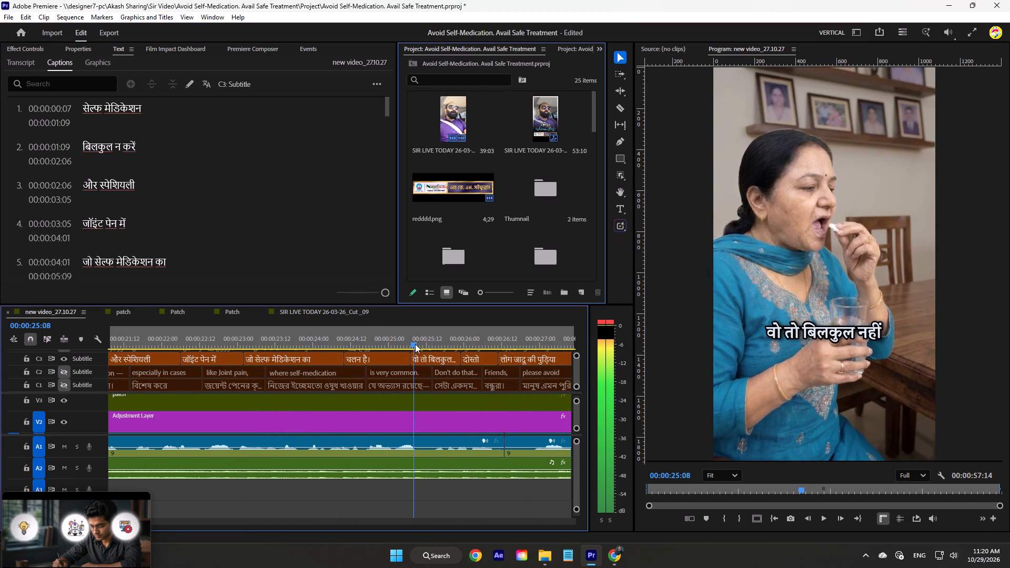
left_click_drag(415, 344, 416, 344)
scroll(859, 255, "up", 11)
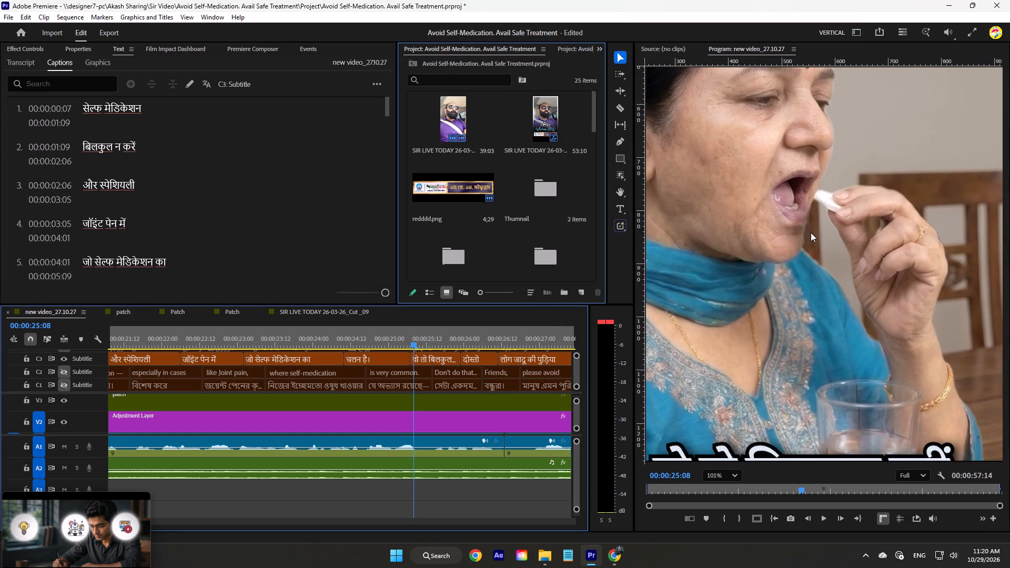
scroll(811, 232, "down", 13)
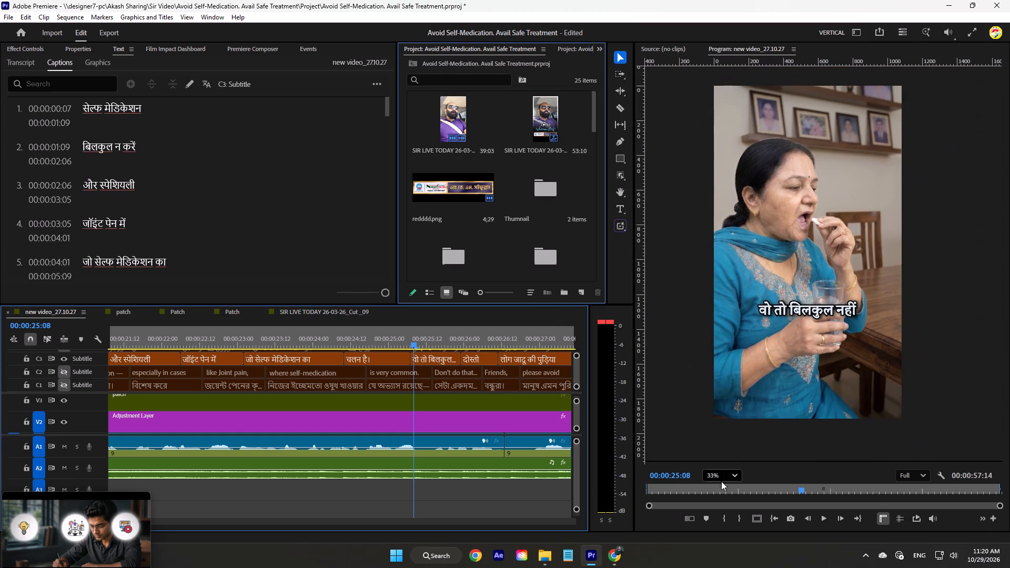
left_click(722, 469)
left_click(732, 328)
key("space")
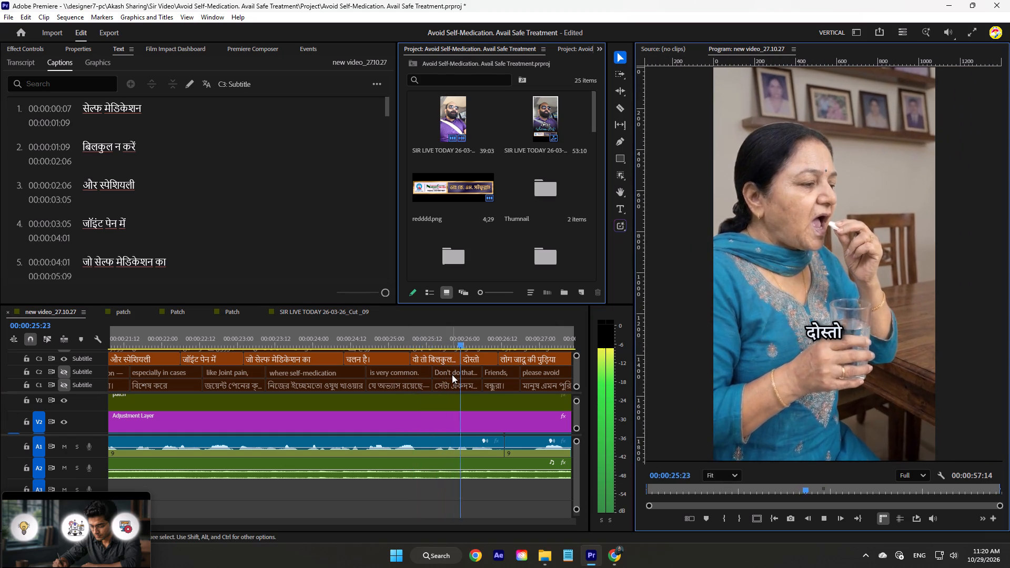
scroll(453, 376, "down", 2)
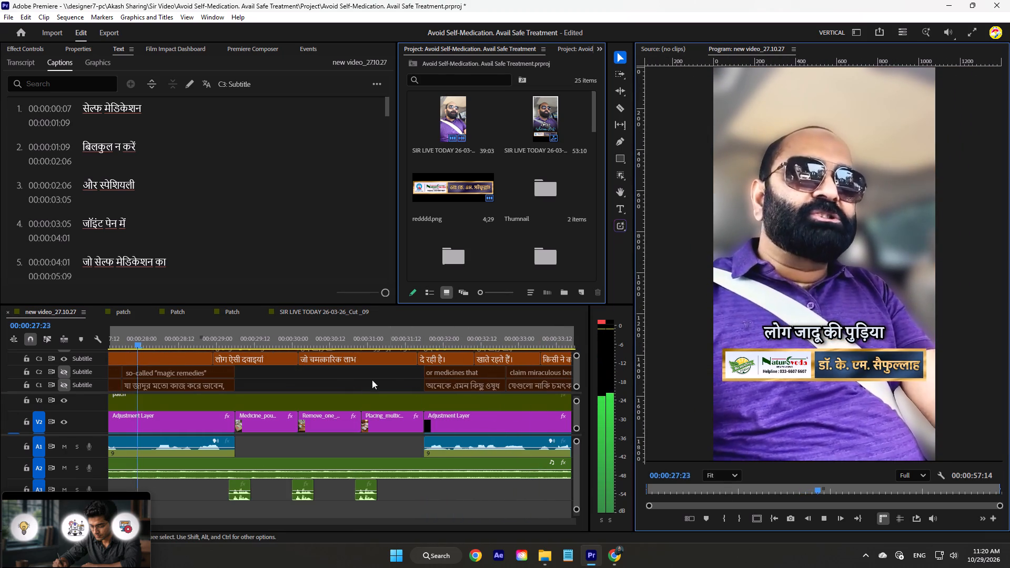
key("space")
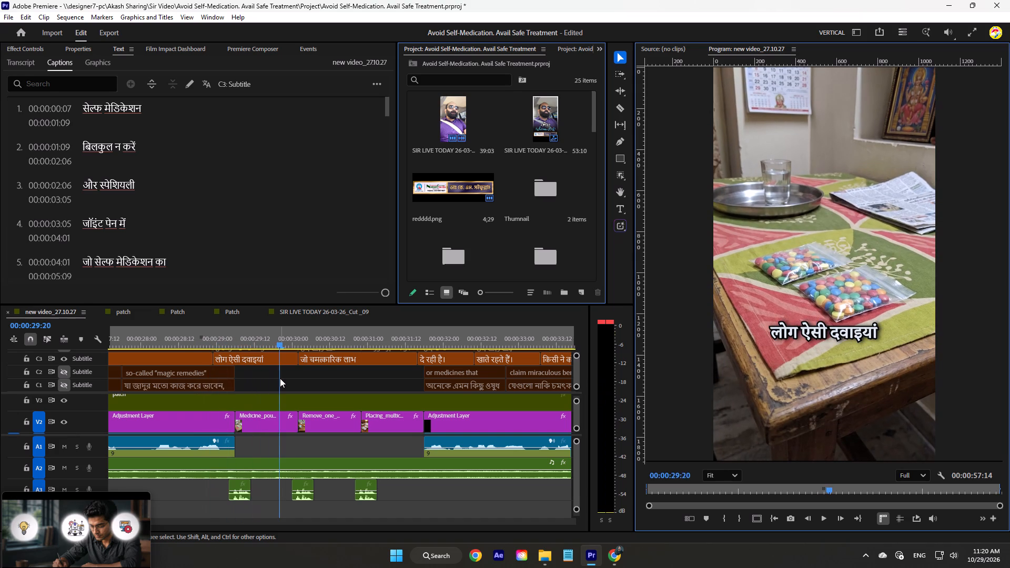
Resume the YouTube video and shift the Urdu and Hindi captions from "लोग ऐसी दवाइयां" onward to the next Adjustment Layer's start, about 00:00:31:15.
left_click(237, 332)
key("grave")
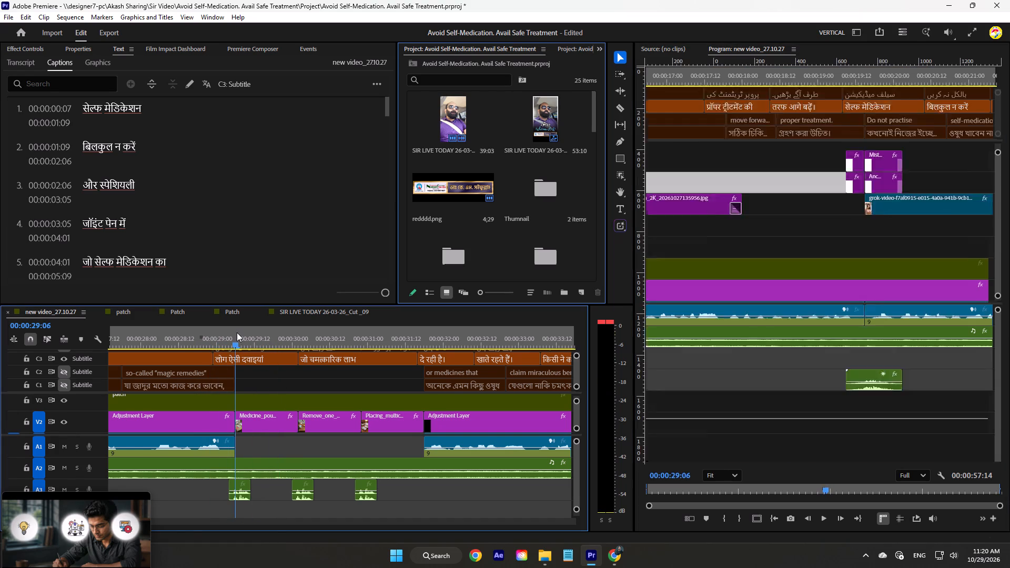
left_click(84, 530)
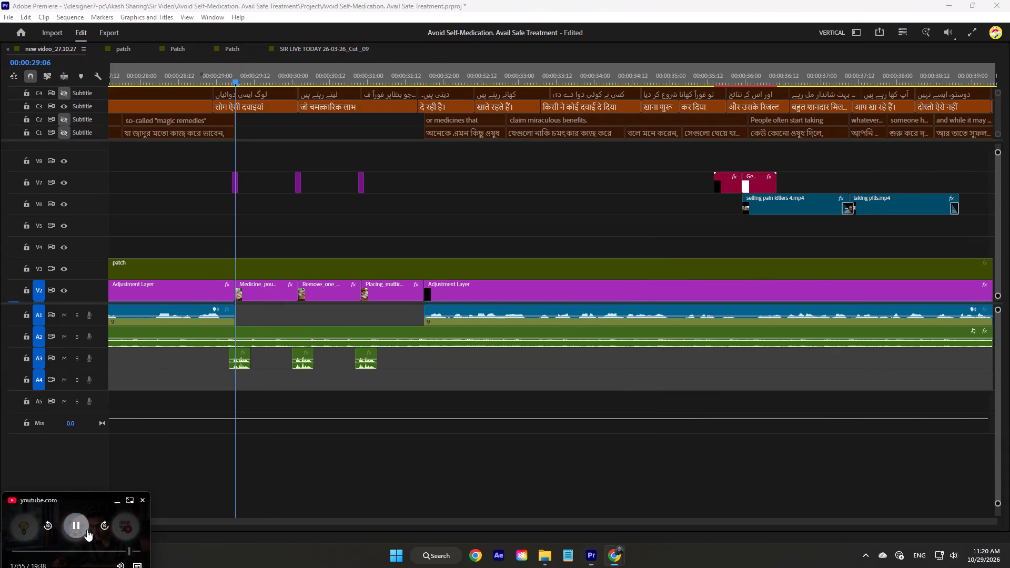
left_click(270, 567)
scroll(474, 231, "down", 11, "alt")
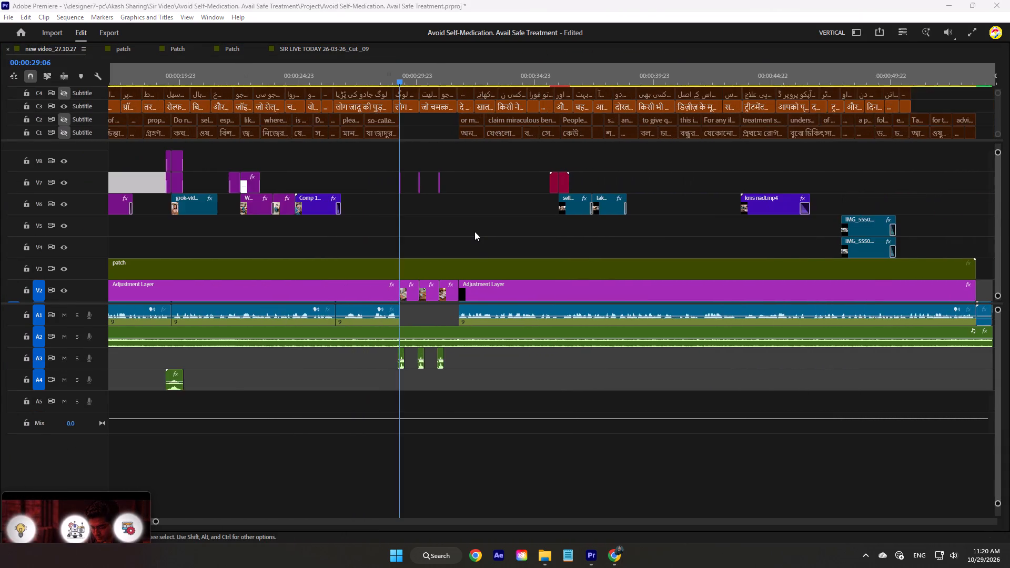
scroll(474, 231, "down", 3, "alt")
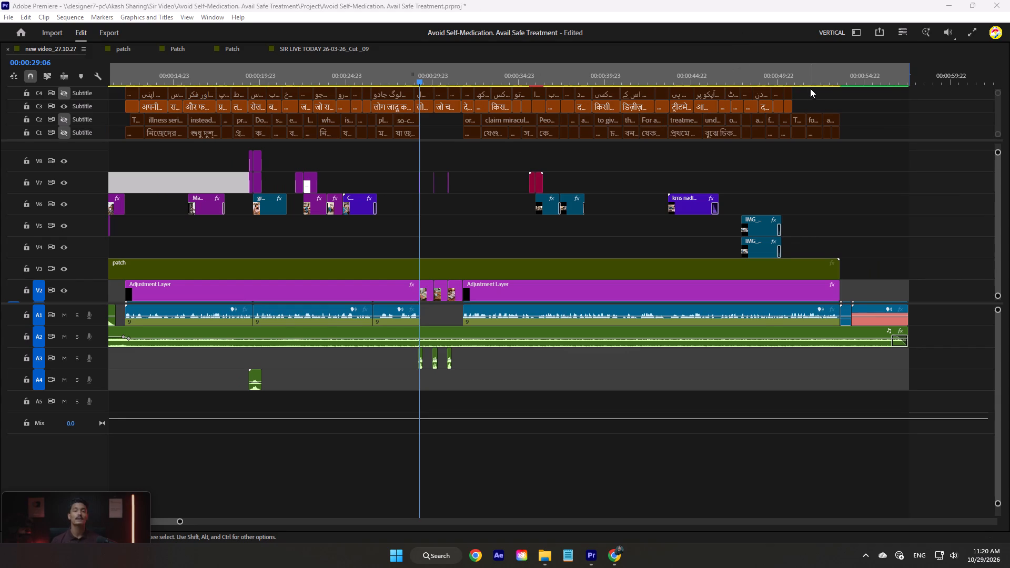
left_click_drag(808, 92, 422, 104)
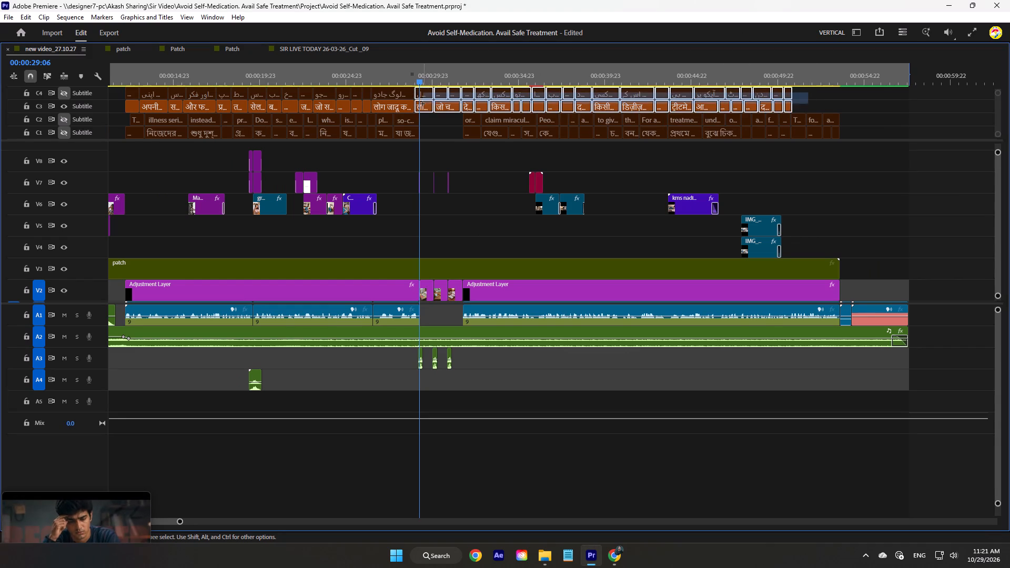
left_click_drag(422, 104, 422, 104)
left_click_drag(423, 95, 470, 95)
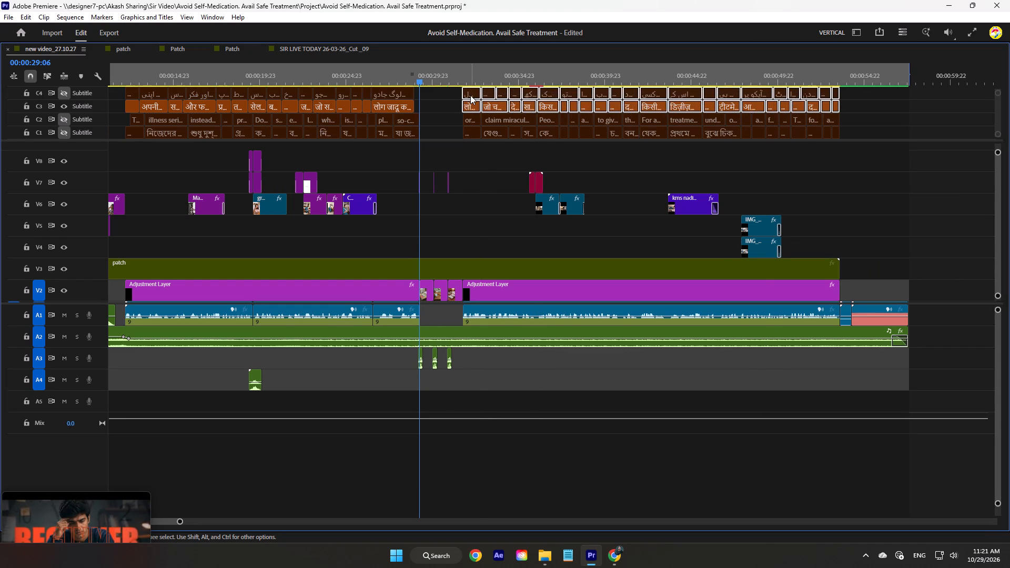
Nudge the selected Urdu and Hindi captions from "लोग ऐसी दवाइयां" onward flush with the Adjustment Layer's start, about 00:00:31:18.
left_click(461, 75)
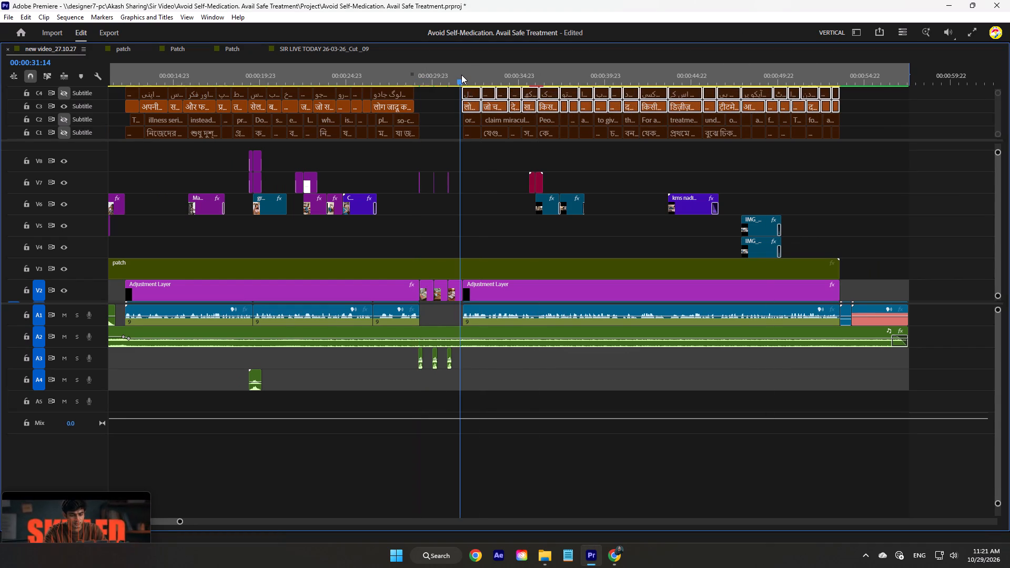
type("==")
key("equal")
key("equal")
left_click_drag(604, 88, 609, 88)
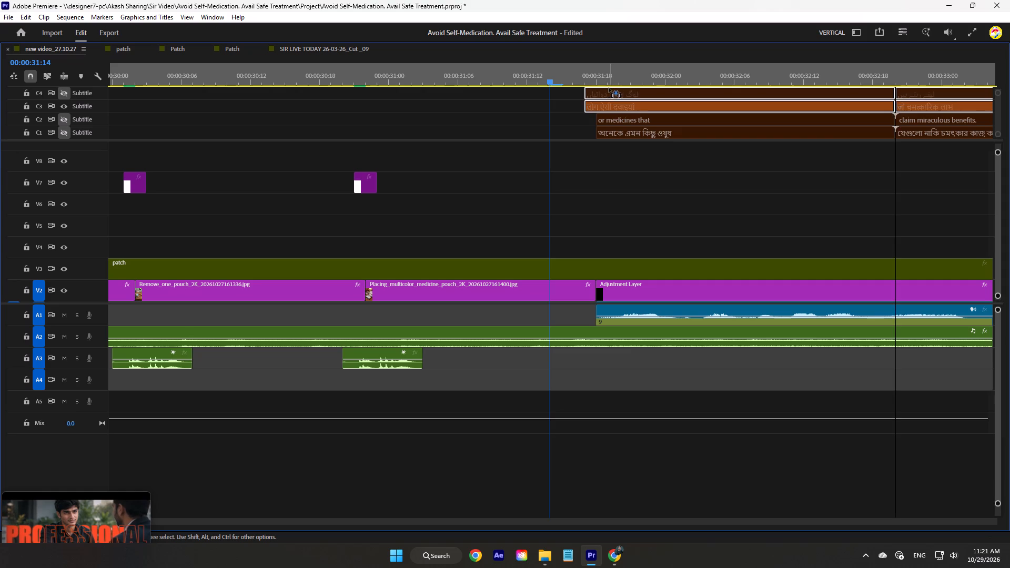
left_click_drag(609, 88, 612, 88)
scroll(482, 117, "down", 11, "alt")
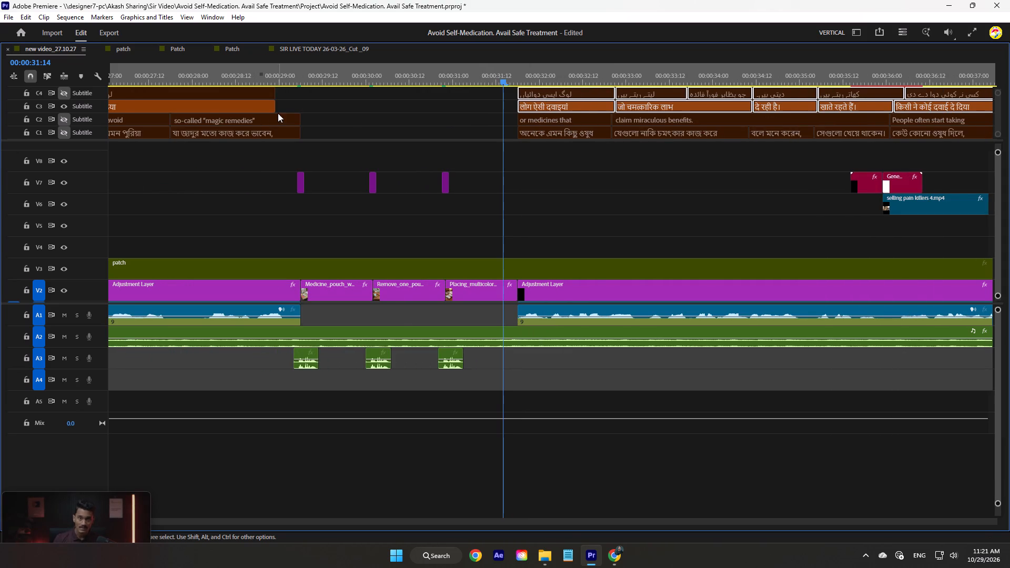
Extend the last Hindi and Urdu captions before the gap to the preceding Adjustment Layer's end, about 00:00:29:06, and clear the selection.
left_click_drag(278, 107, 303, 108)
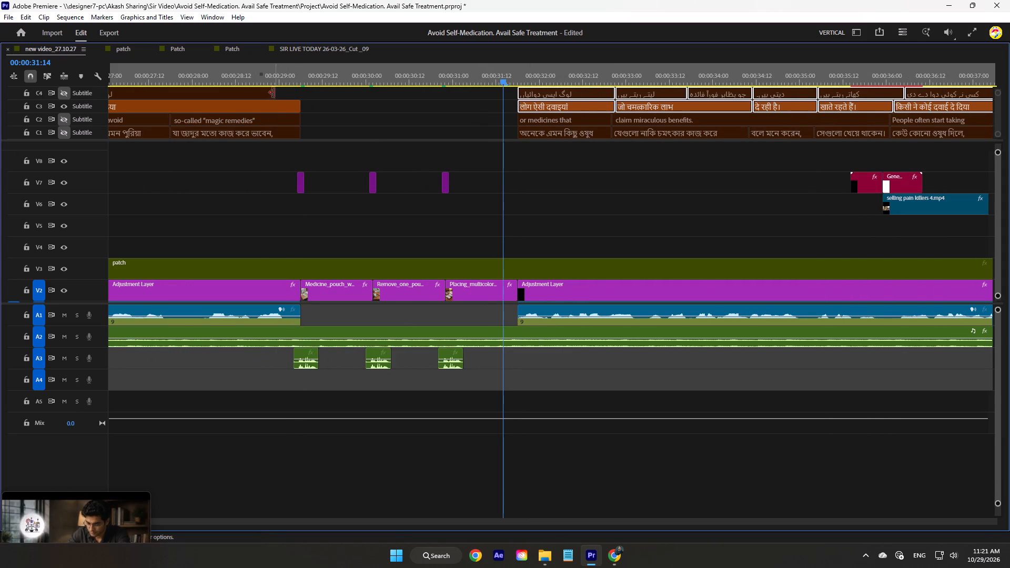
left_click_drag(272, 92, 302, 95)
left_click_drag(305, 92, 299, 92)
left_click_drag(298, 91, 304, 92)
scroll(361, 106, "down", 18, "alt")
left_click(722, 174)
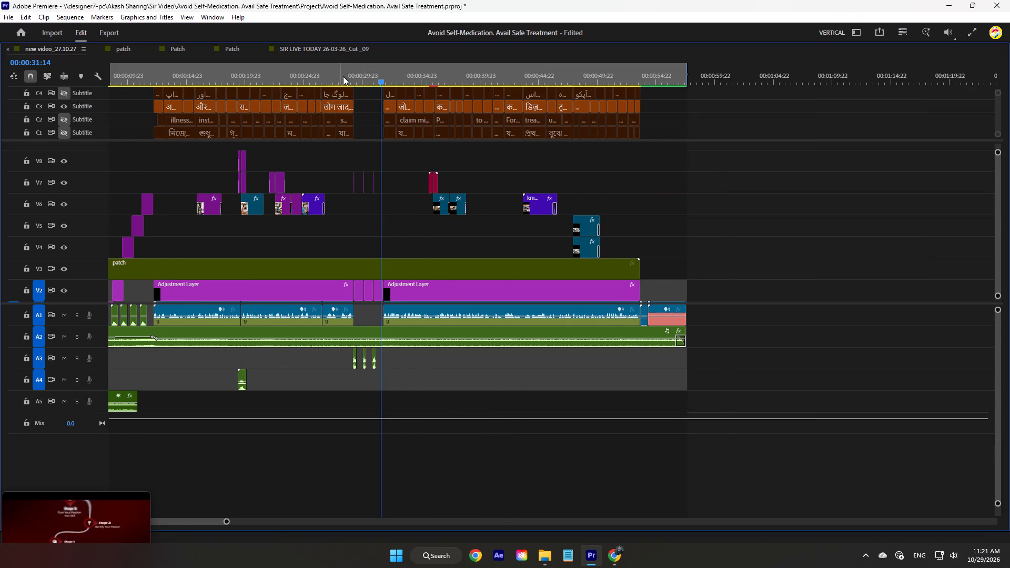
Render the sequence's video previews with the render details expanded, and stop playback once the render finishes.
left_click_drag(369, 77, 158, 87)
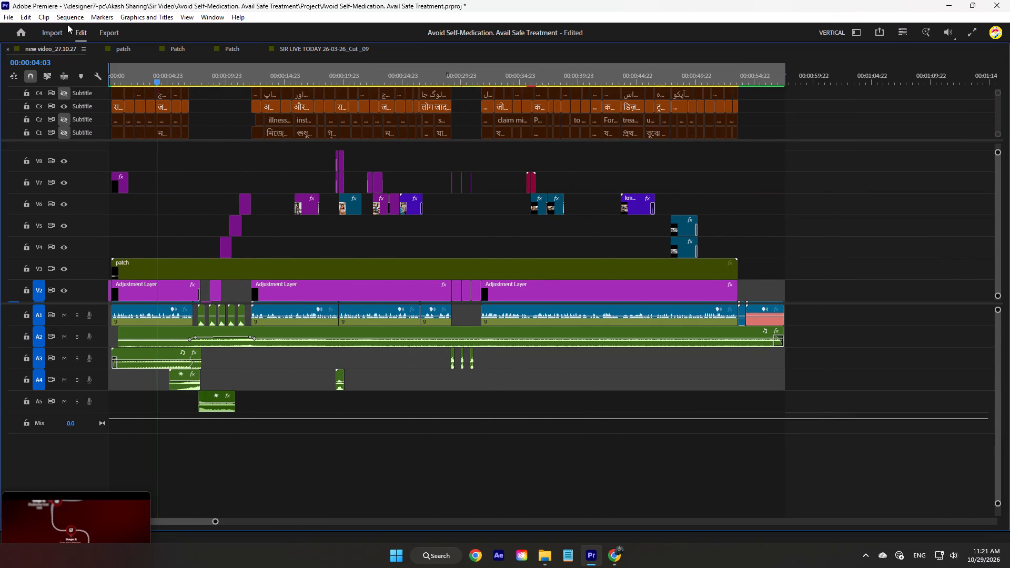
left_click(72, 20)
left_click(85, 56)
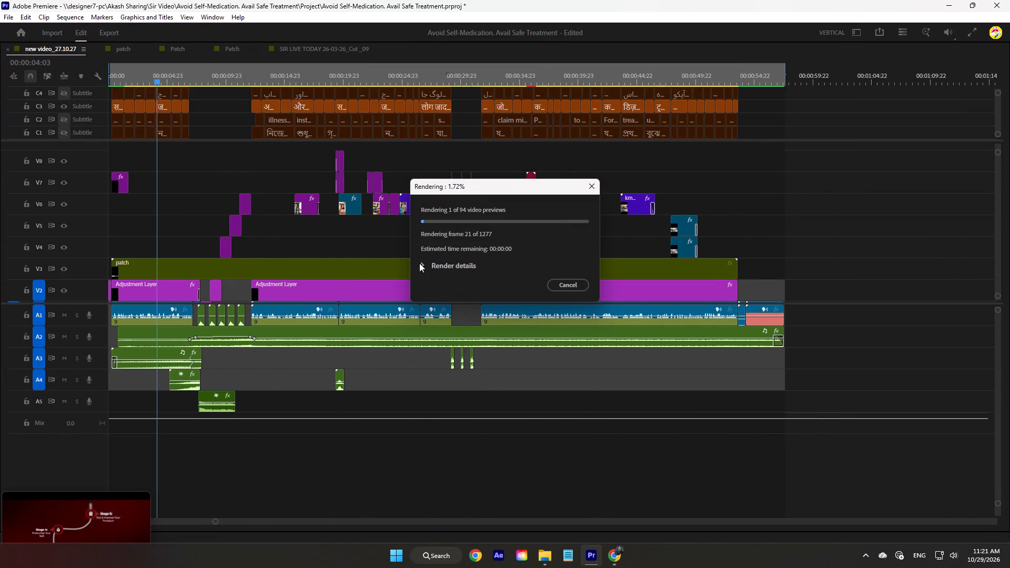
left_click(419, 263)
left_click(427, 264)
left_click_drag(480, 189, 482, 189)
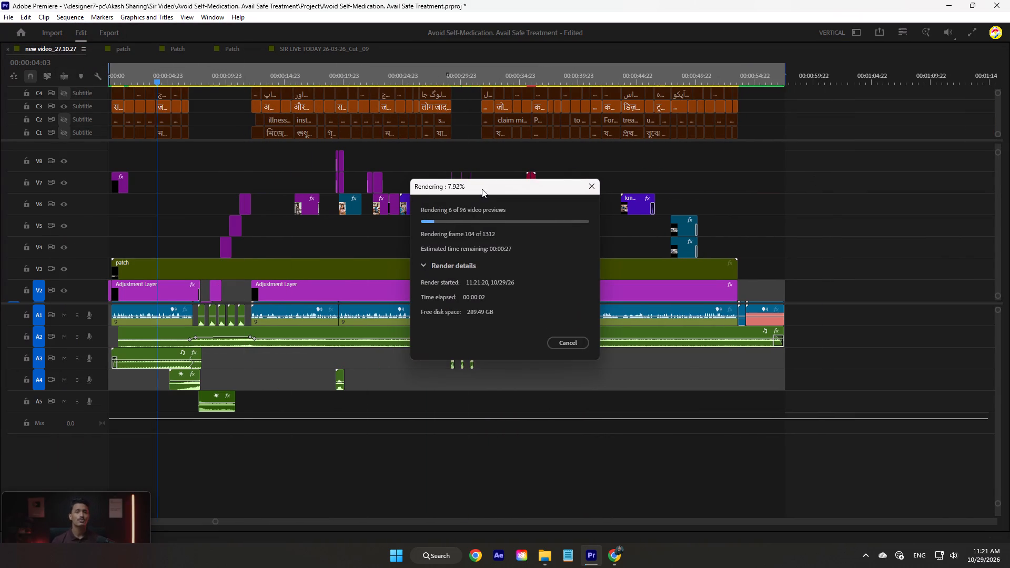
left_click_drag(482, 189, 510, 149)
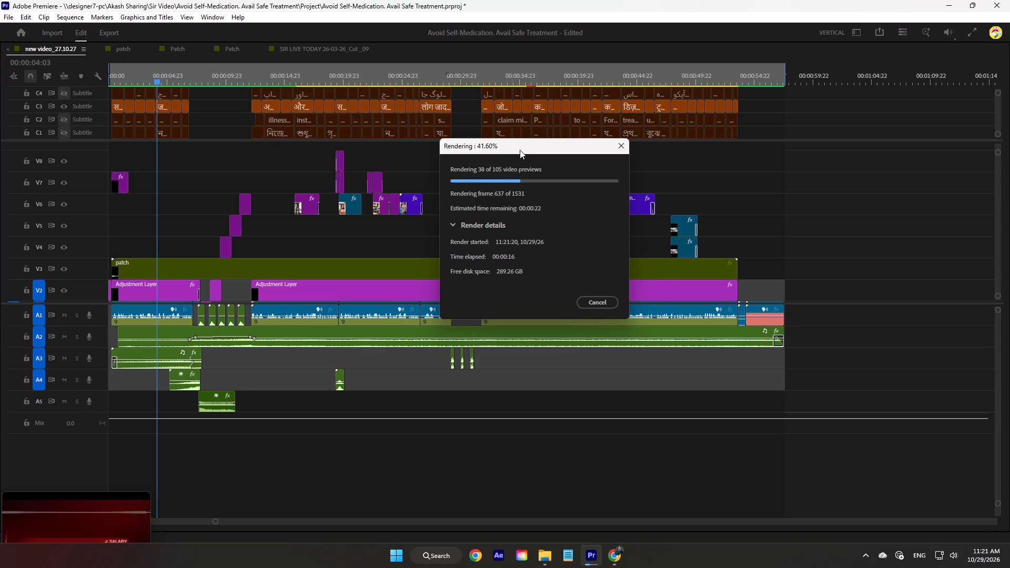
left_click_drag(520, 150, 504, 146)
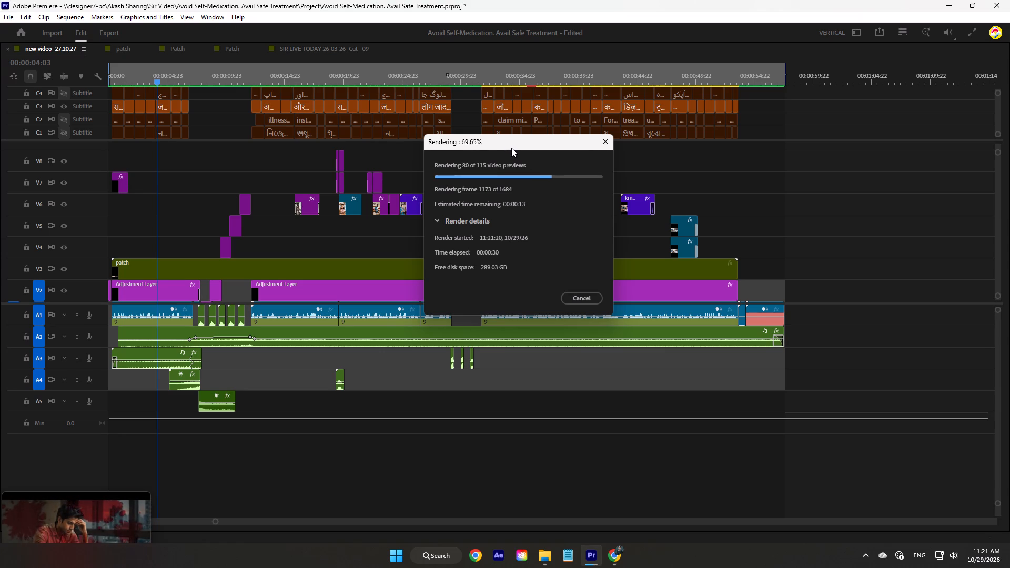
left_click(512, 147)
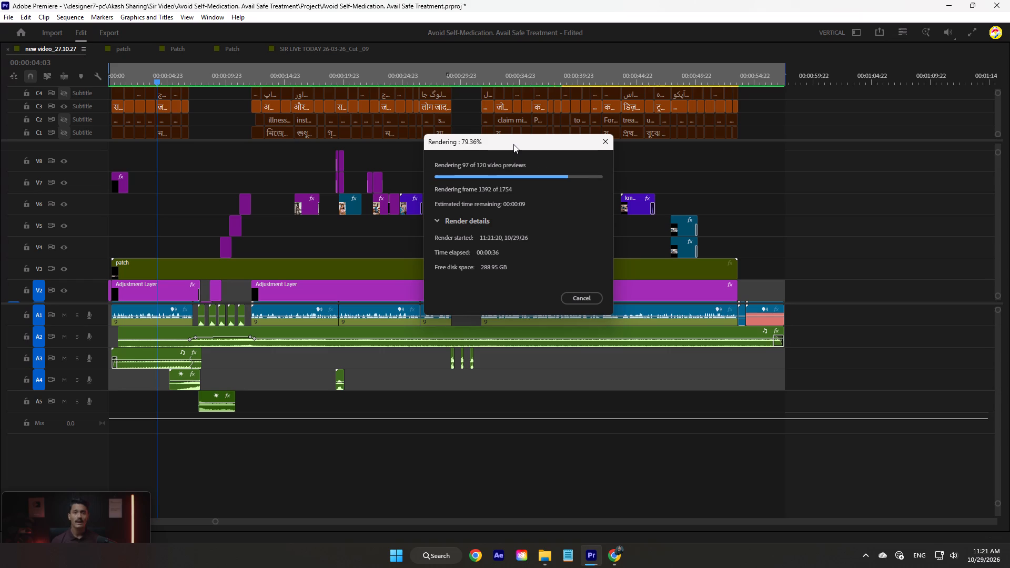
left_click_drag(513, 144, 515, 134)
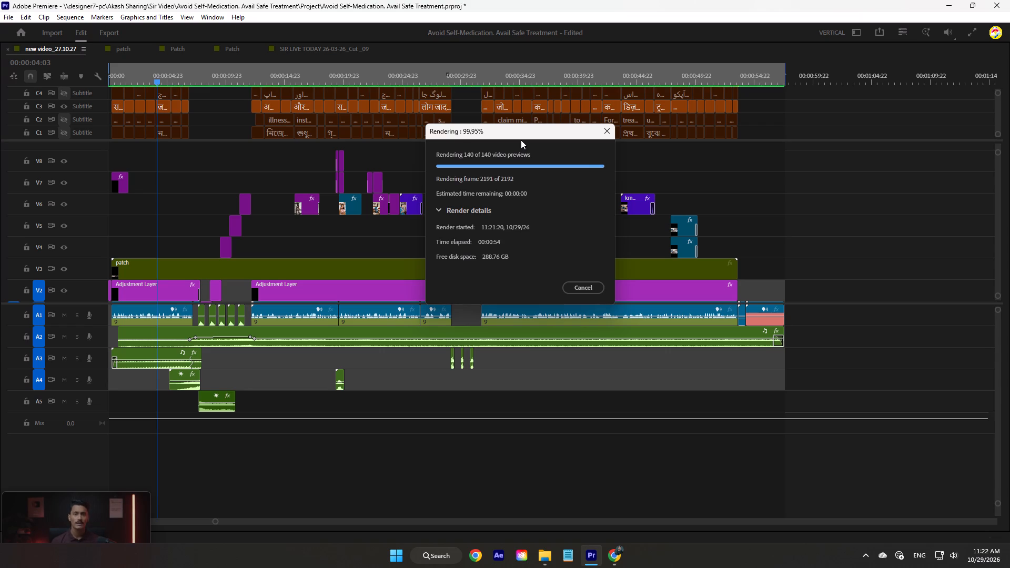
key("space")
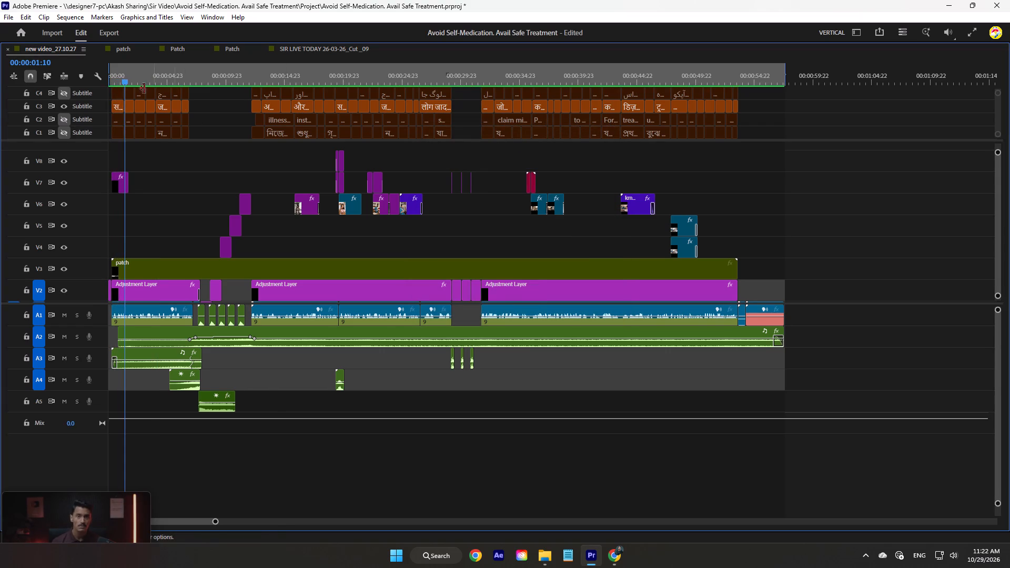
With the full panel layout restored and the preview at 00:00:04:08, set all Hindi captions on C3 to Adobe Devanagari Bold.
left_click_drag(120, 72, 66, 78)
key("grave")
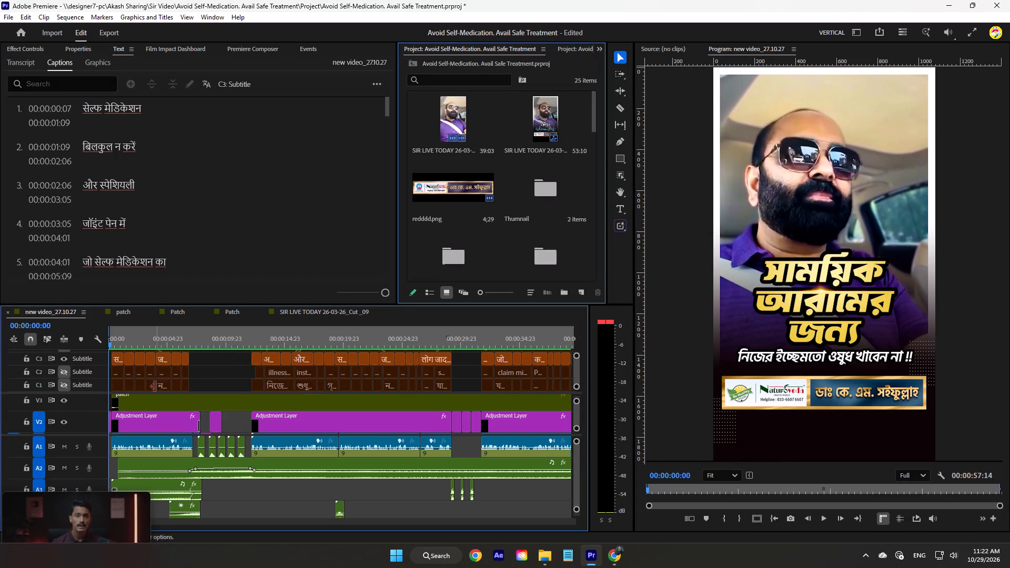
scroll(155, 387, "up", 12, "ctrl")
left_click_drag(116, 340, 160, 350)
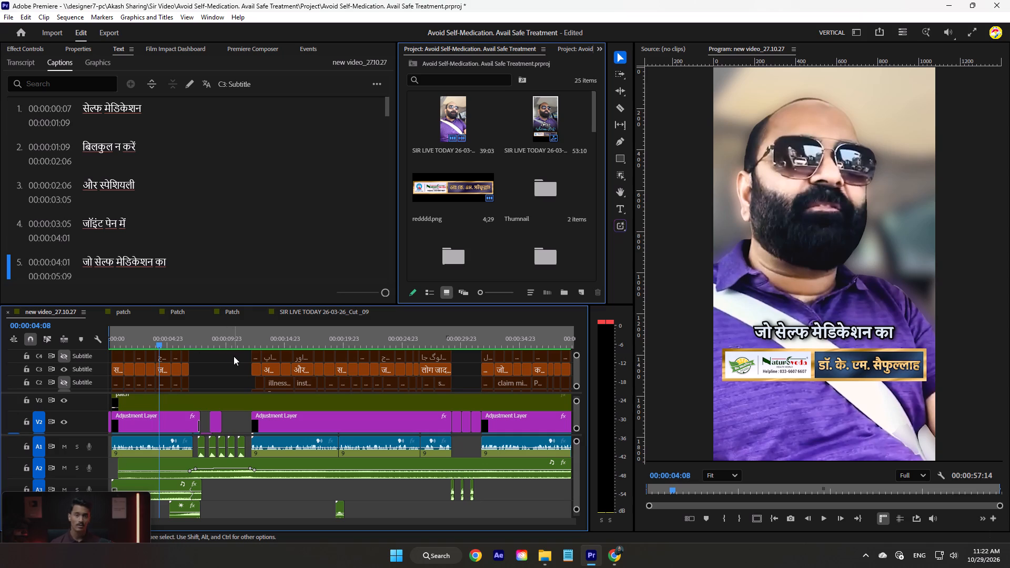
scroll(246, 372, "down", 6, "alt")
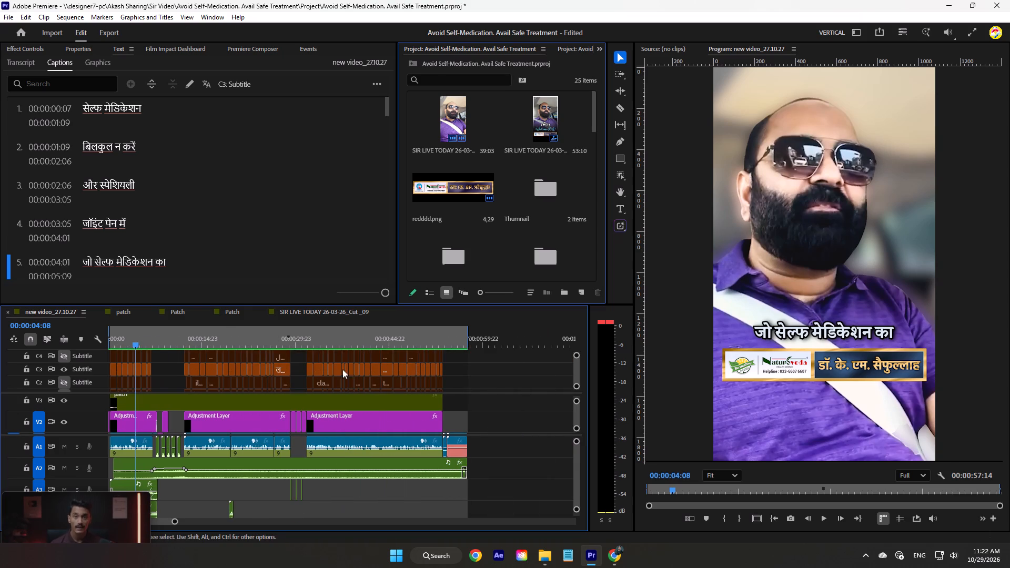
left_click_drag(455, 371, 136, 363)
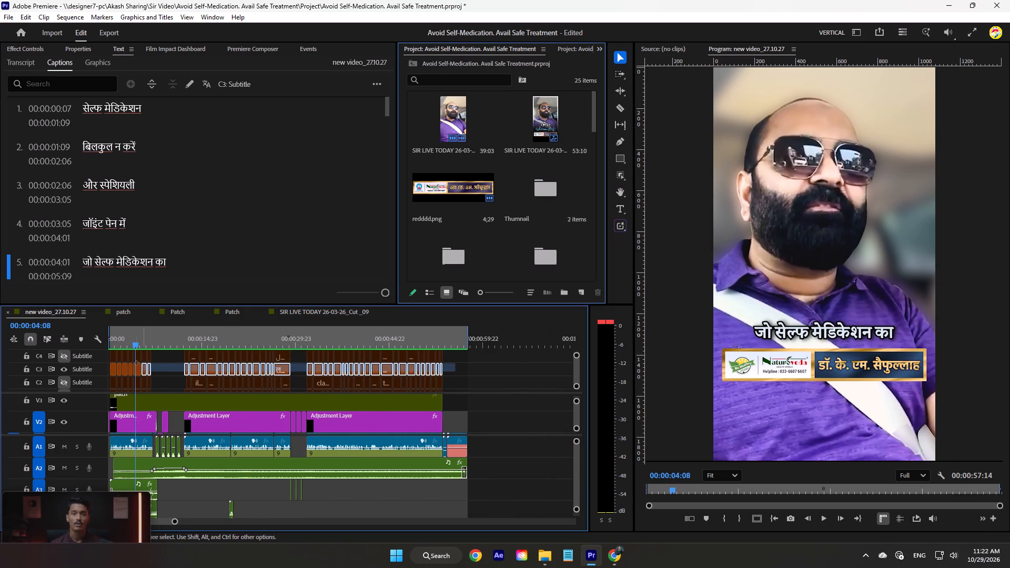
left_click_drag(136, 363, 103, 365)
left_click(73, 48)
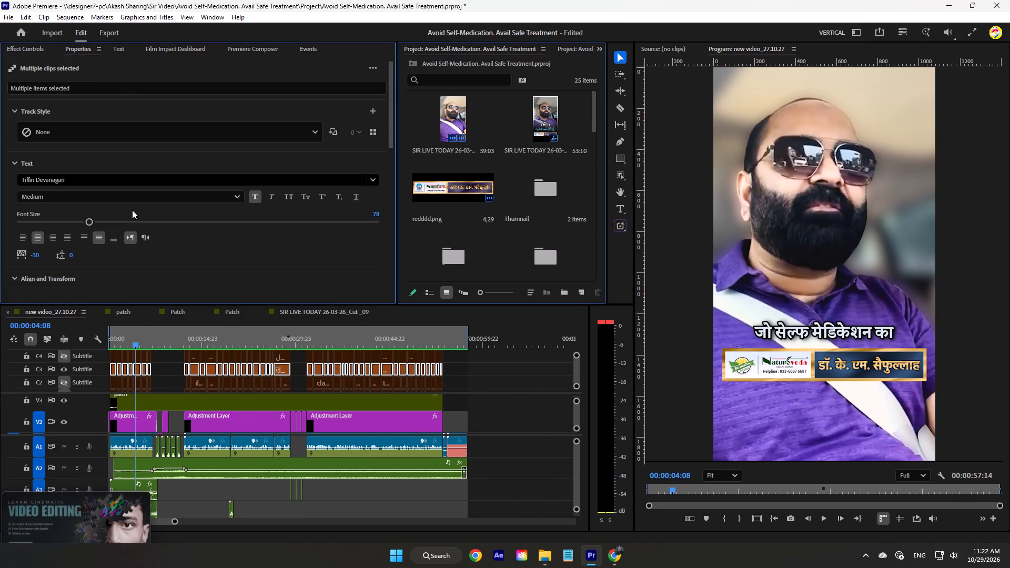
left_click(120, 181)
key("a")
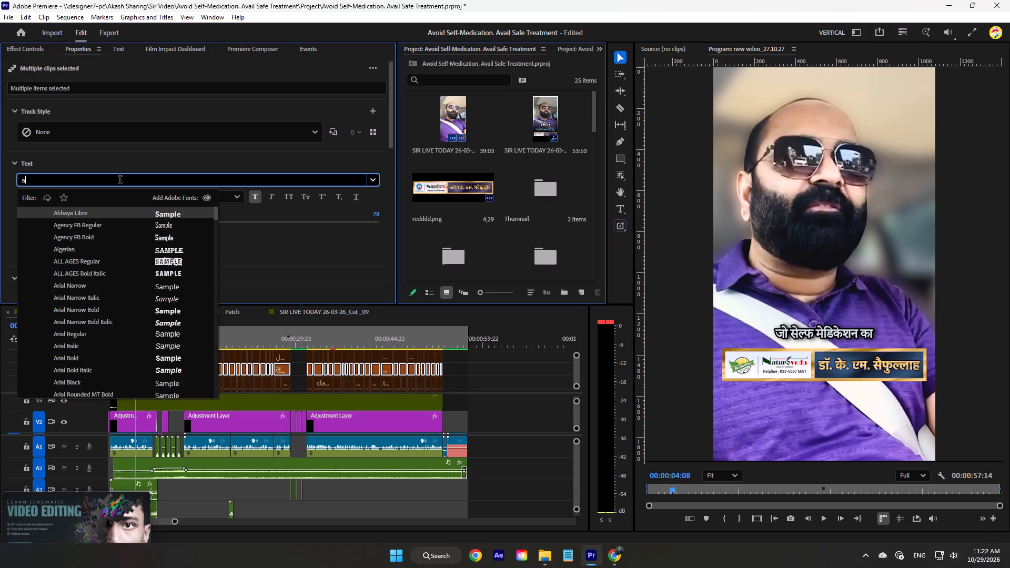
key("d")
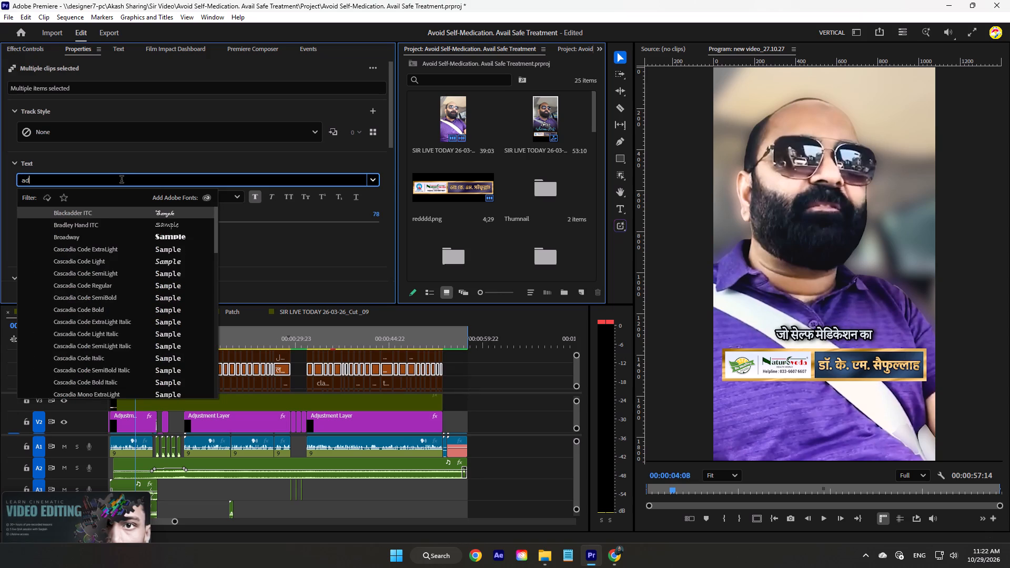
key("o")
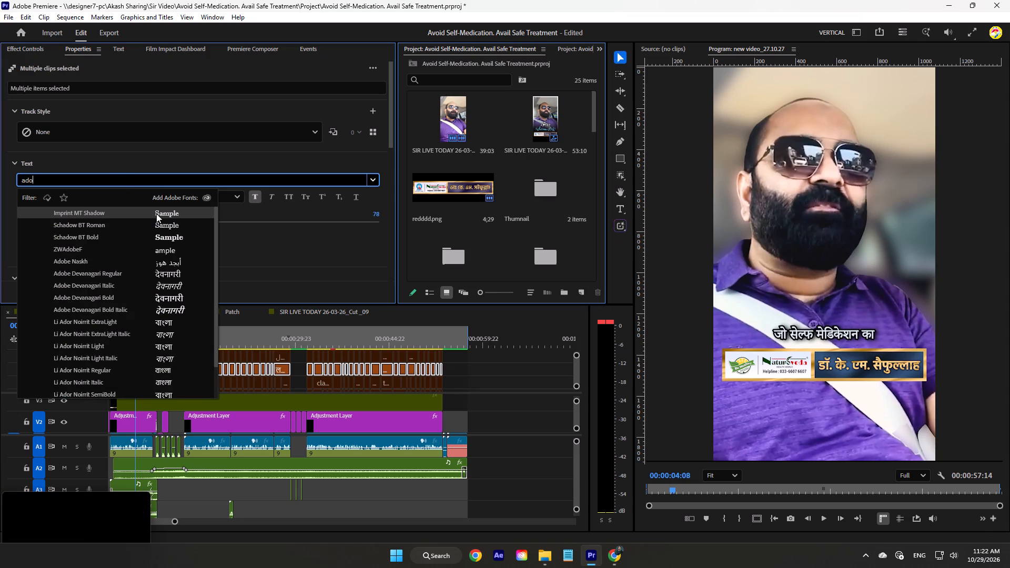
key("b")
left_click(177, 260)
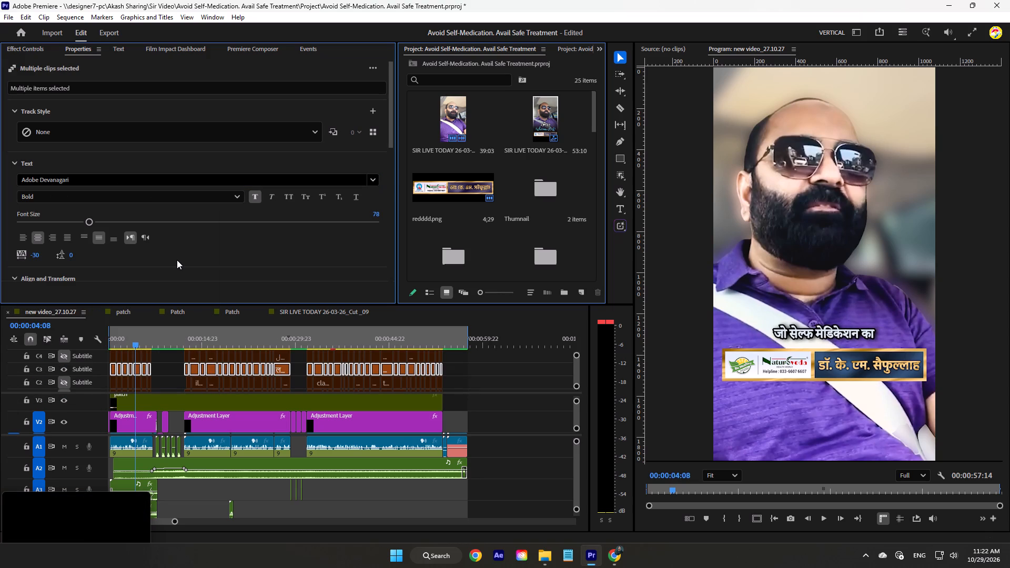
Set the Hindi captions' tracking to 0, turn off faux bold, and set the font size to 80.
left_click(41, 253)
key("0")
key("Return")
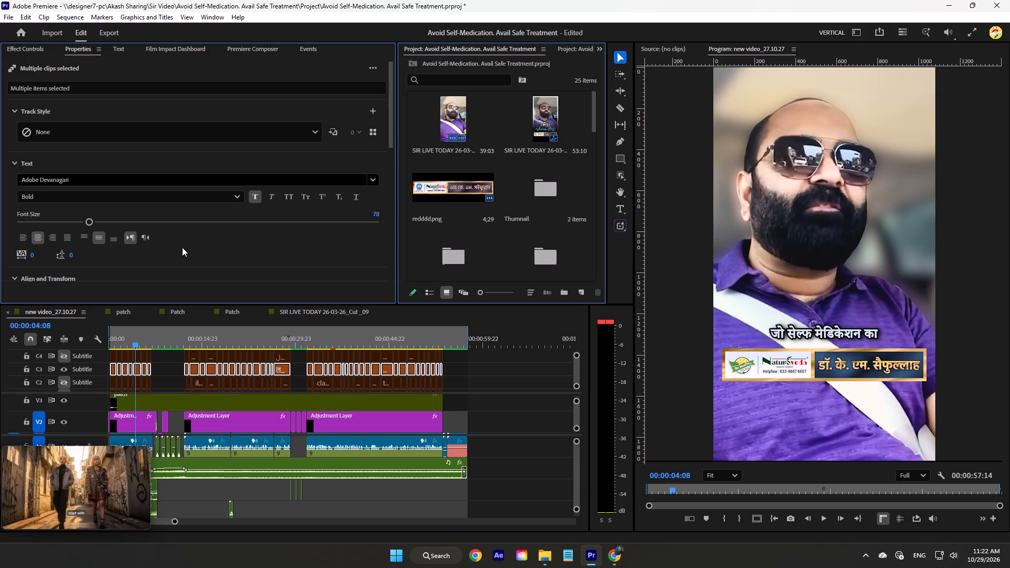
left_click(258, 198)
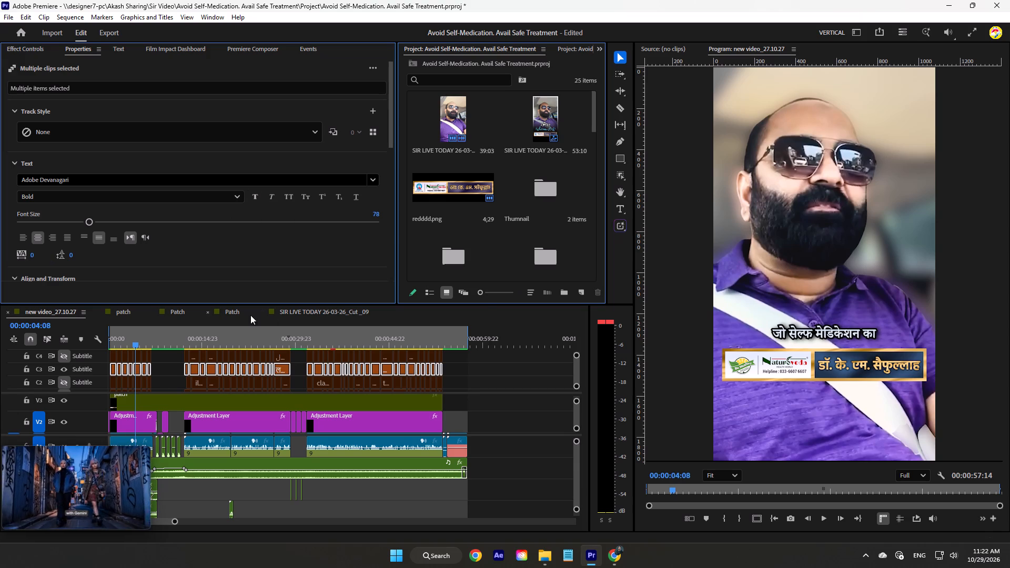
left_click(378, 213)
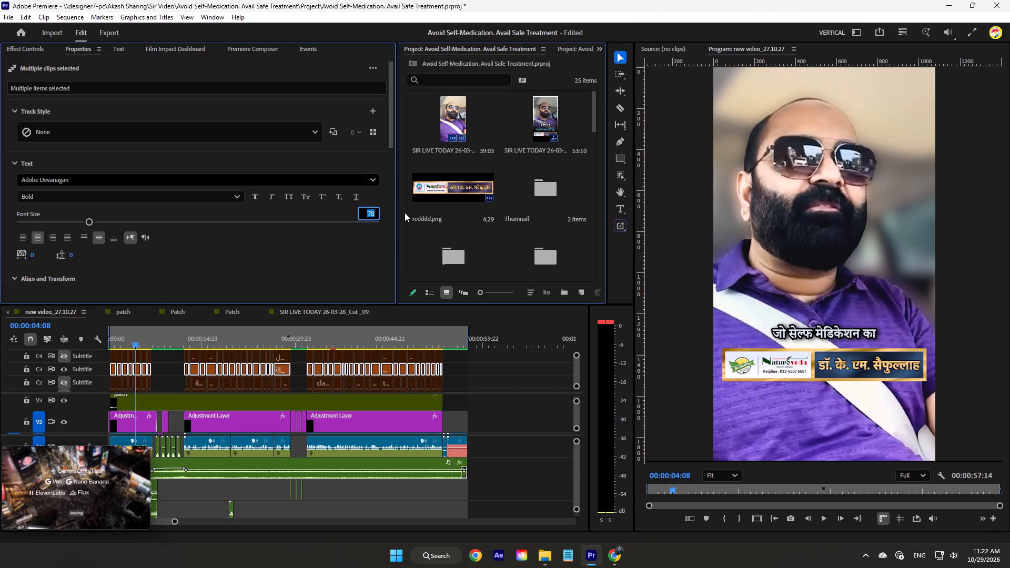
key("8")
key("0")
key("Return")
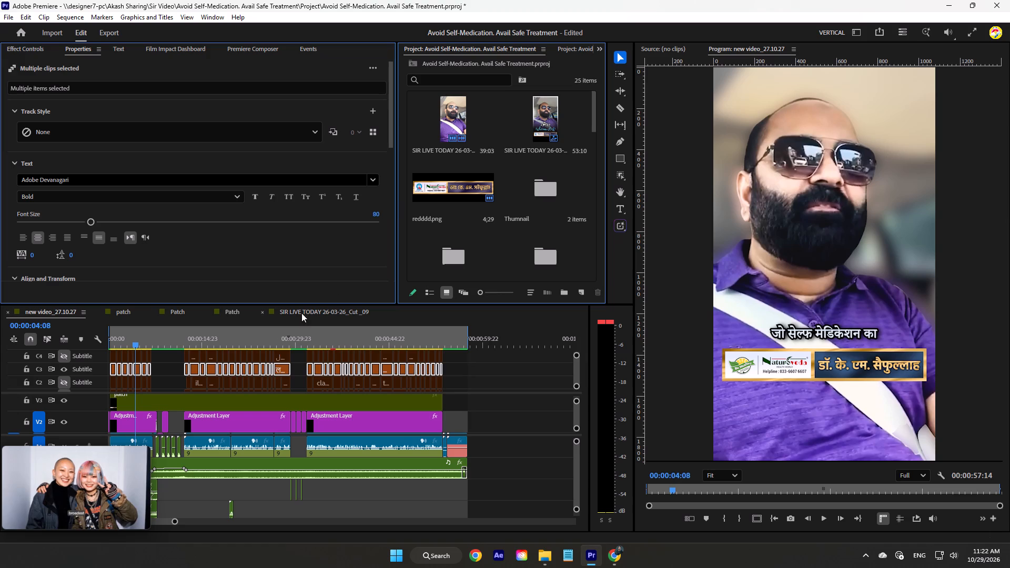
Briefly show the C1 captions over the preview, hide them again, and deselect the Hindi captions.
scroll(79, 366, "down", 2, "ctrl")
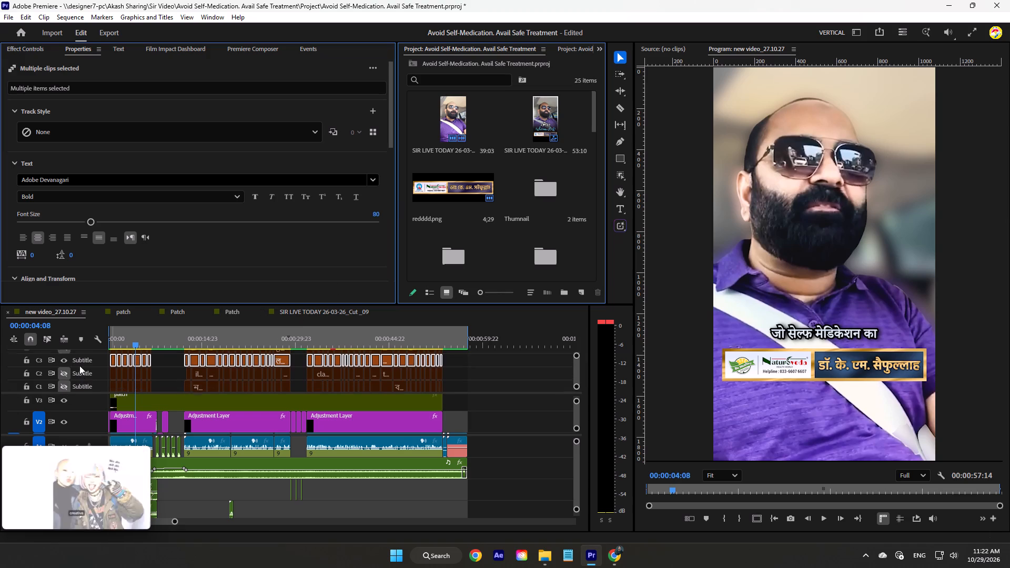
left_click(66, 385)
left_click(66, 385)
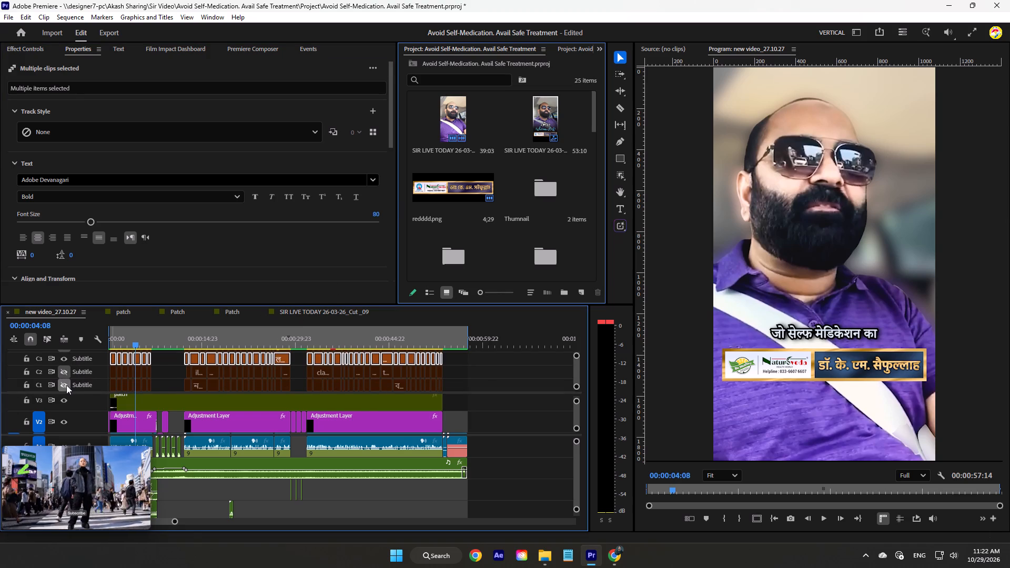
left_click(474, 390)
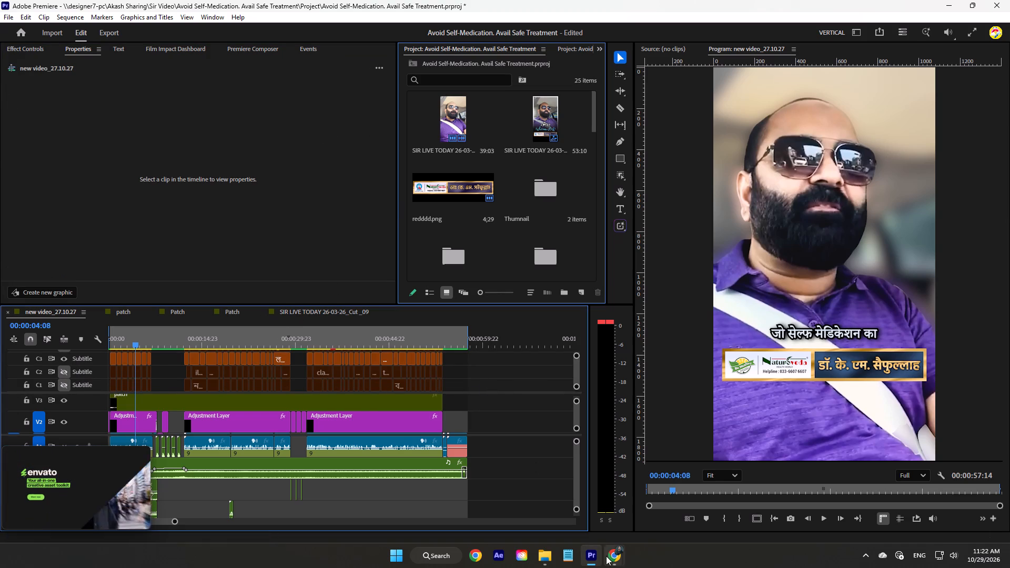
Switch to Chrome and open the YouTube home page in the existing YouTube tab.
left_click(606, 556)
left_click(581, 512)
left_click_drag(89, 458, 89, 506)
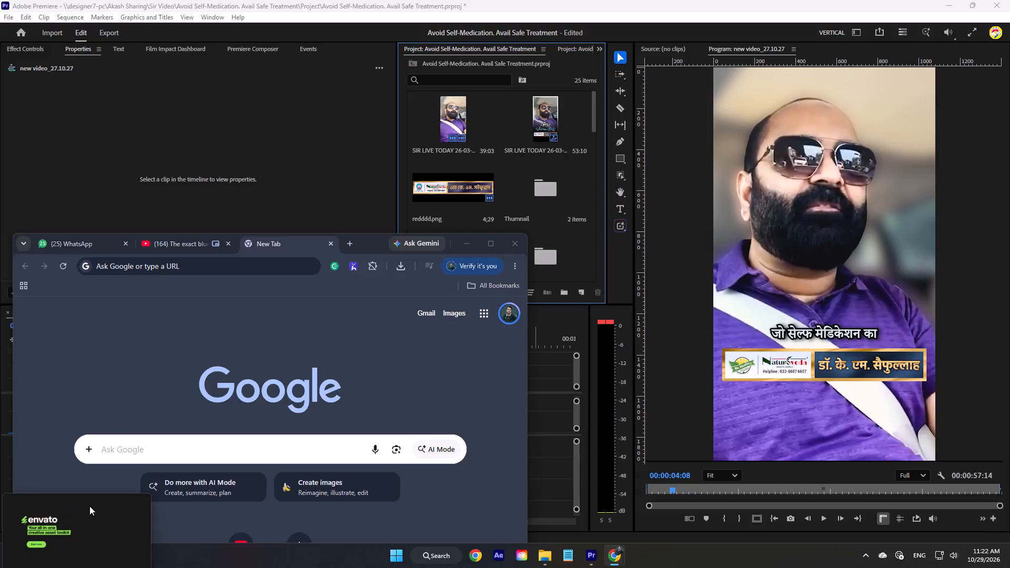
left_click_drag(89, 506, 88, 506)
left_click(160, 567)
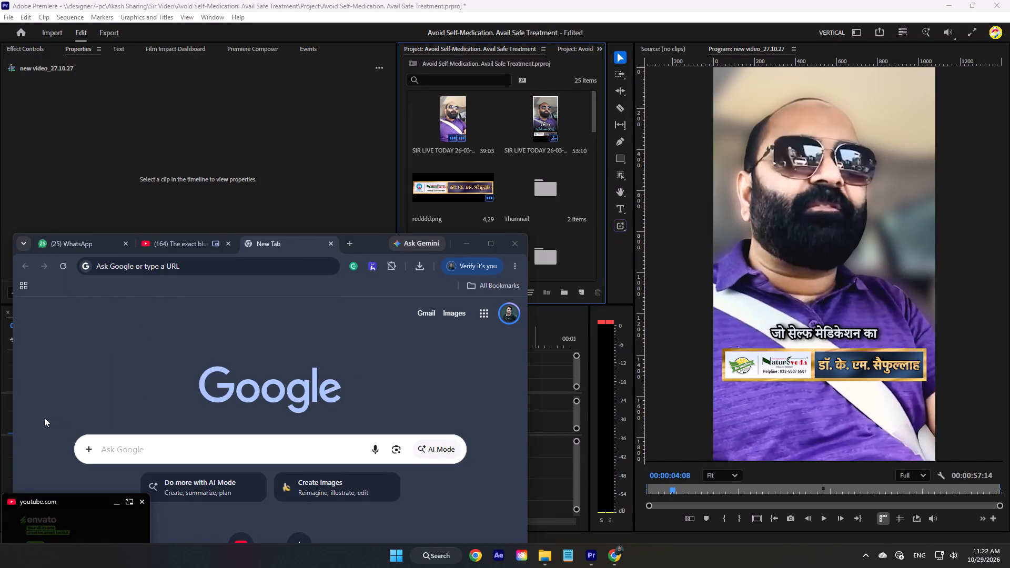
left_click(193, 251)
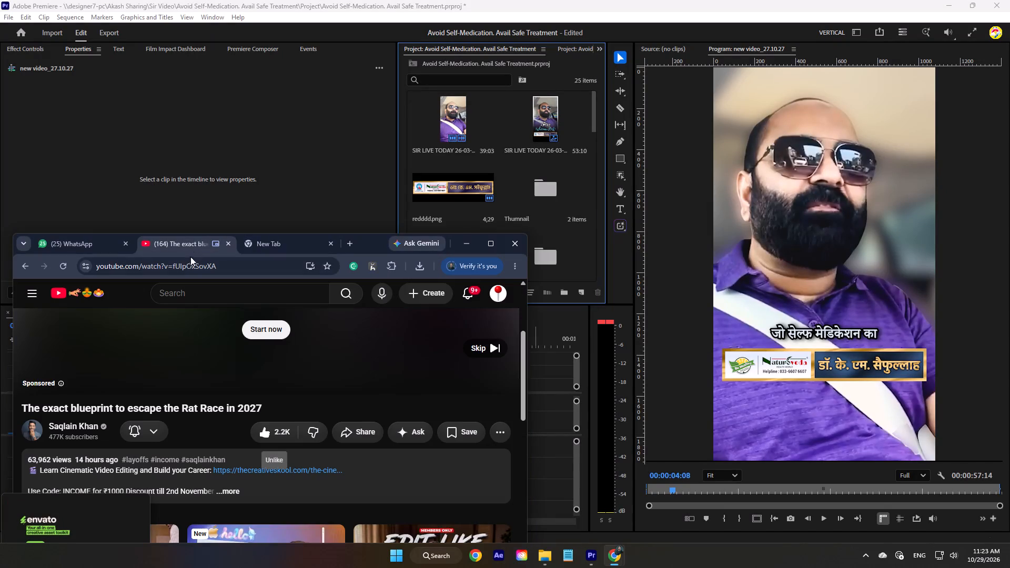
left_click(62, 291)
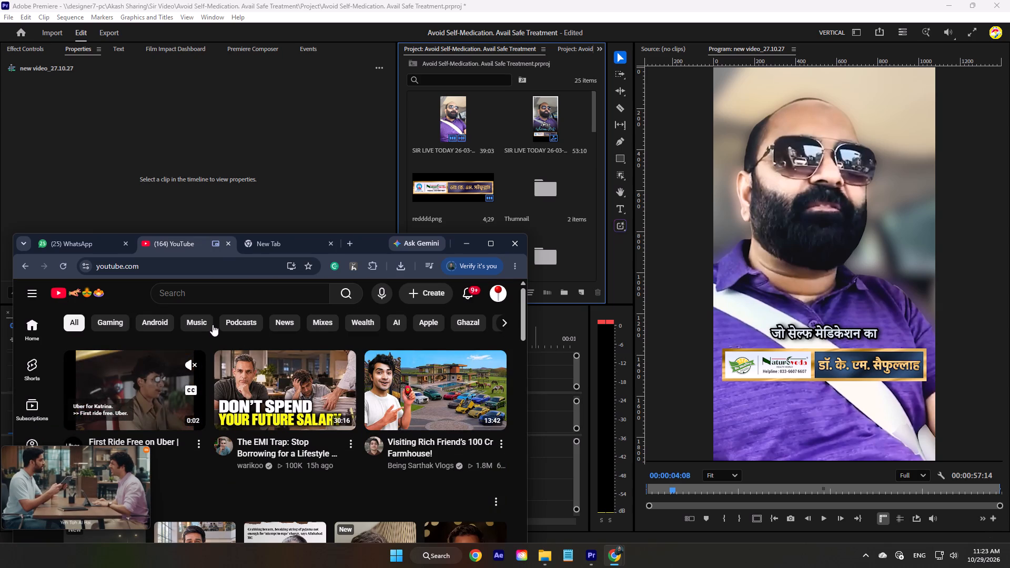
Look through the recommended videos and Shorts on the YouTube home feed.
scroll(197, 318, "down", 7)
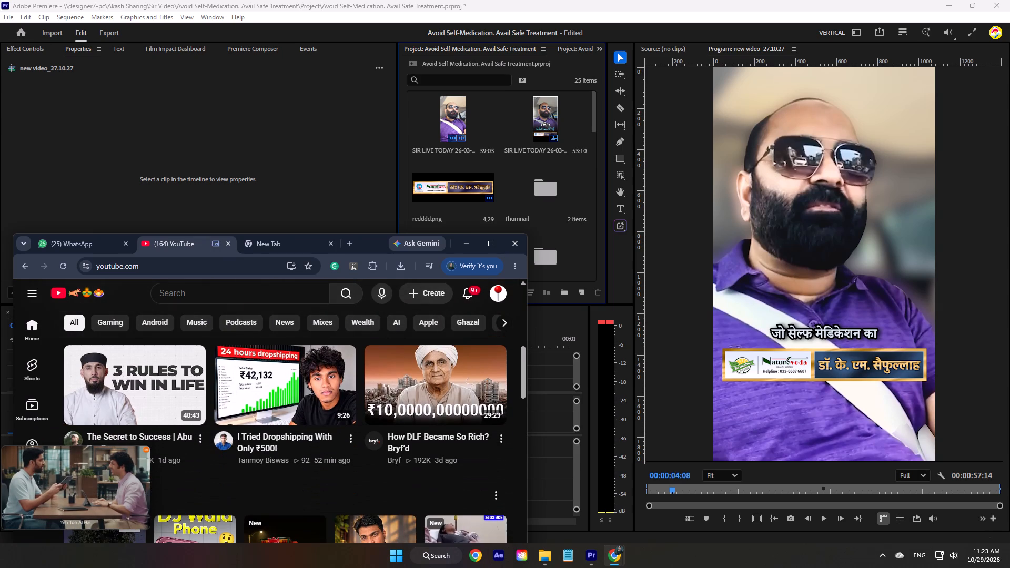
scroll(165, 290, "down", 2)
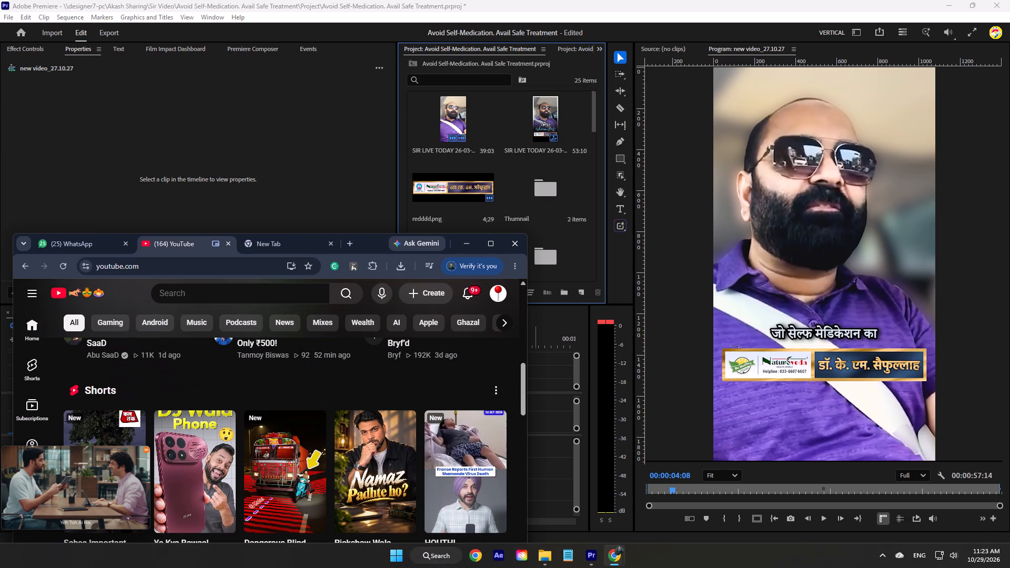
scroll(164, 290, "down", 2)
scroll(164, 290, "up", 1)
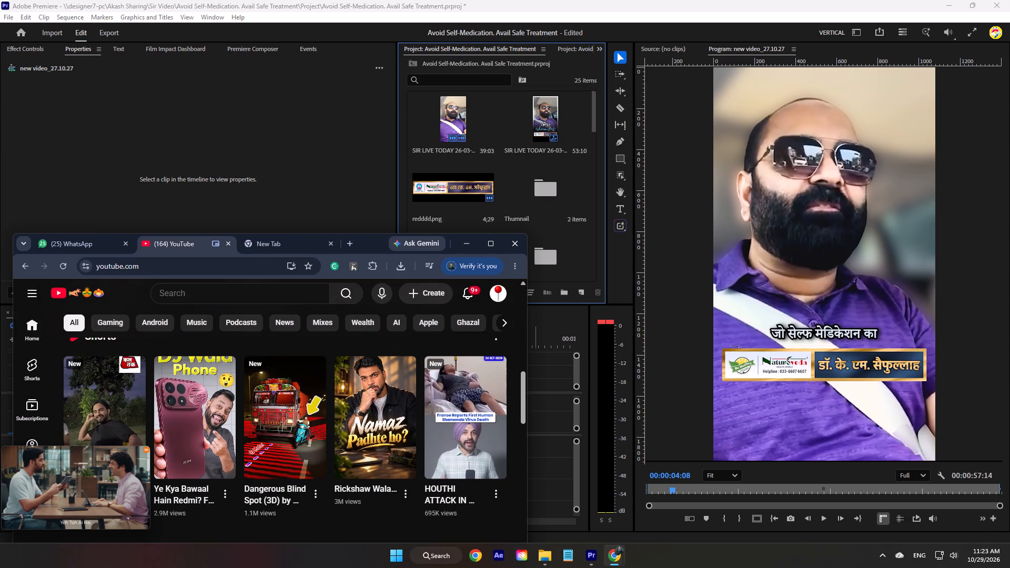
scroll(152, 296, "down", 1)
scroll(97, 368, "down", 2)
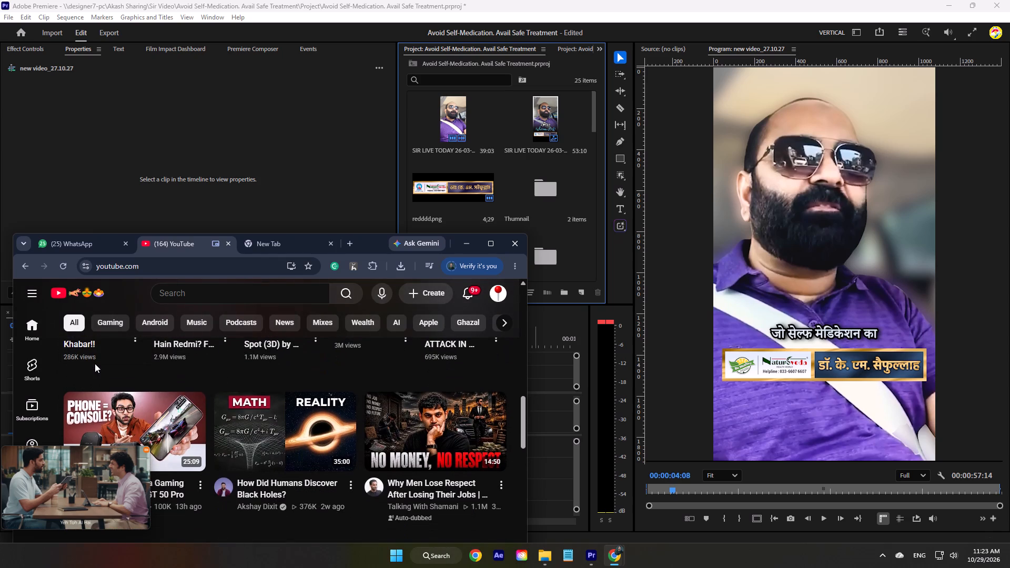
scroll(95, 363, "down", 4)
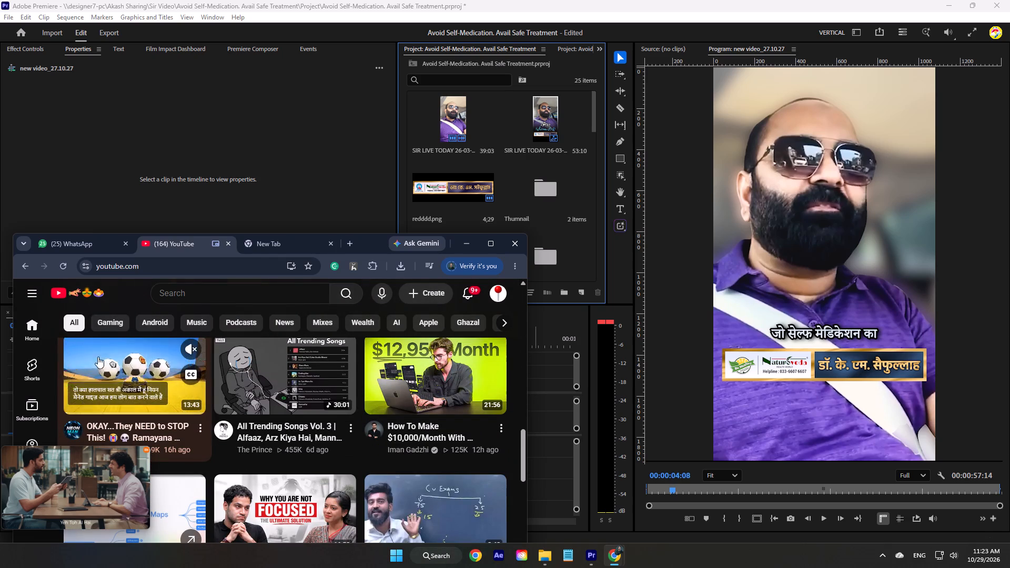
Search YouTube for "rahul gandhi" using the suggestions offered for "rahul".
left_click(211, 297)
type("ra")
key("h")
type("ul")
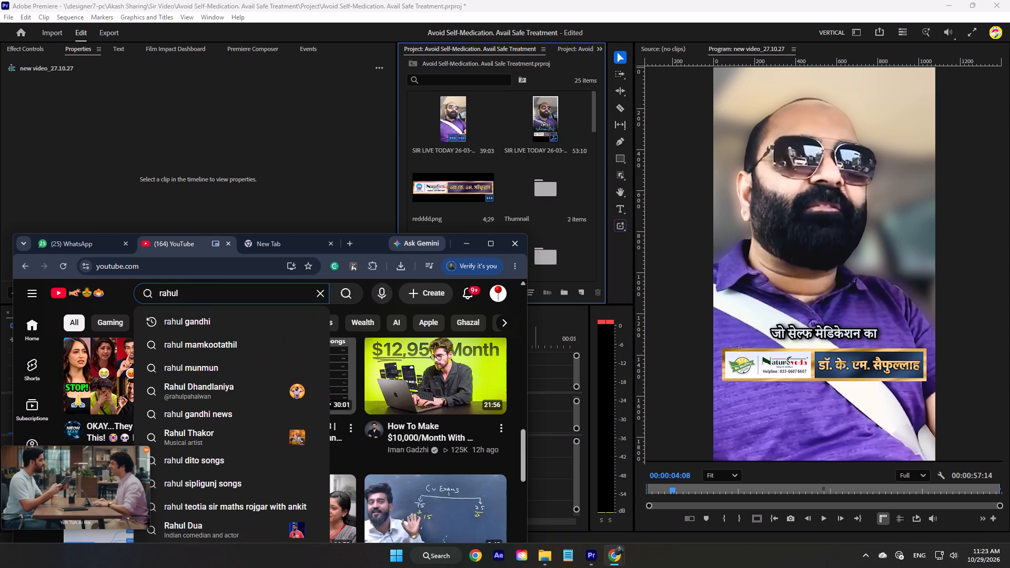
key("space")
scroll(252, 351, "down", 4)
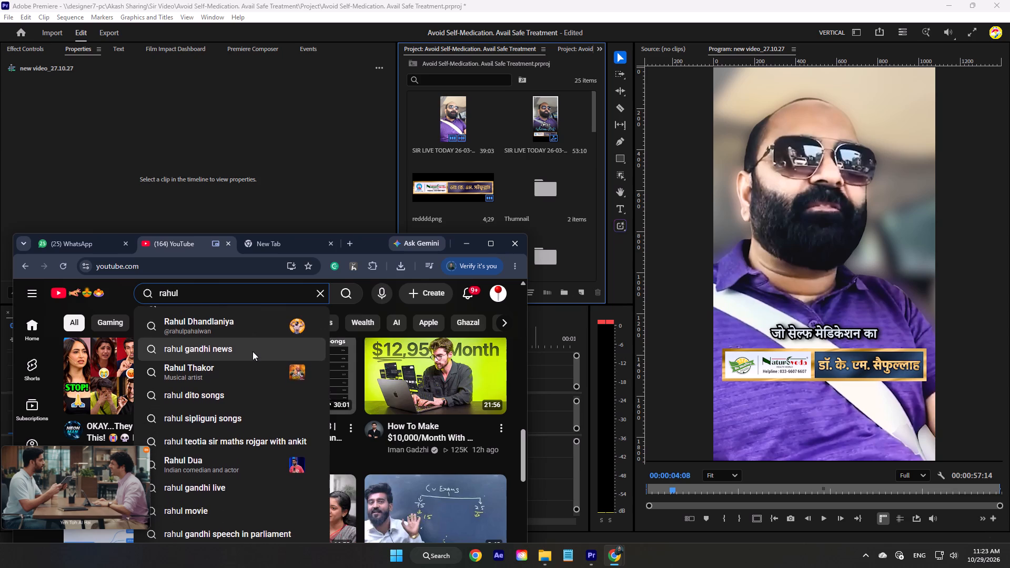
scroll(252, 351, "up", 6)
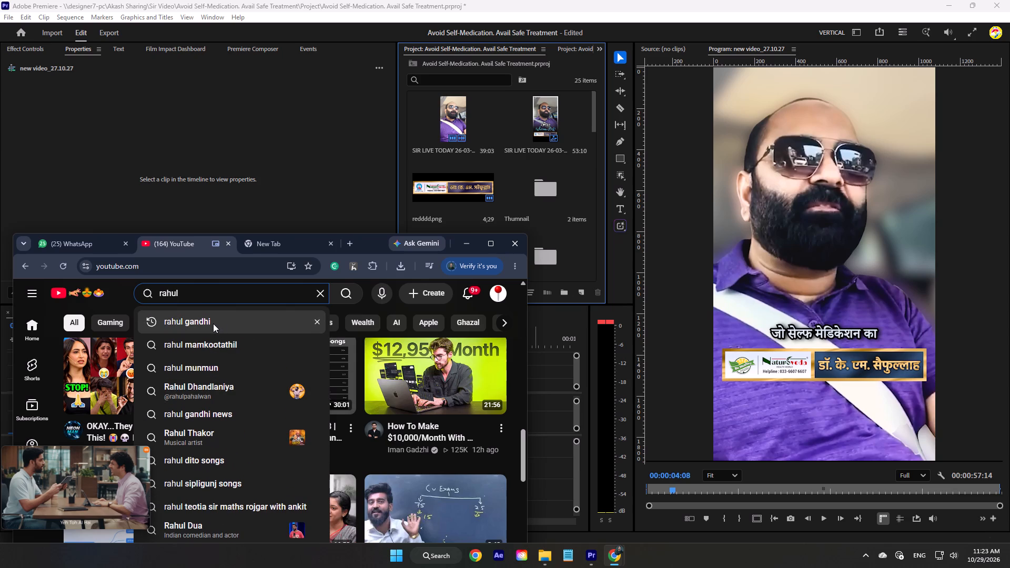
key("Return")
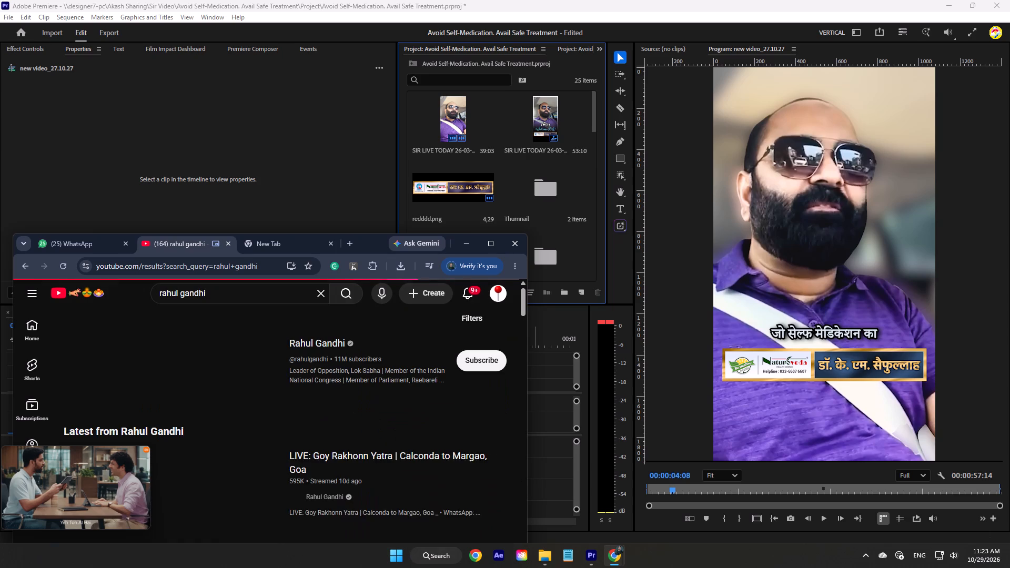
Shorten the YouTube search to "rahul" and run it.
left_click_drag(218, 291, 176, 296)
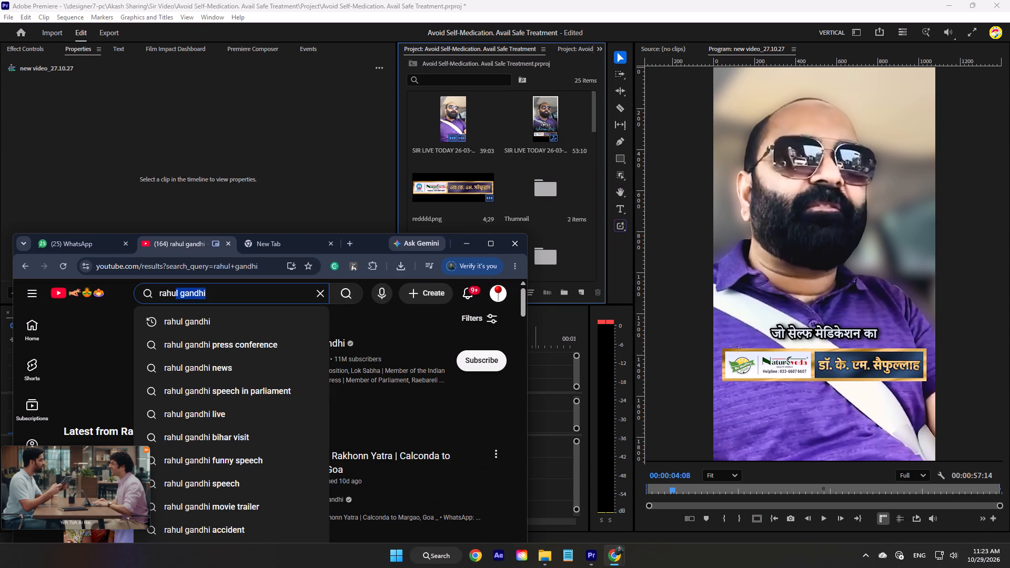
left_click(180, 295)
left_click_drag(181, 295, 214, 293)
key("Return")
left_click_drag(213, 293, 199, 297)
left_click_drag(199, 297, 197, 296)
key("BackSpace")
key("Return")
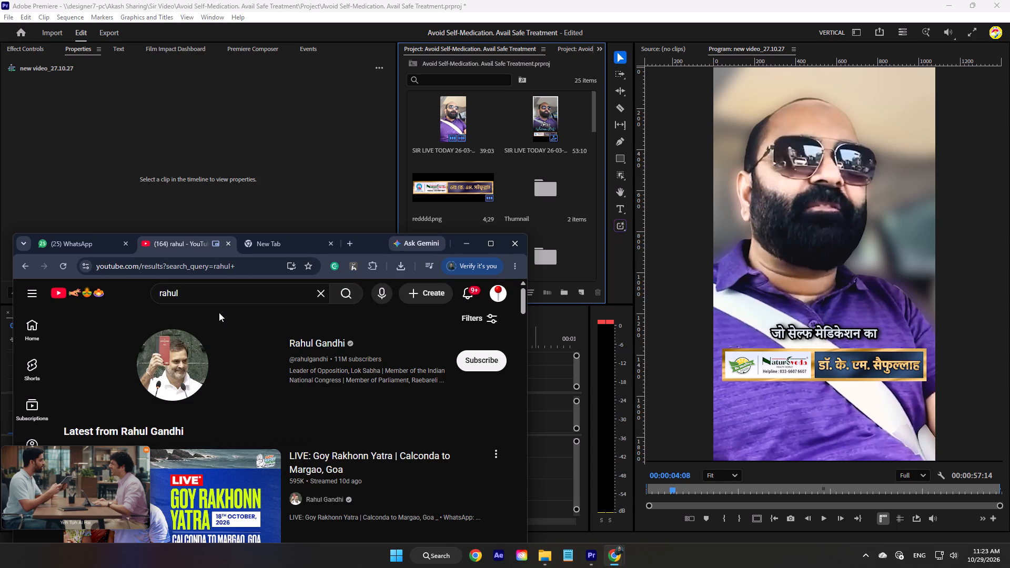
Look through the video and Shorts results of the "rahul" search.
scroll(219, 312, "down", 17)
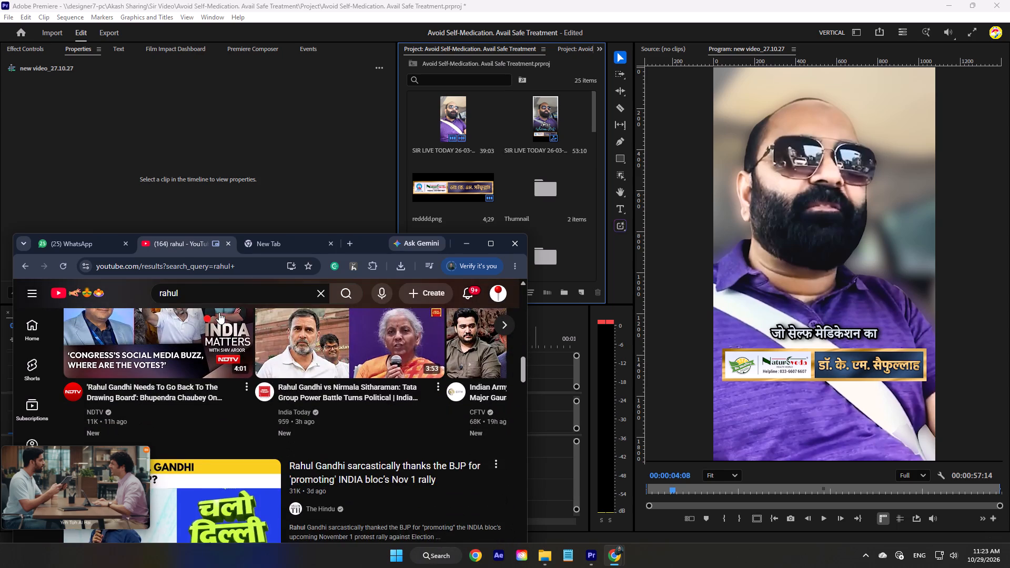
scroll(219, 312, "down", 16)
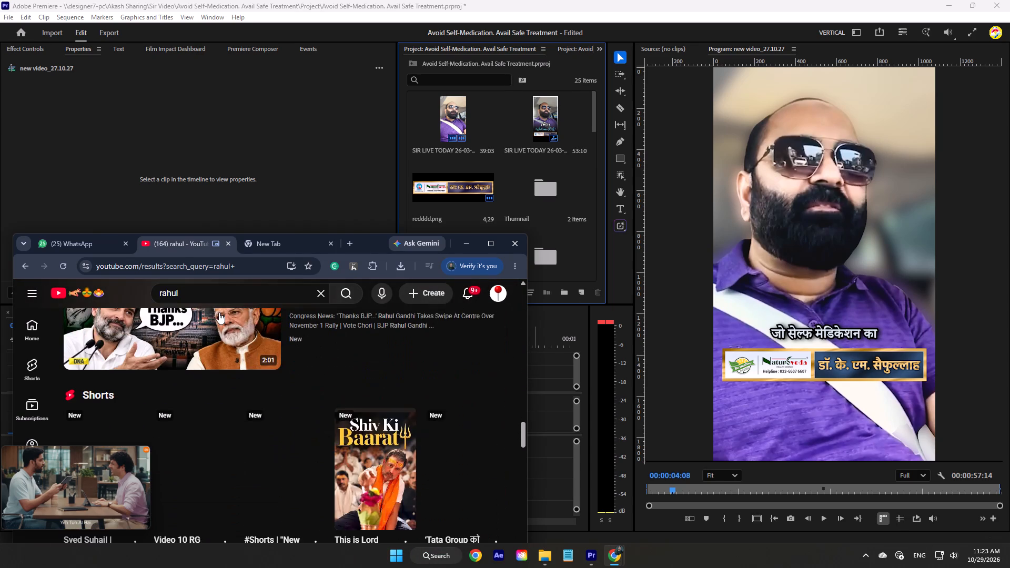
scroll(219, 312, "down", 13)
scroll(217, 310, "down", 13)
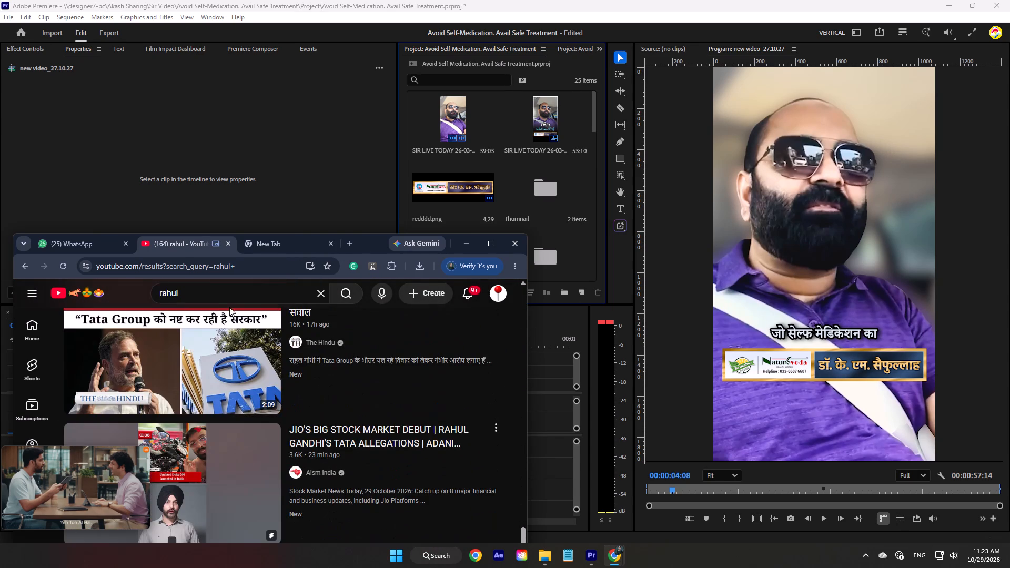
Clear the search, search YouTube for "rahul" again, and look through the results before returning to the top.
left_click(330, 291)
left_click(286, 294)
type("rahul")
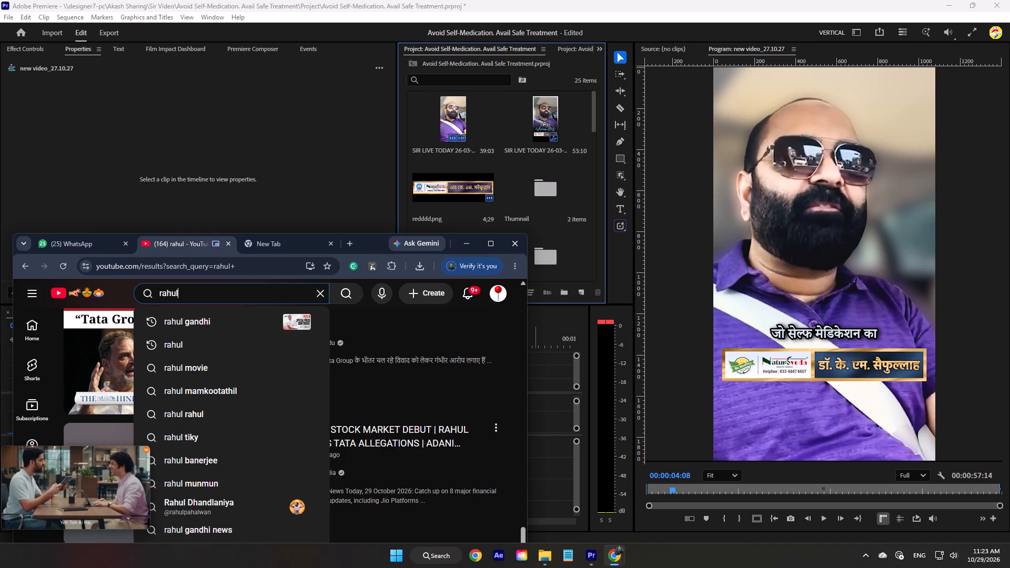
key("Return")
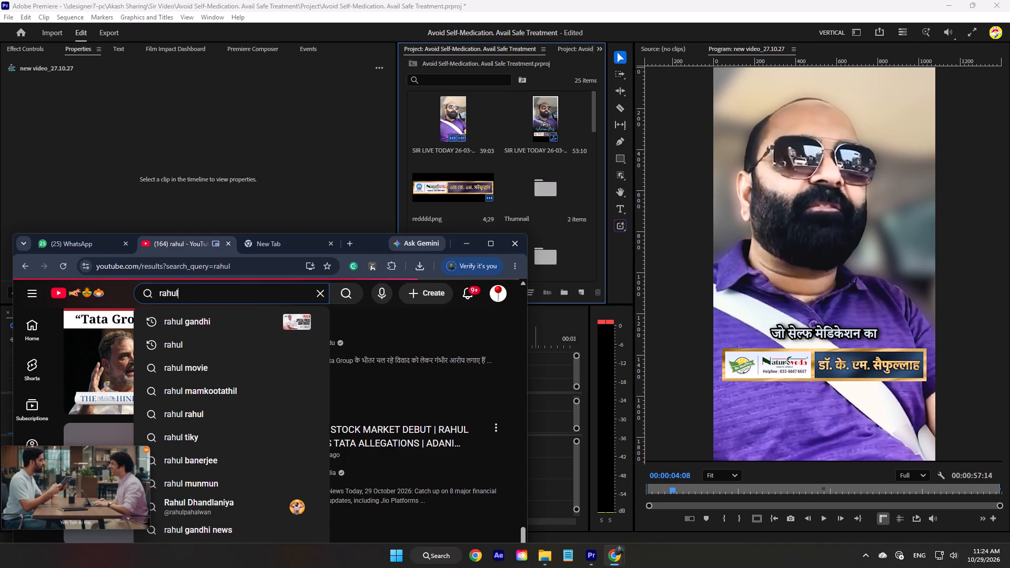
scroll(267, 333, "down", 20)
scroll(267, 333, "down", 1)
scroll(212, 344, "down", 7)
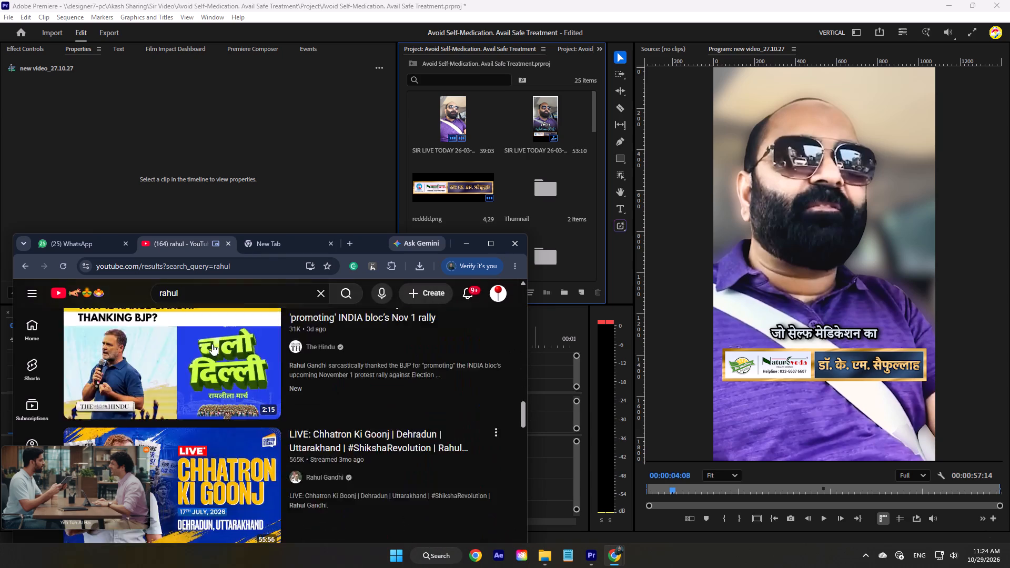
scroll(212, 344, "down", 19)
scroll(212, 344, "down", 16)
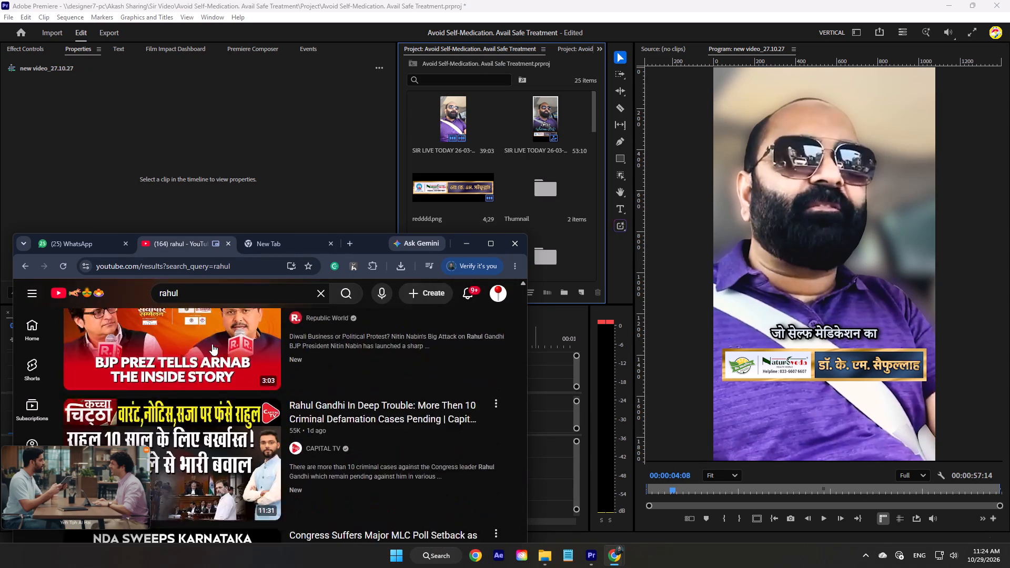
scroll(212, 344, "down", 15)
scroll(488, 422, "up", 8)
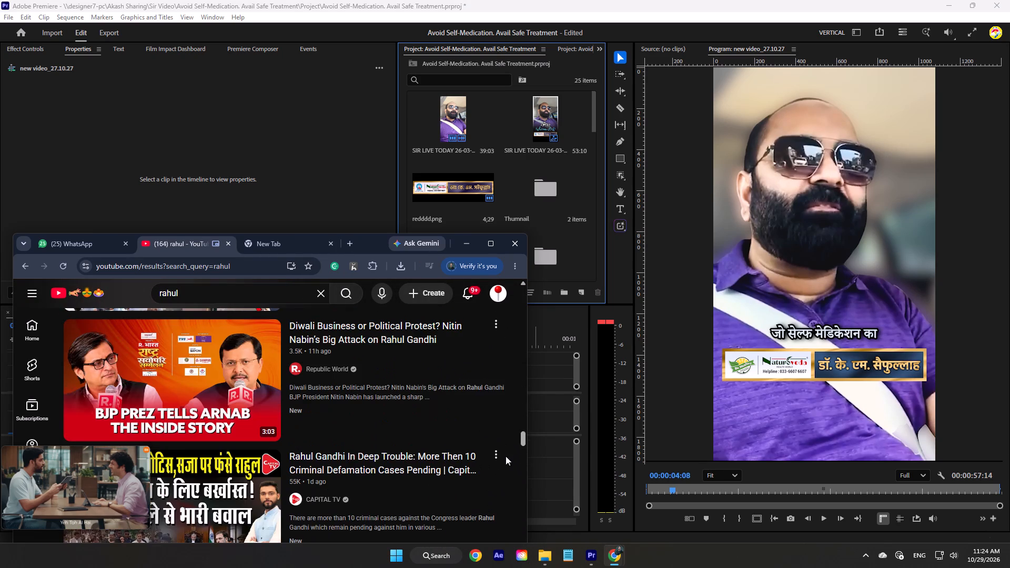
left_click_drag(523, 441, 540, 286)
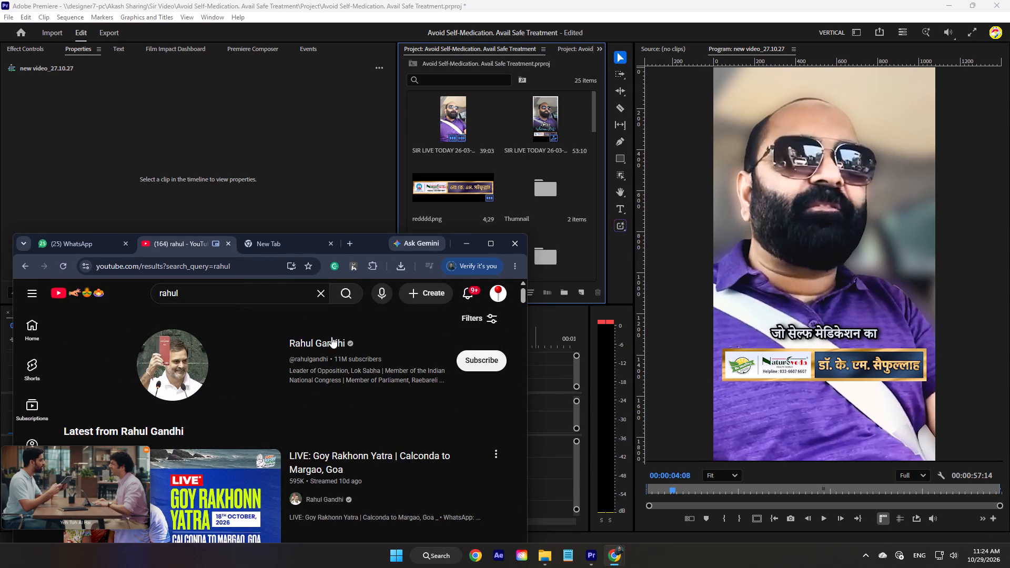
Replace the YouTube search with "jio ipo" and run it.
left_click(316, 290)
left_click(277, 292)
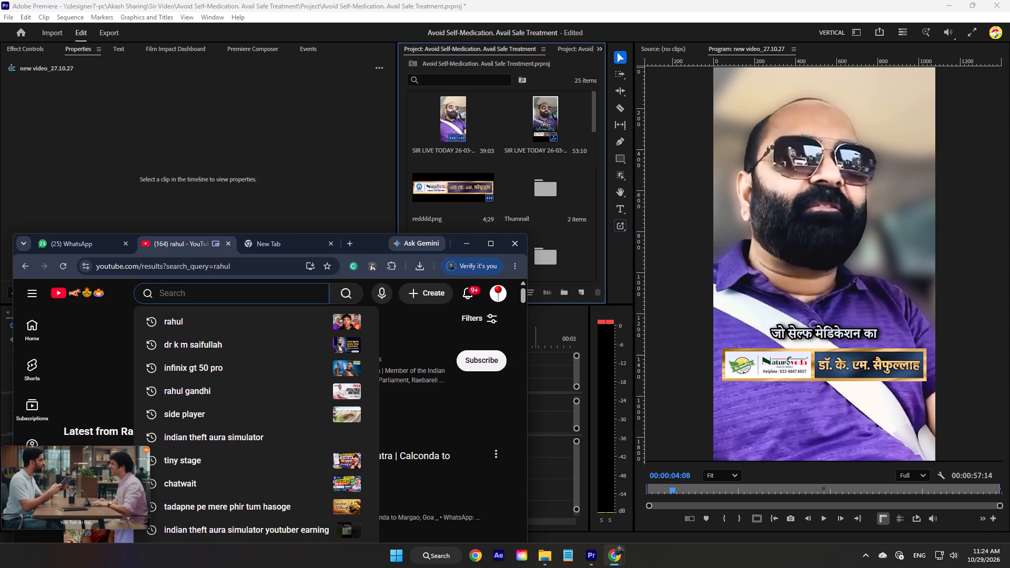
type("bu")
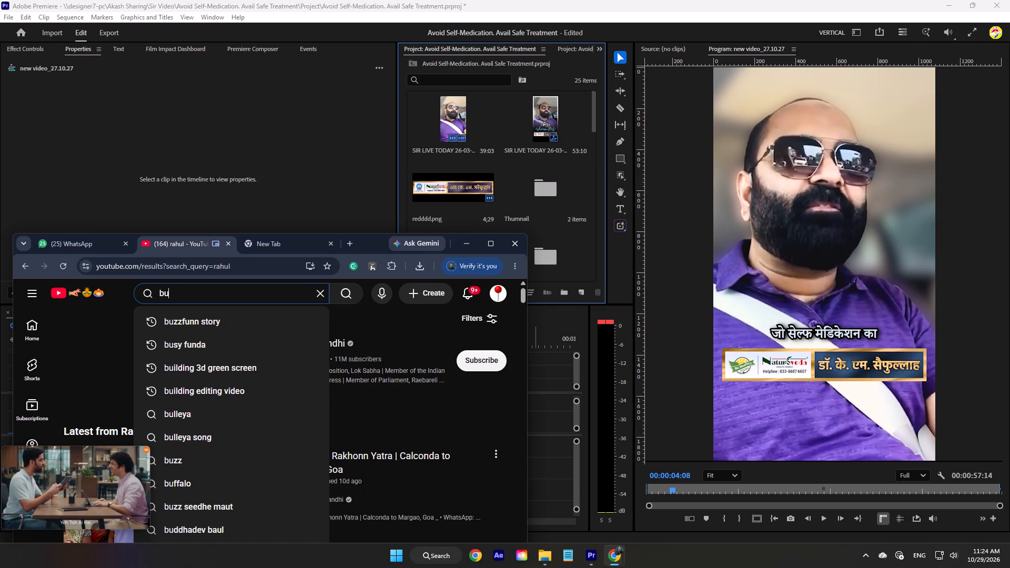
key("BackSpace")
key("BackSpace")
type("jio ipo")
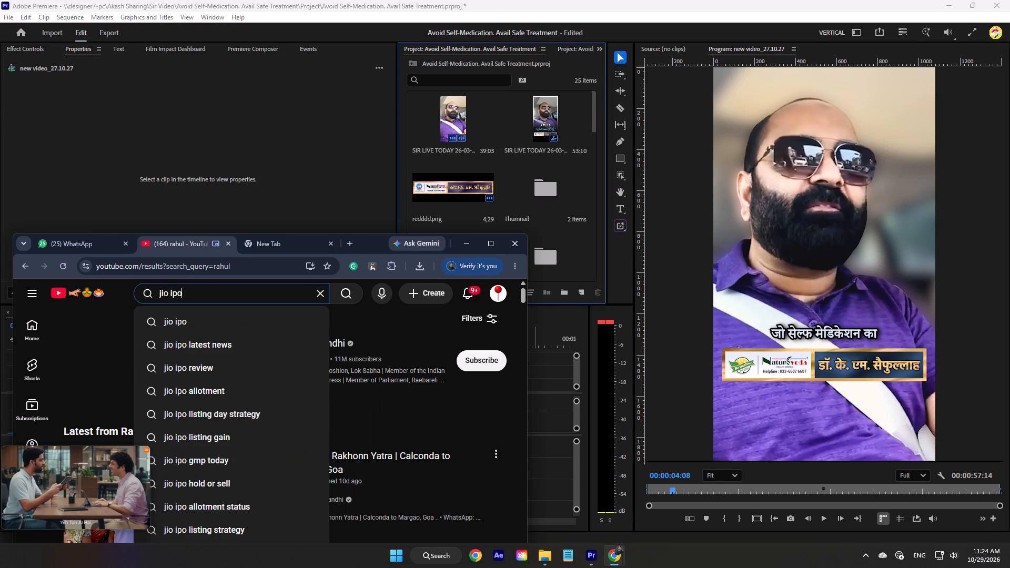
key("Return")
Look through the video results of the "jio ipo" search.
scroll(280, 361, "down", 4)
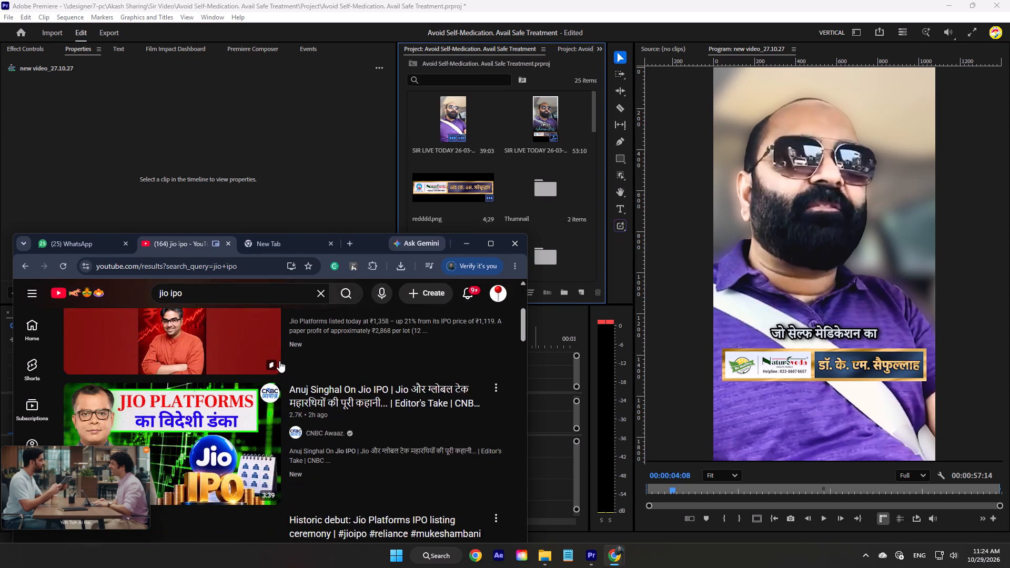
scroll(279, 361, "down", 16)
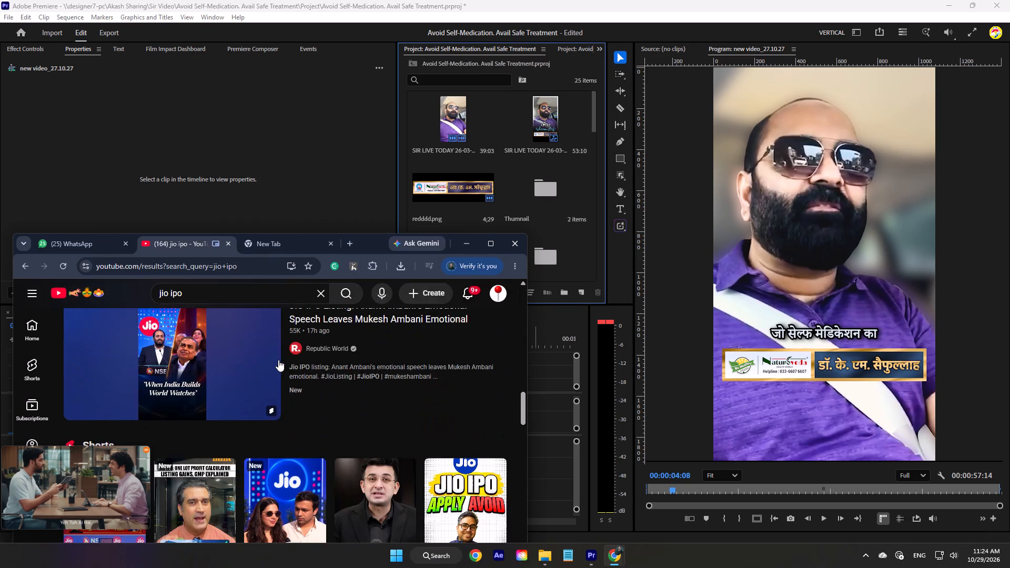
scroll(278, 360, "down", 16)
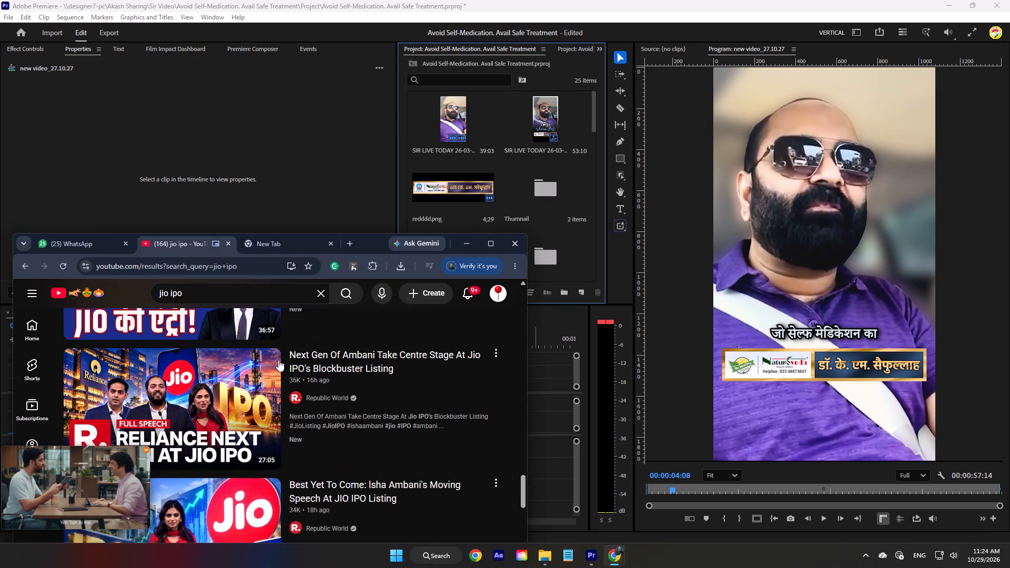
scroll(277, 360, "down", 12)
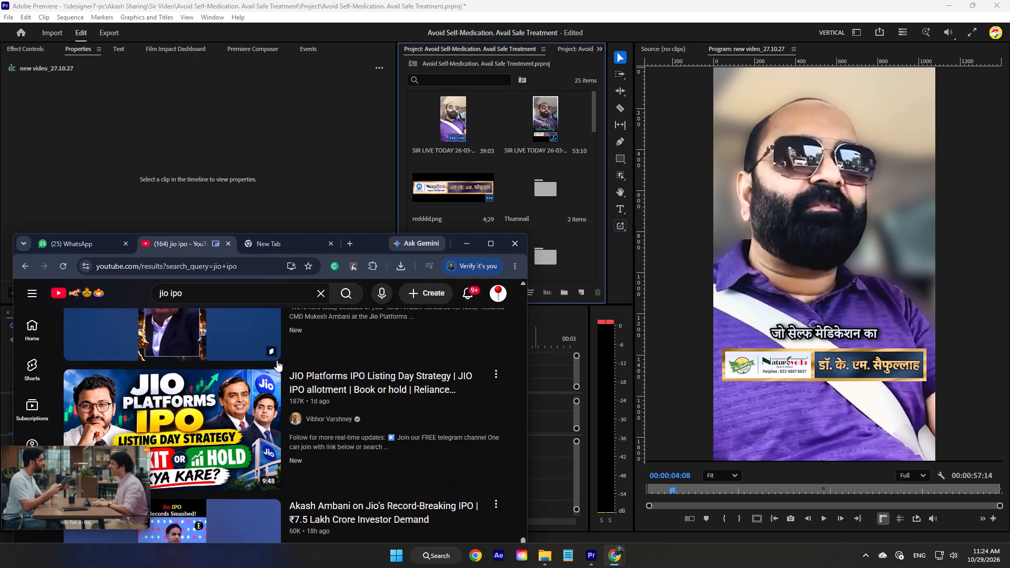
scroll(277, 360, "down", 13)
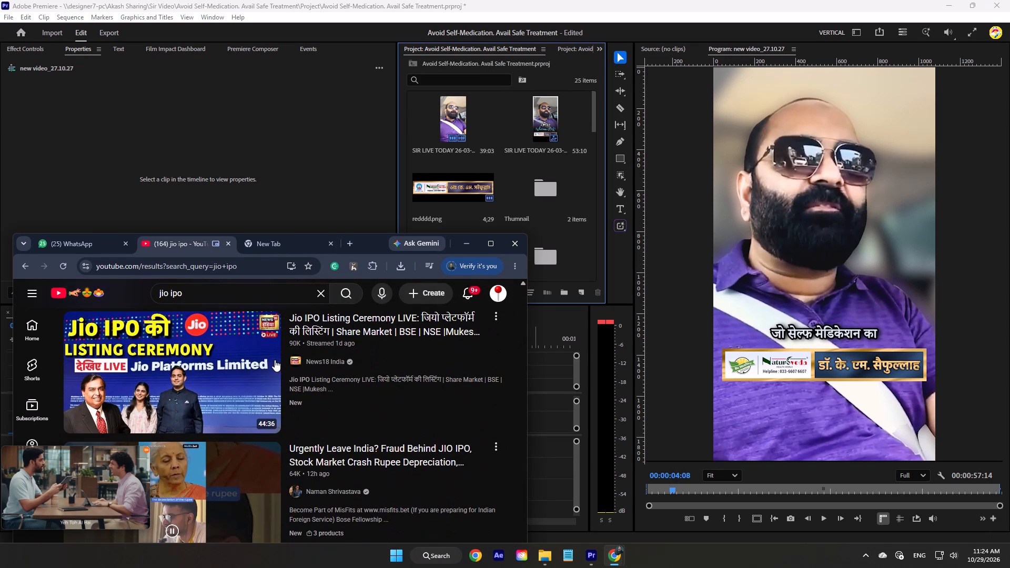
Extend the YouTube search to "jio ipo rahul", run it, and open CA Rahul Malodia's JIO IPO Review video.
left_click(260, 293)
key("space")
type("rah")
type("ul")
key("Return")
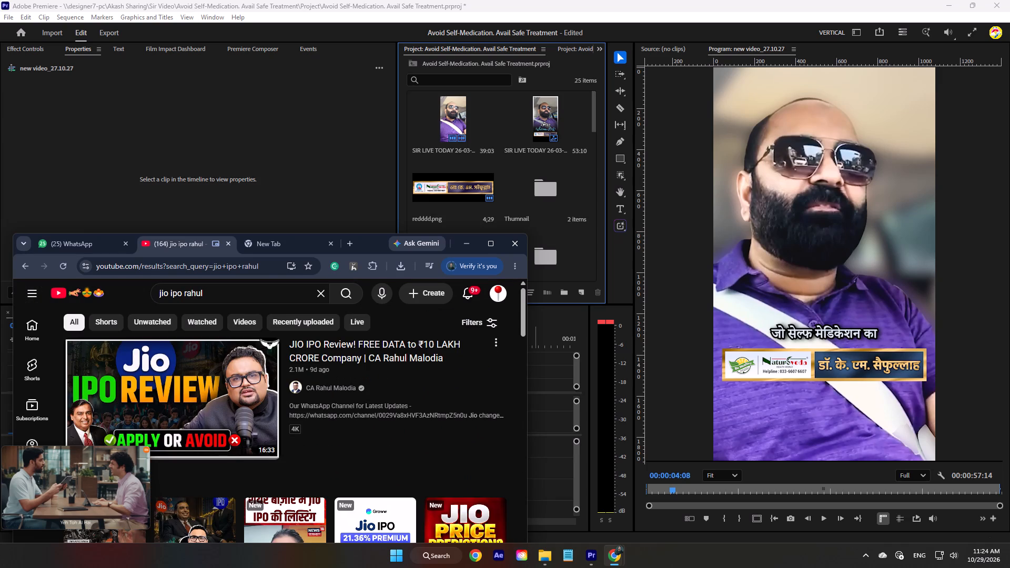
left_click(179, 392)
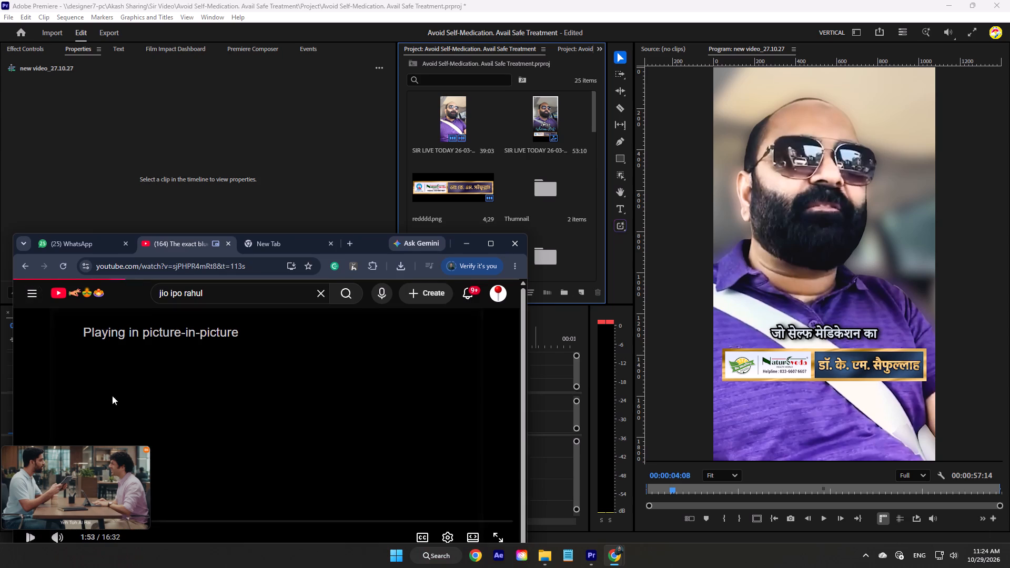
Move the picture-in-picture player lower into the screen corner and minimise the browser window.
left_click_drag(64, 456, 68, 491)
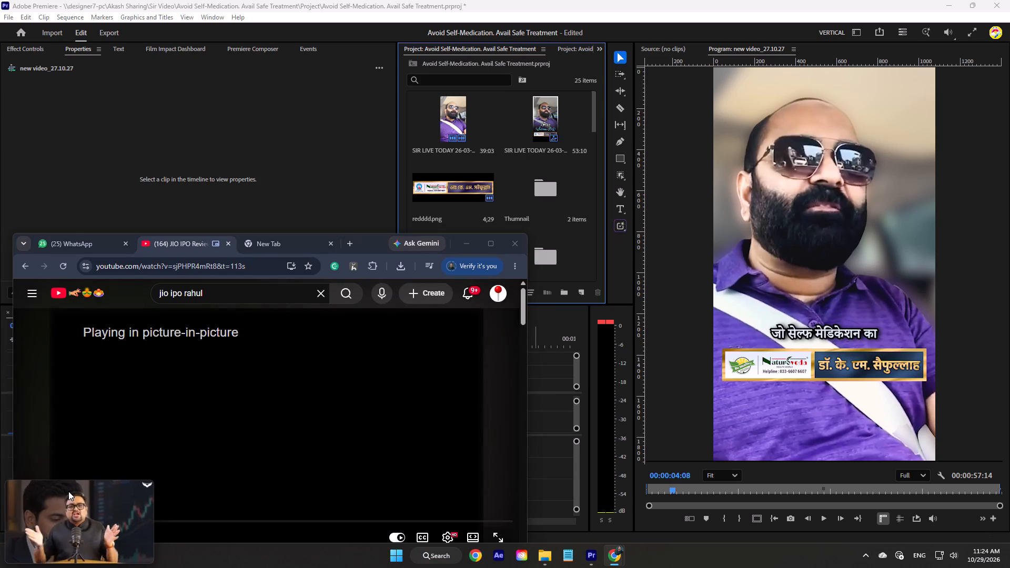
left_click_drag(68, 491, 65, 499)
scroll(112, 398, "down", 1)
scroll(88, 462, "down", 1)
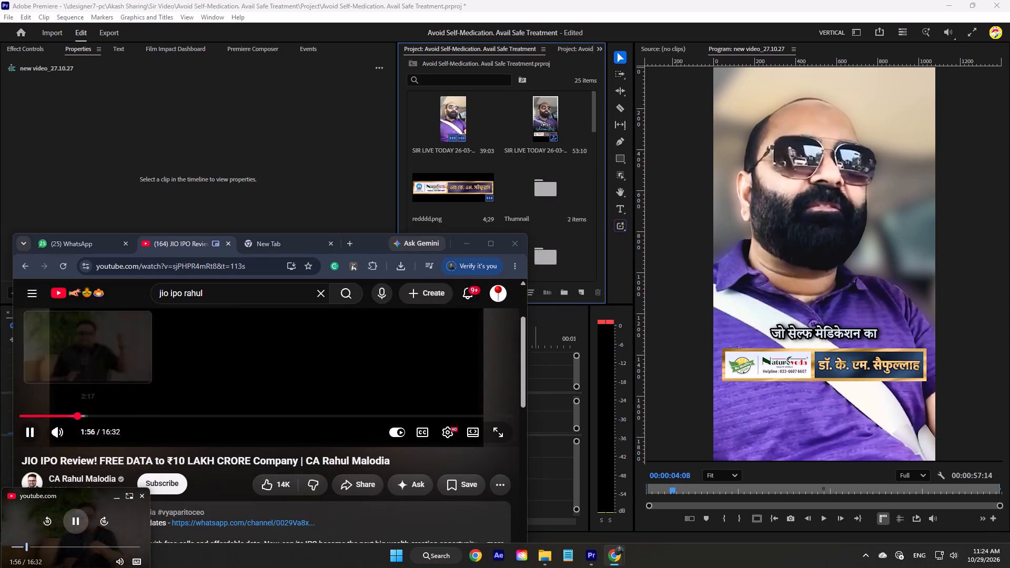
left_click_drag(86, 429, 93, 429)
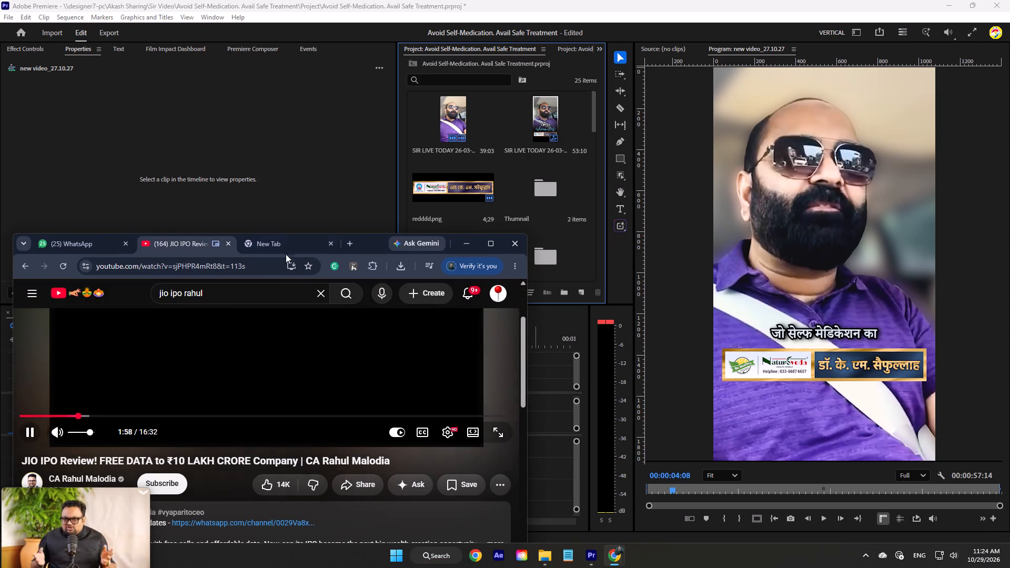
left_click(282, 247)
left_click(460, 246)
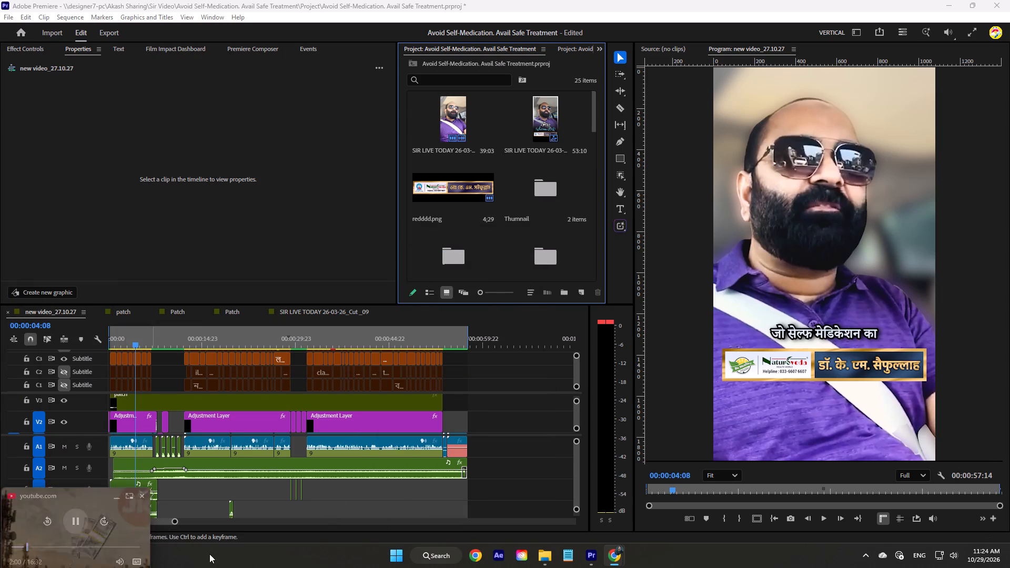
In Premiere, scrub through the new video_27.10.27 sequence, return the playhead to the start and examine the opening captions up close.
left_click(219, 567)
left_click_drag(154, 343, 108, 339)
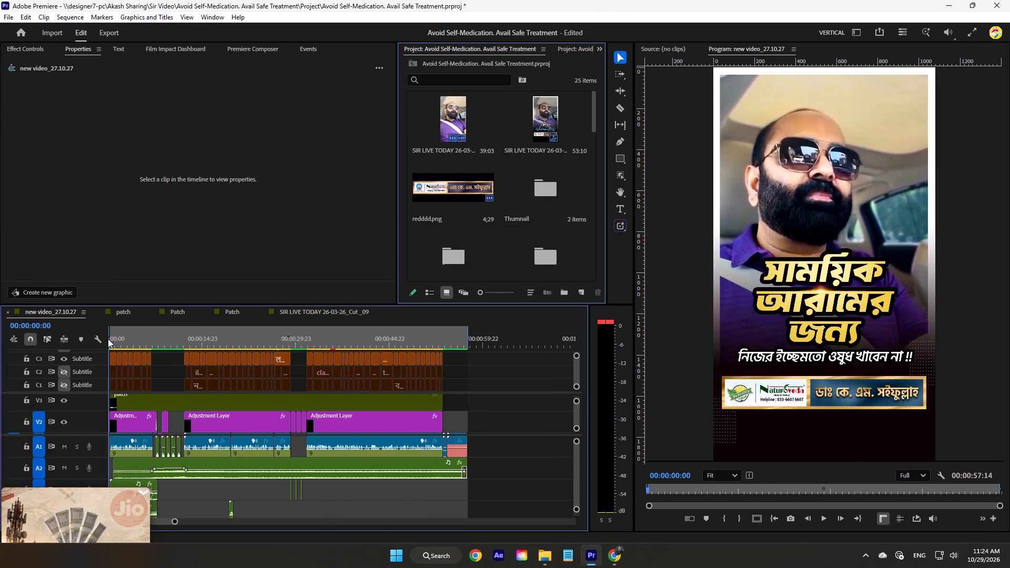
left_click_drag(108, 339, 310, 349)
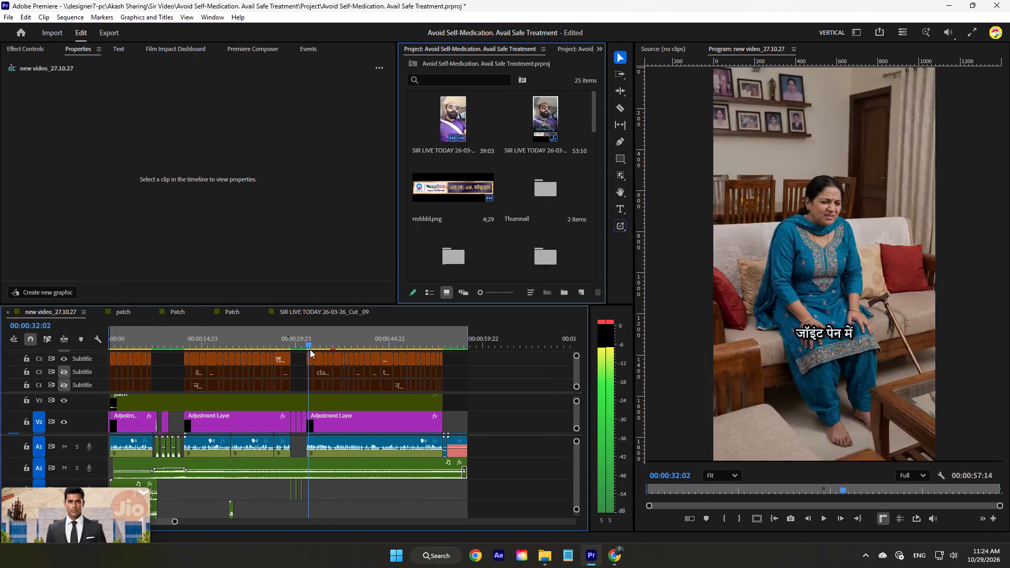
left_click_drag(310, 349, 247, 347)
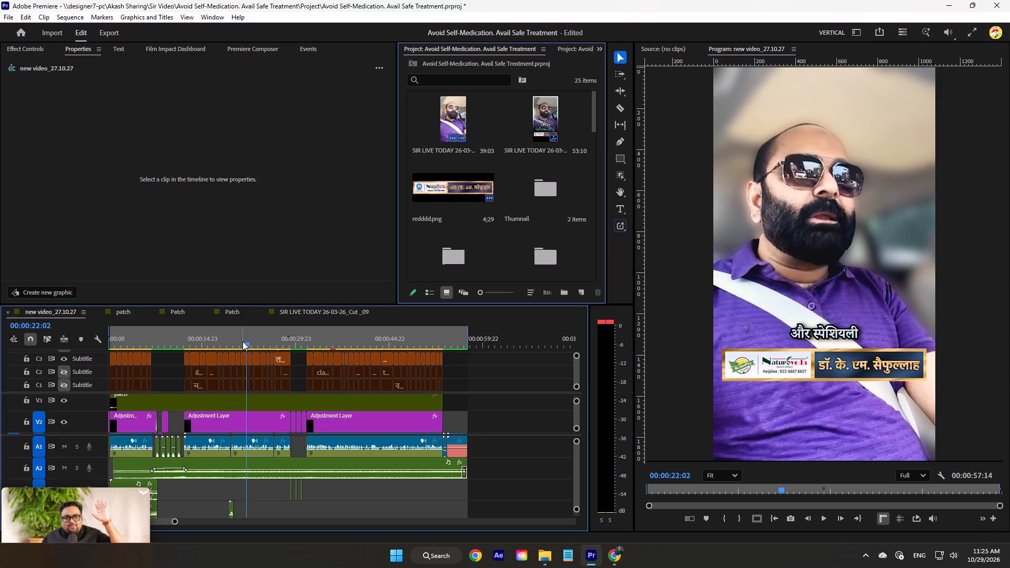
left_click_drag(243, 341, 65, 342)
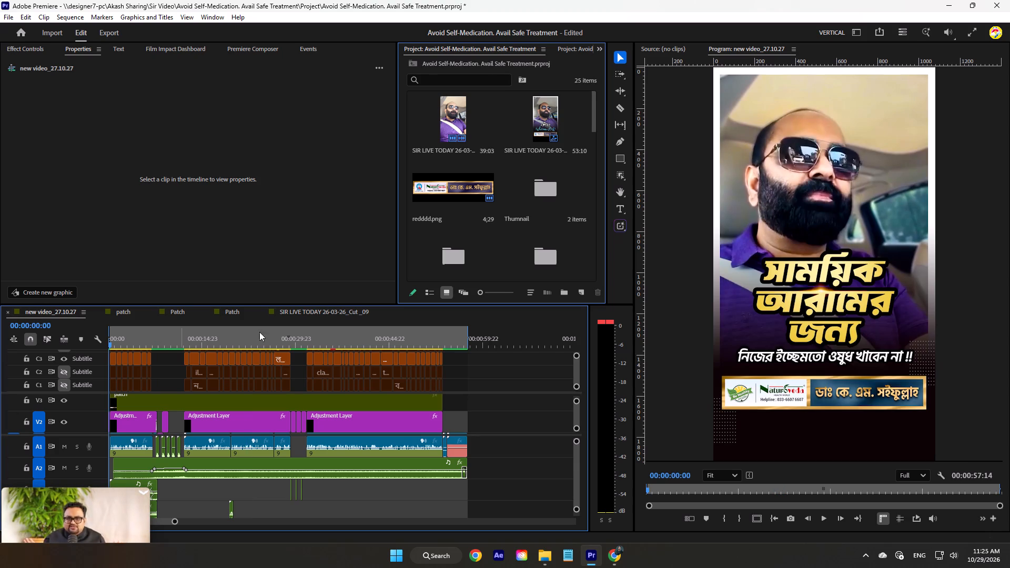
scroll(488, 231, "down", 20)
scroll(490, 235, "up", 1)
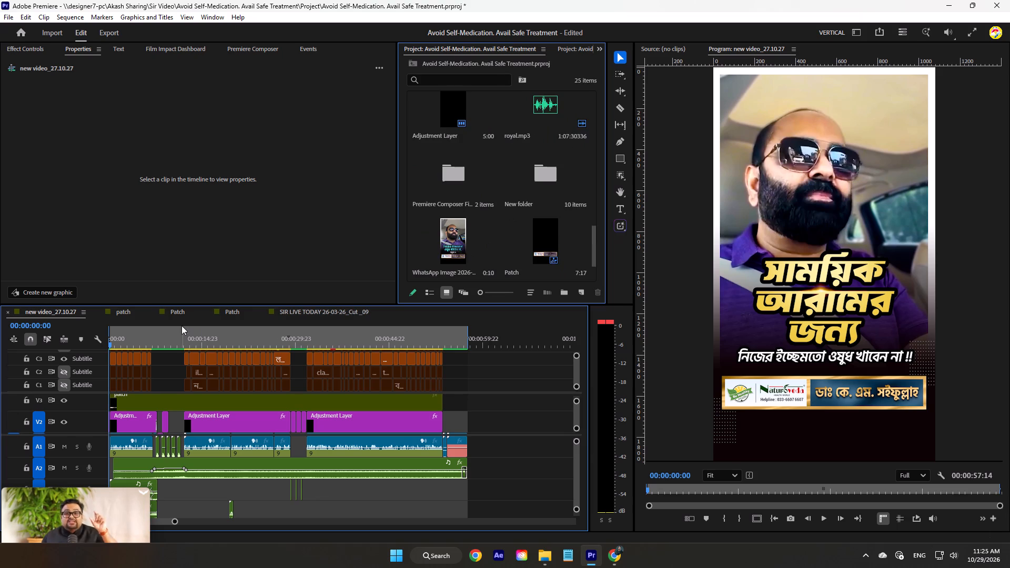
type("==")
key("equal")
type("==")
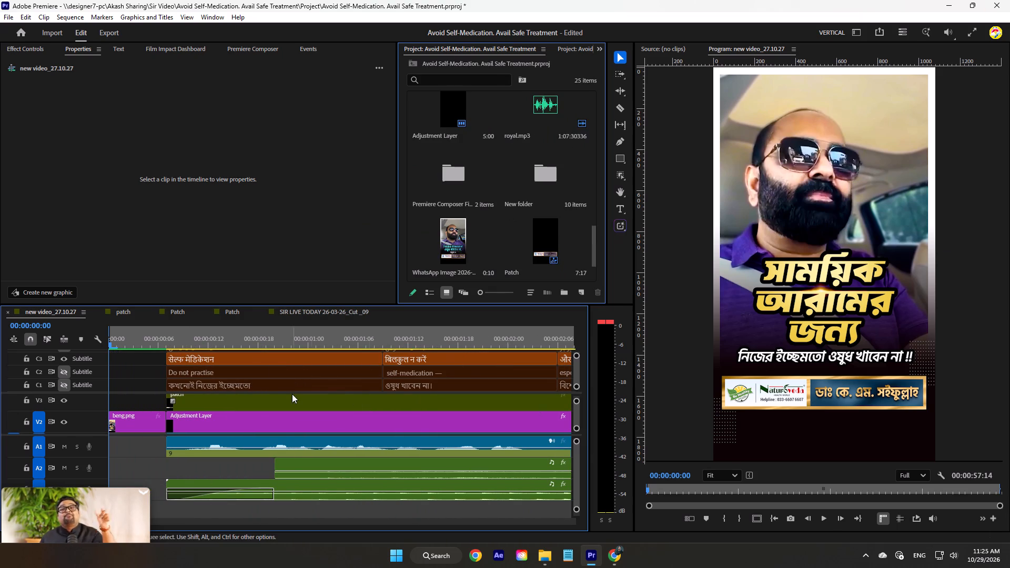
In File Explorer, check the Copied_Avoid Self-Medication folder and New folder, and close the copied folder's tab.
left_click(542, 551)
left_click(295, 438)
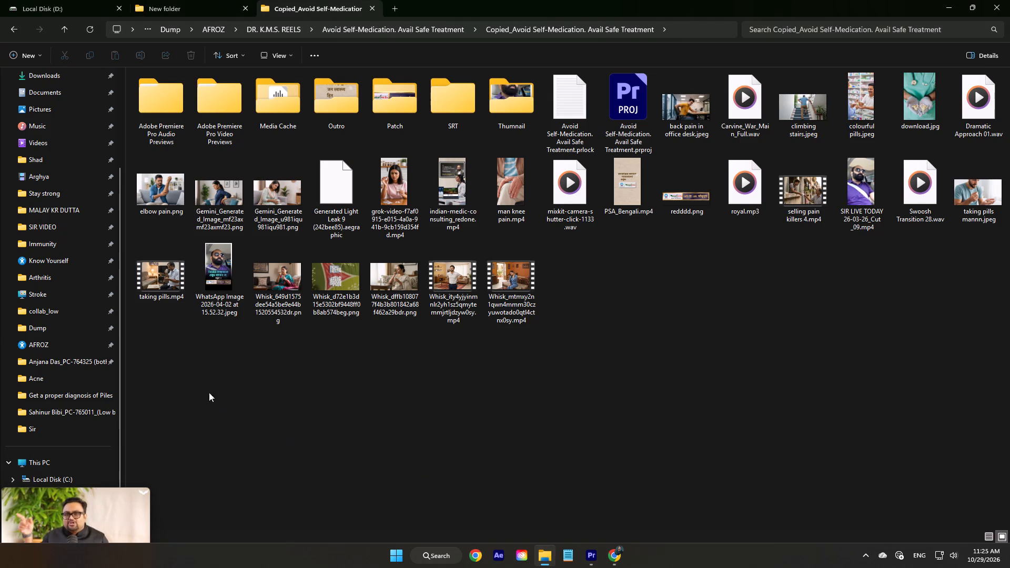
left_click(60, 19)
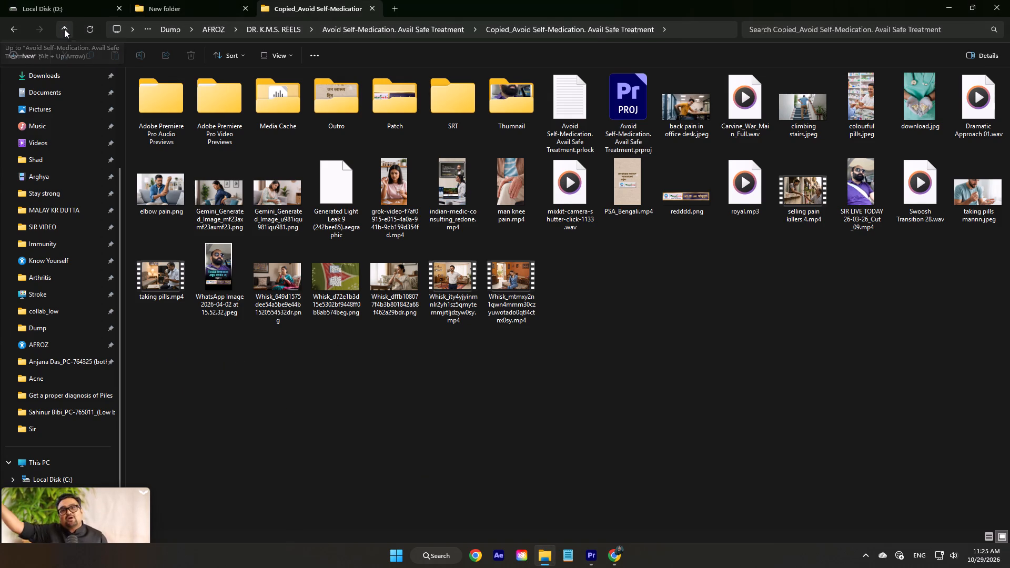
left_click(158, 13)
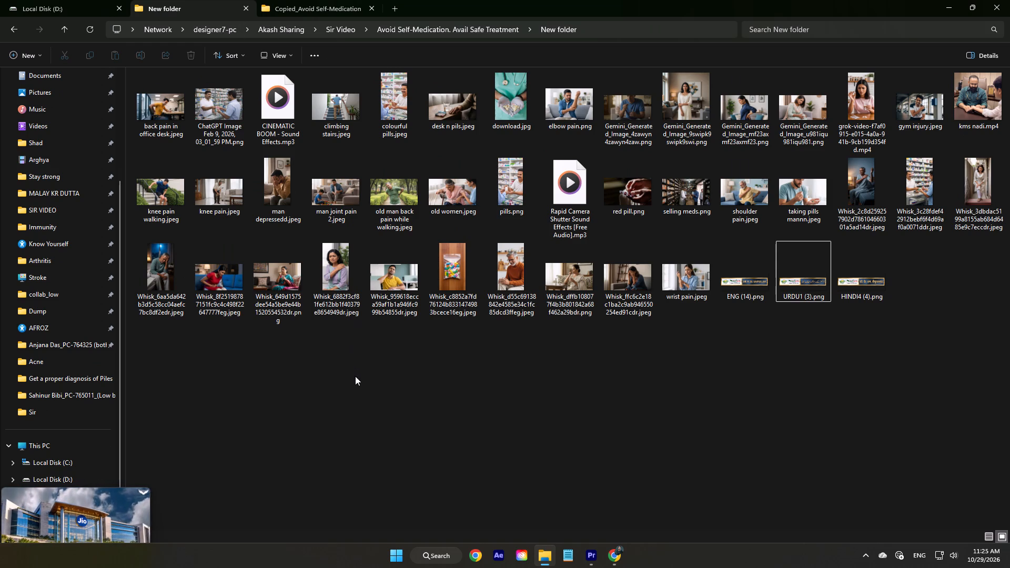
left_click(359, 379)
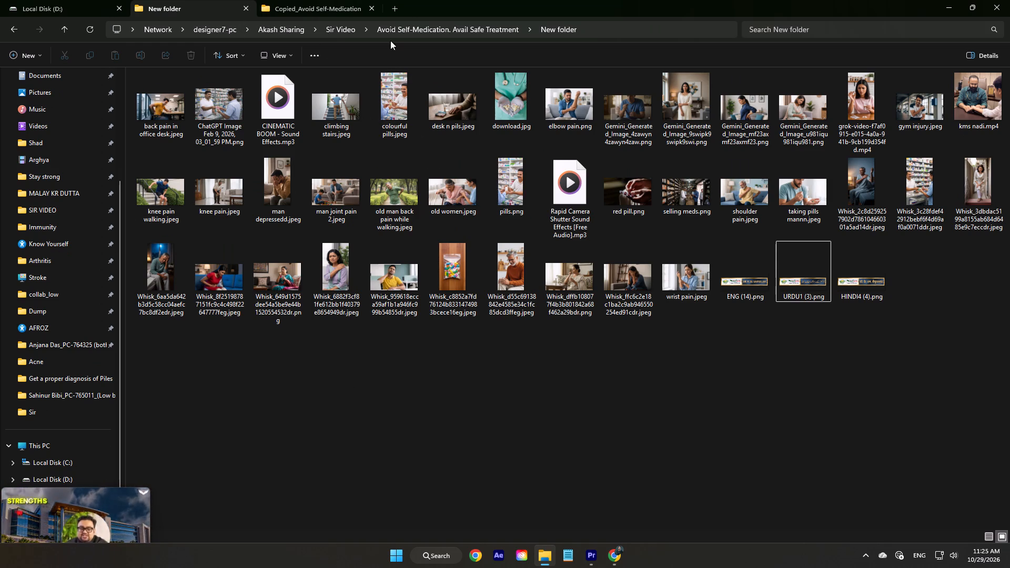
left_click(331, 0)
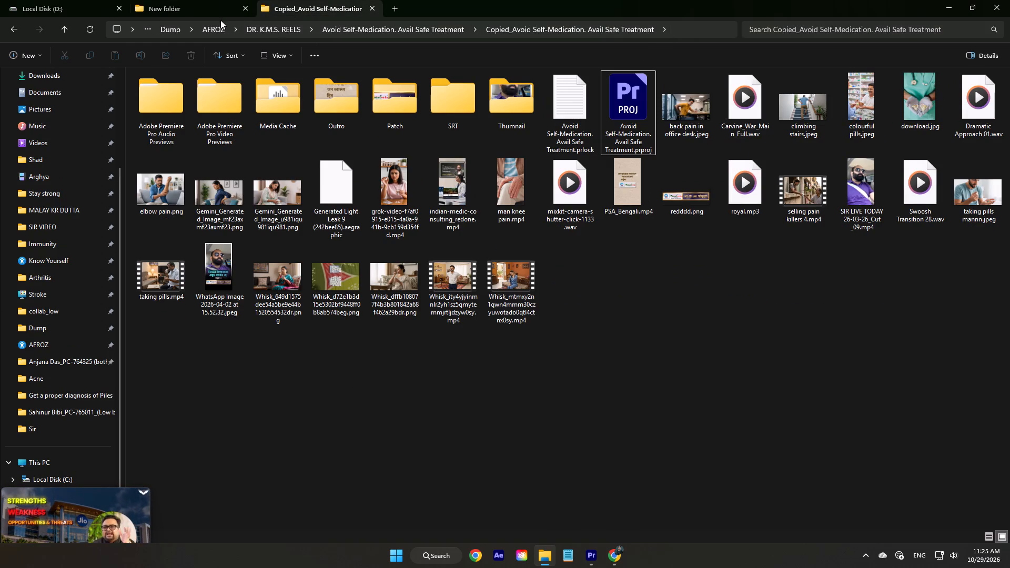
left_click(368, 6)
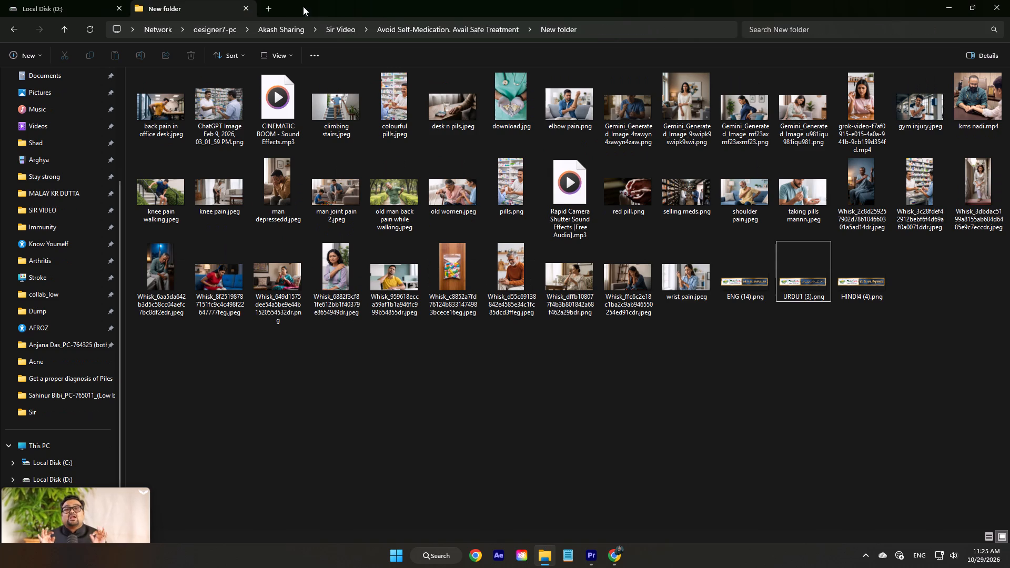
Switch to Premiere, save the Avoid Self-Medication project and close the application.
left_click(587, 554)
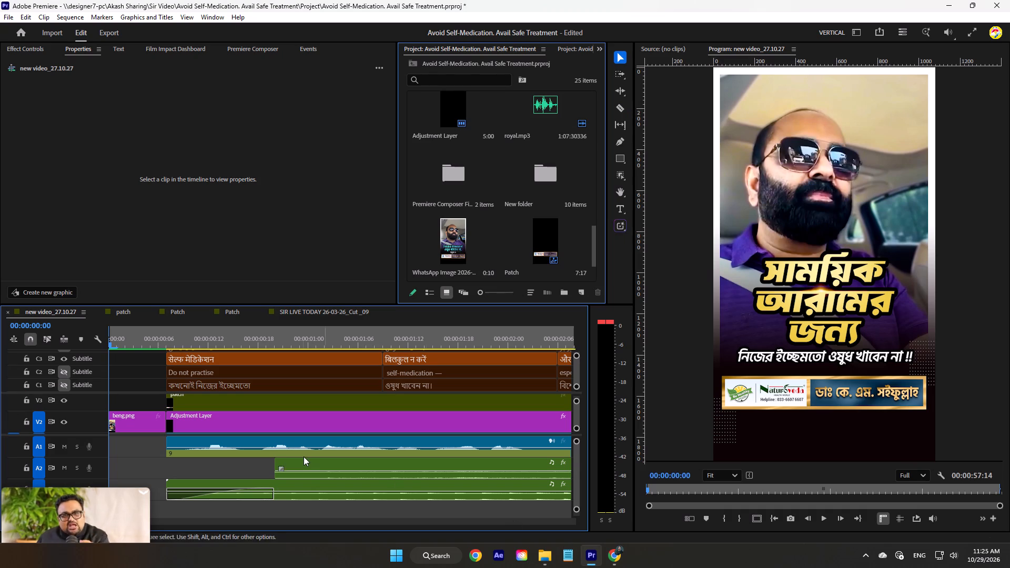
key("ctrl+s")
left_click(1009, 0)
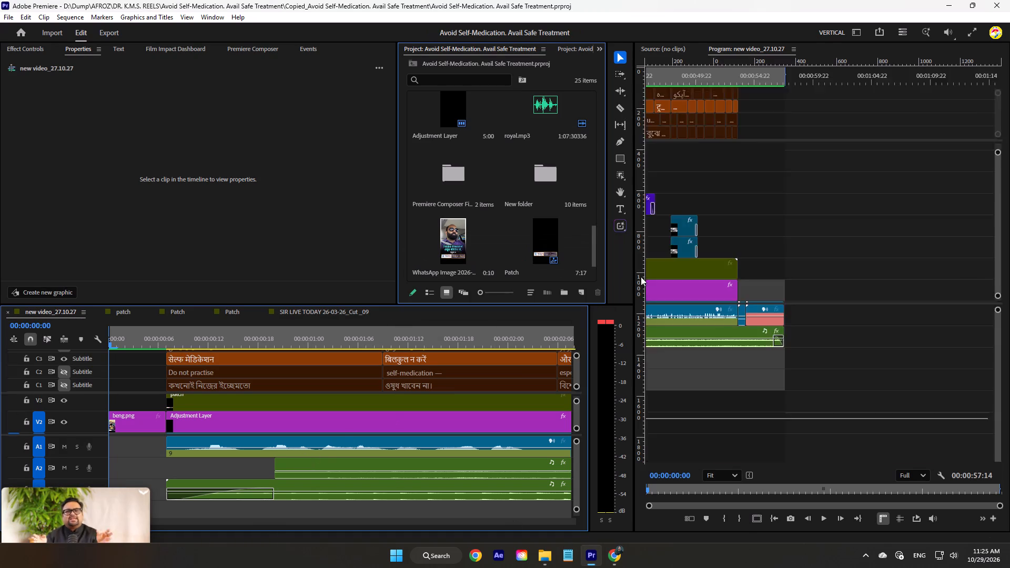
From File Explorer, reopen the Avoid Self-Medication Premiere project stored in the shared video's Project folder.
left_click(63, 32)
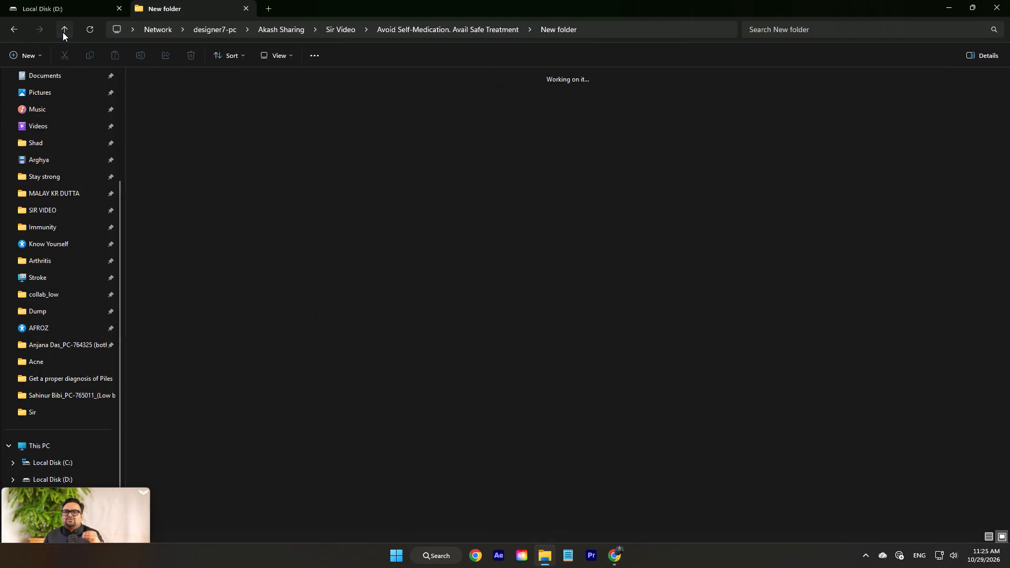
double_click(338, 111)
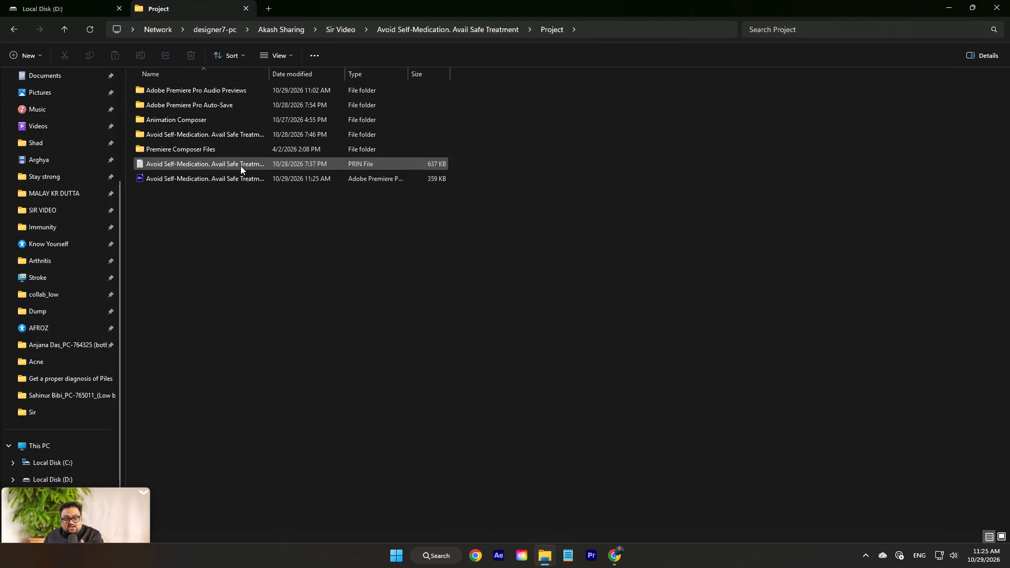
double_click(221, 173)
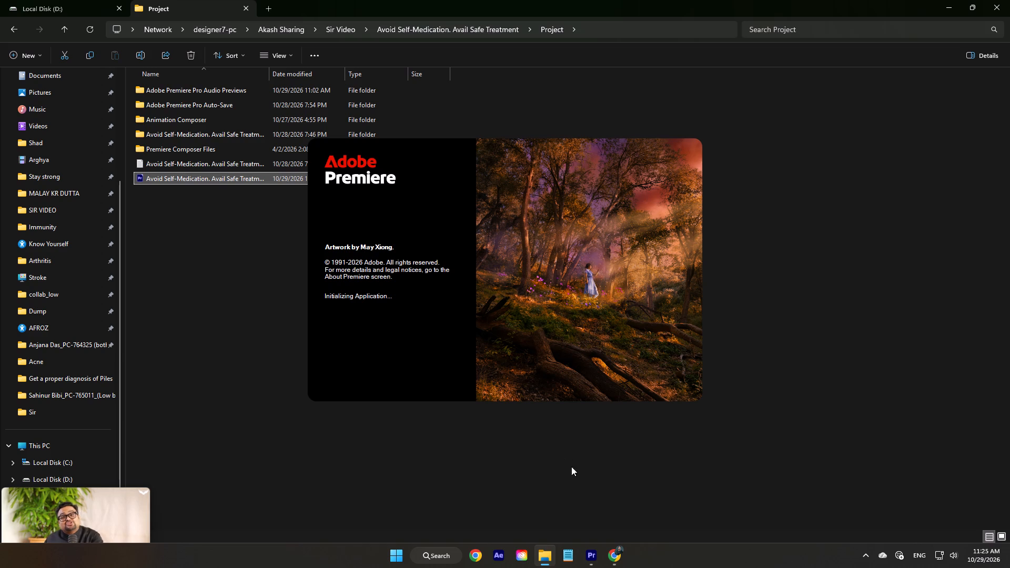
Return to File Explorer and open New folder inside the shared Avoid Self-Medication video folder.
left_click(551, 557)
left_click(551, 557)
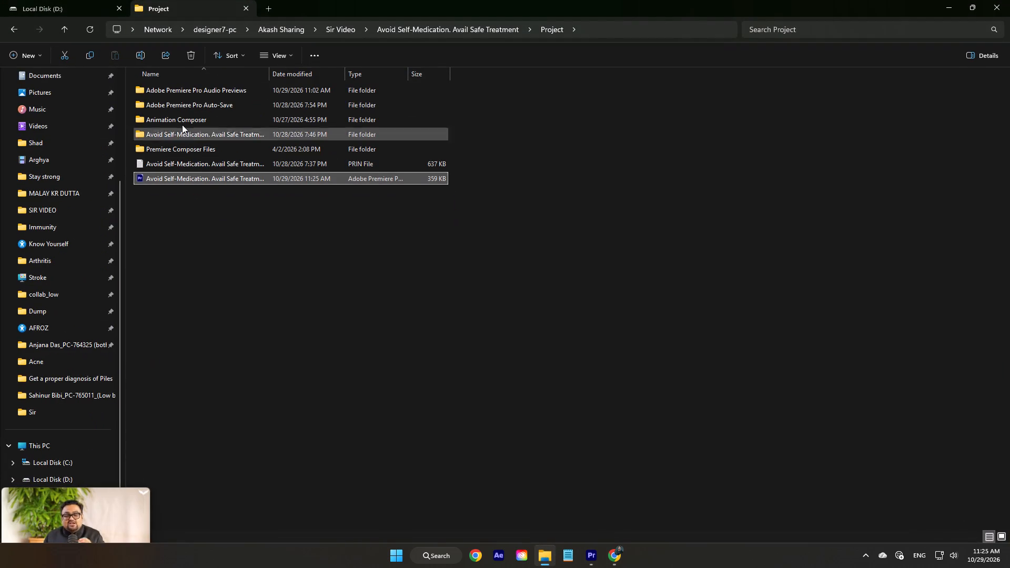
left_click(68, 26)
double_click(229, 126)
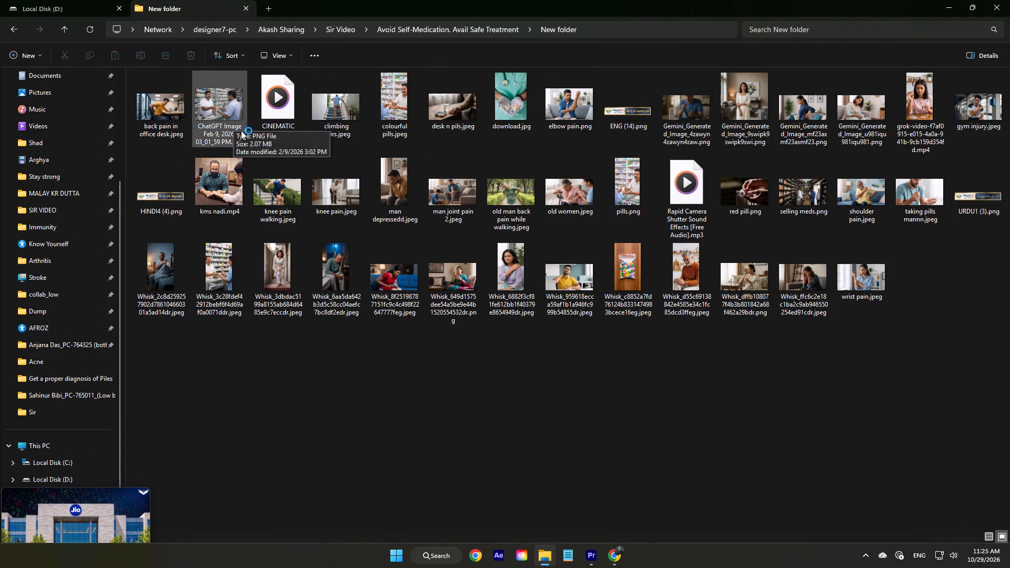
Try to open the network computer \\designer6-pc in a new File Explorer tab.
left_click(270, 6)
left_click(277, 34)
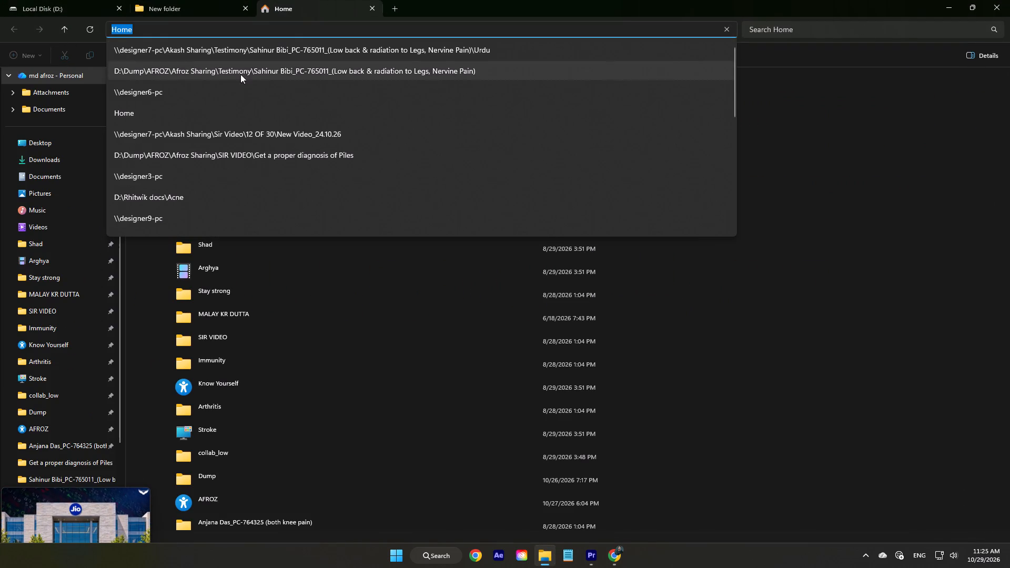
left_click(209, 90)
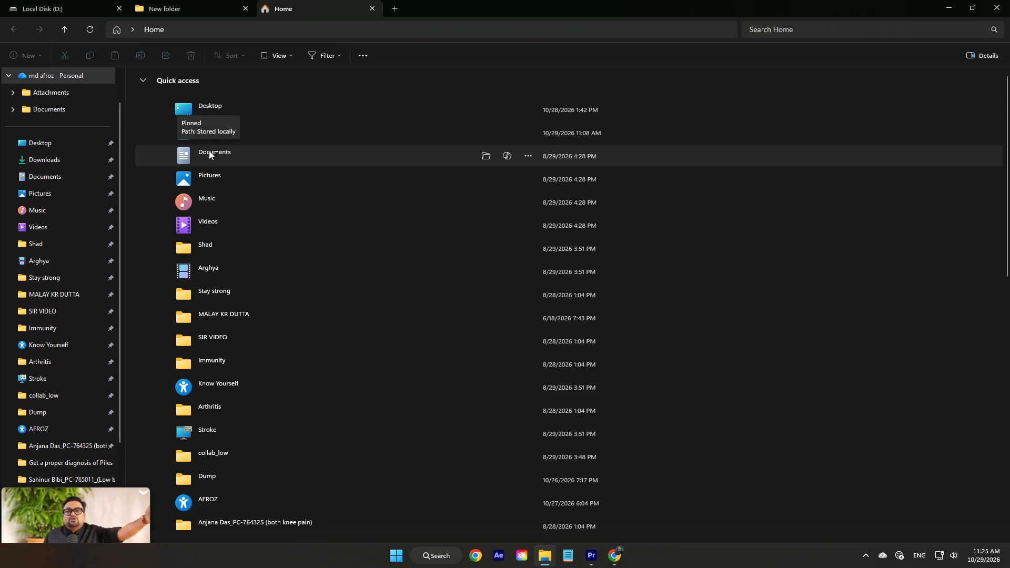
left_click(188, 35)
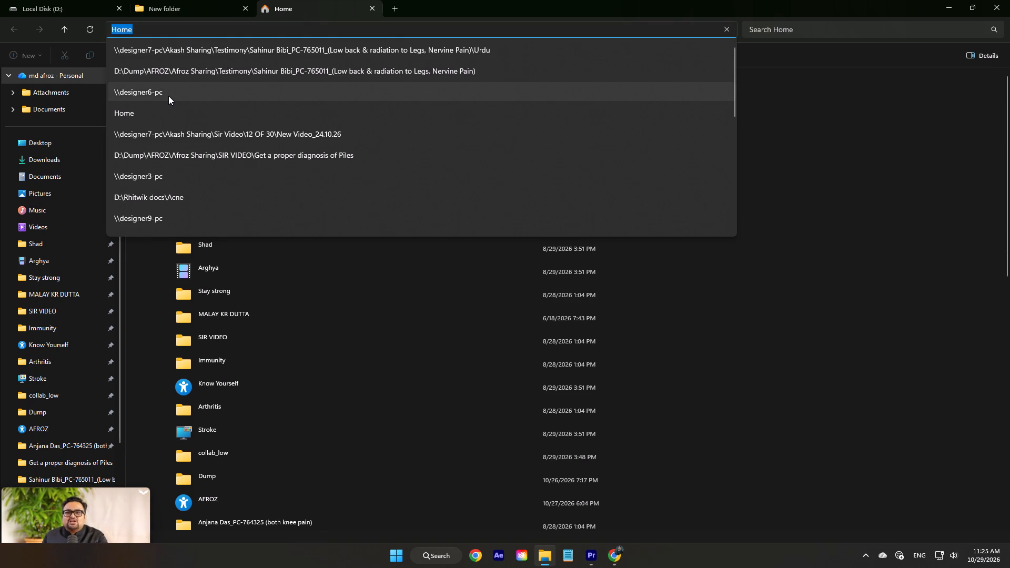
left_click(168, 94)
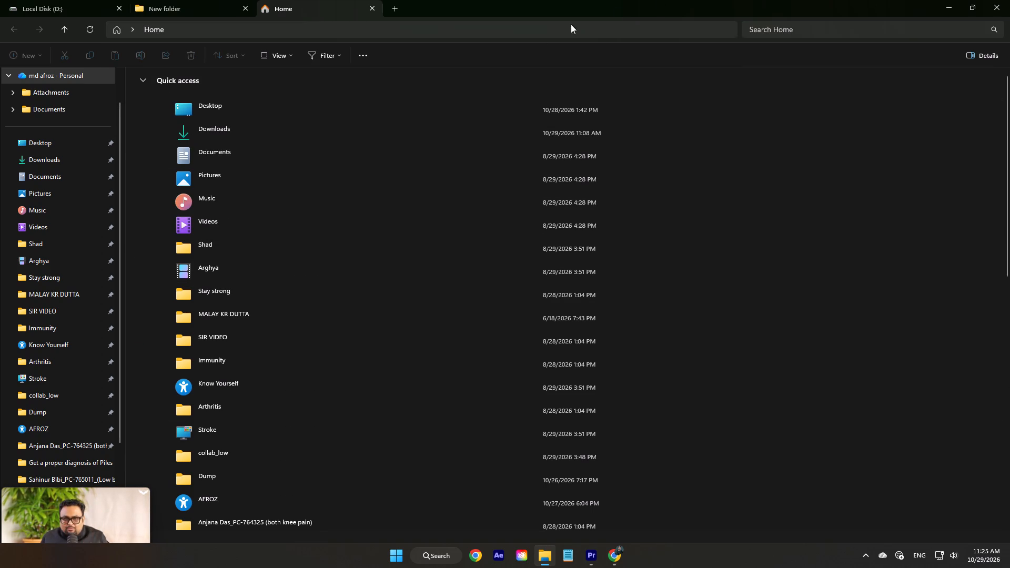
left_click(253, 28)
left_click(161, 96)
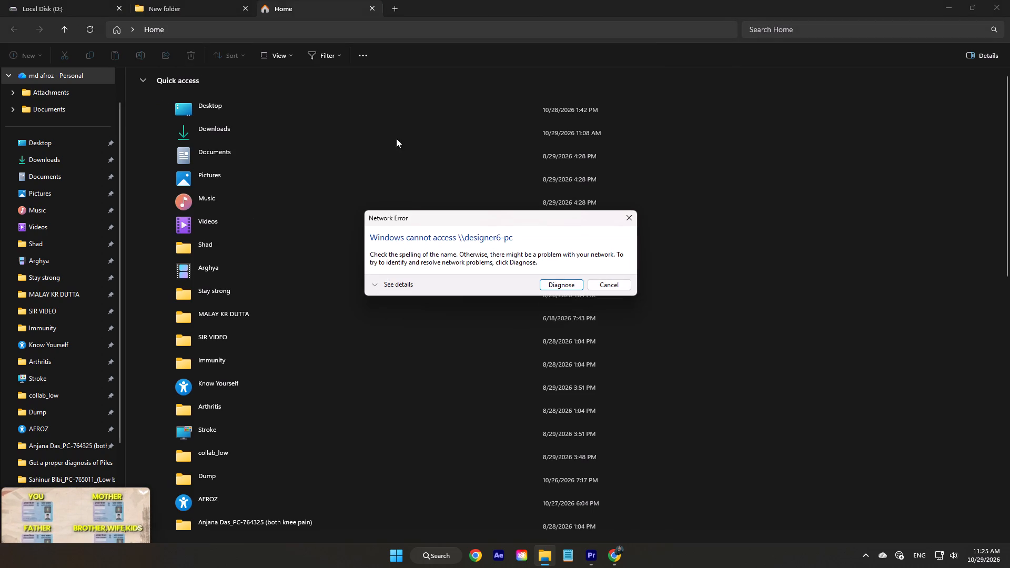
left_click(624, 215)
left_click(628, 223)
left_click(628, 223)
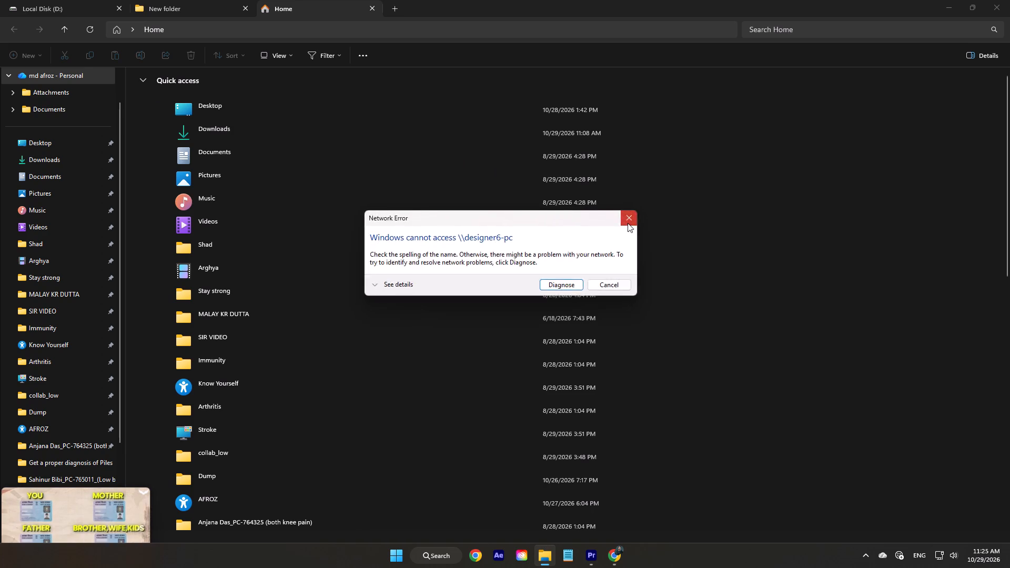
Retry opening the network computer \\designer6-pc from the recent locations until its shared folders can be reached.
left_click(264, 30)
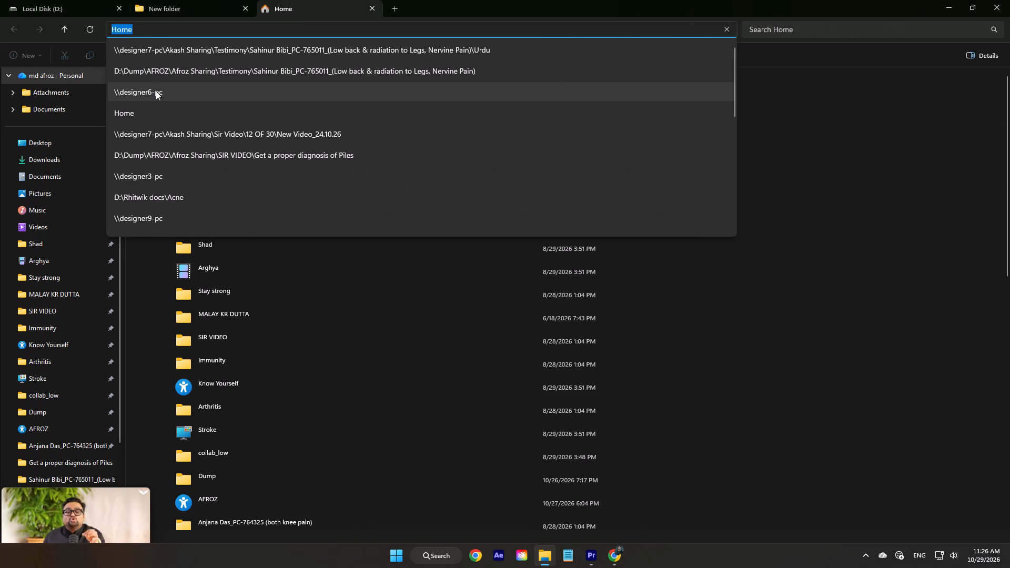
left_click(156, 91)
left_click(627, 216)
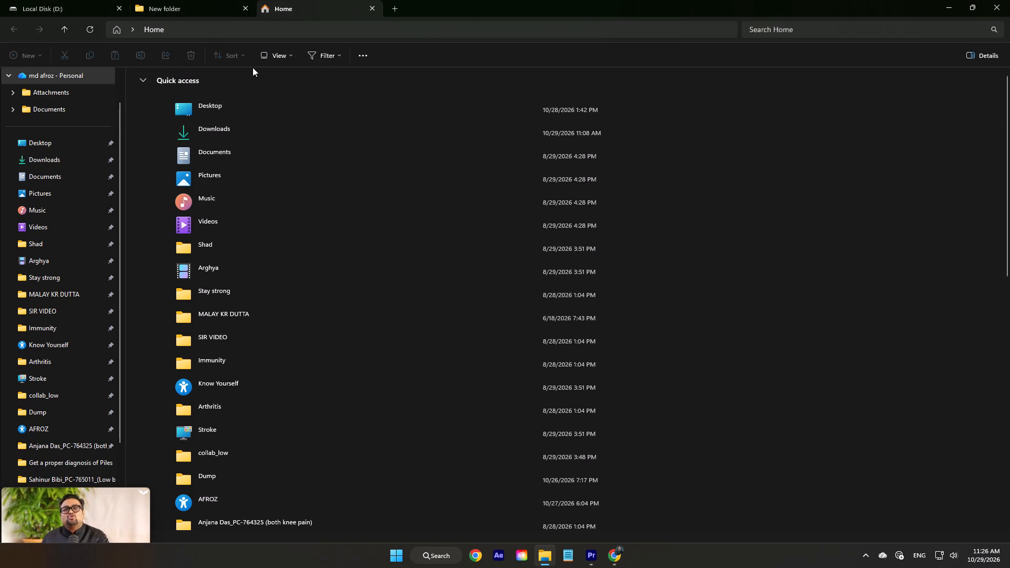
left_click(205, 34)
left_click(167, 89)
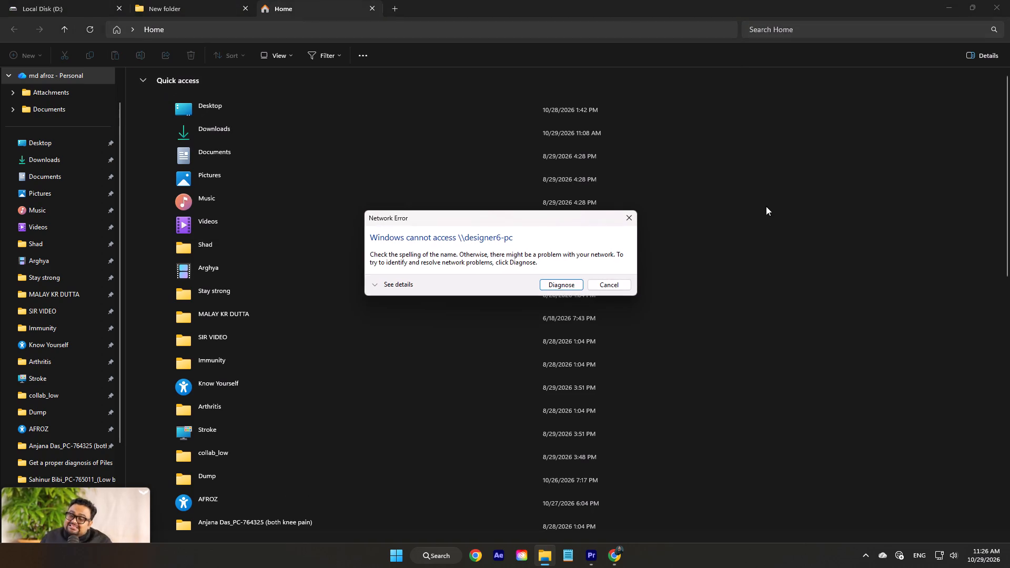
left_click(625, 215)
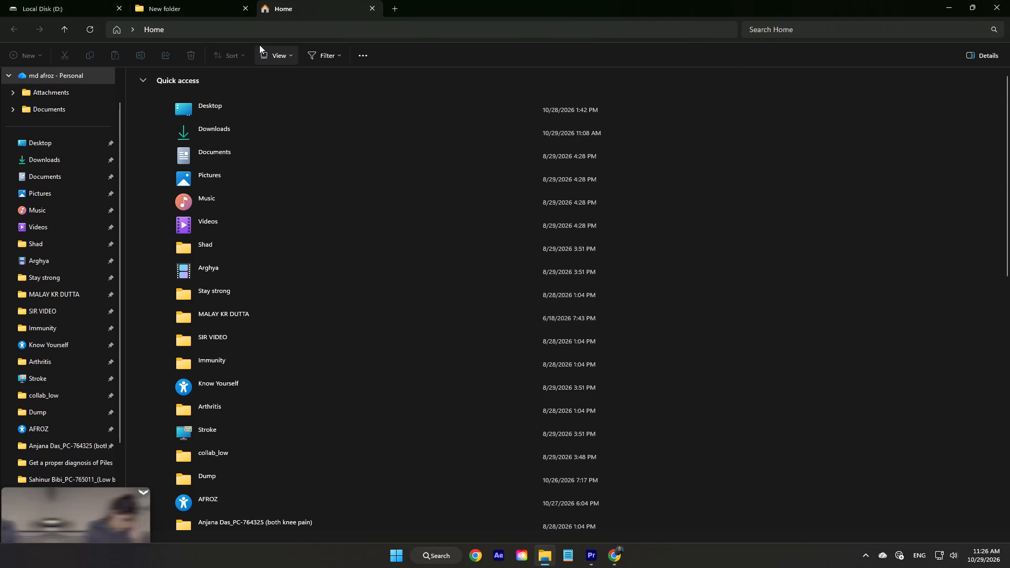
left_click(191, 32)
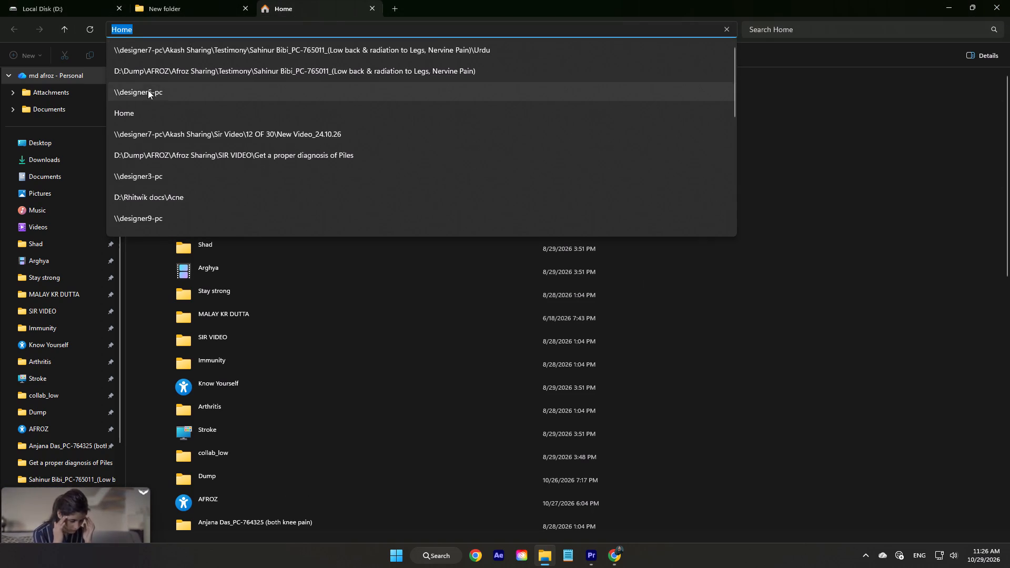
left_click(148, 88)
left_click(617, 219)
left_click(621, 219)
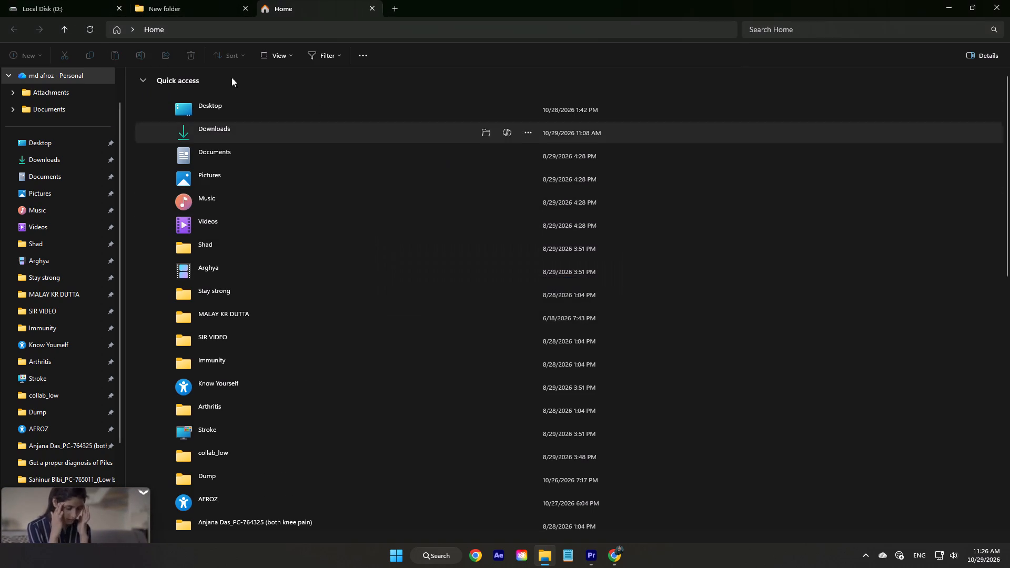
left_click(198, 33)
left_click(194, 91)
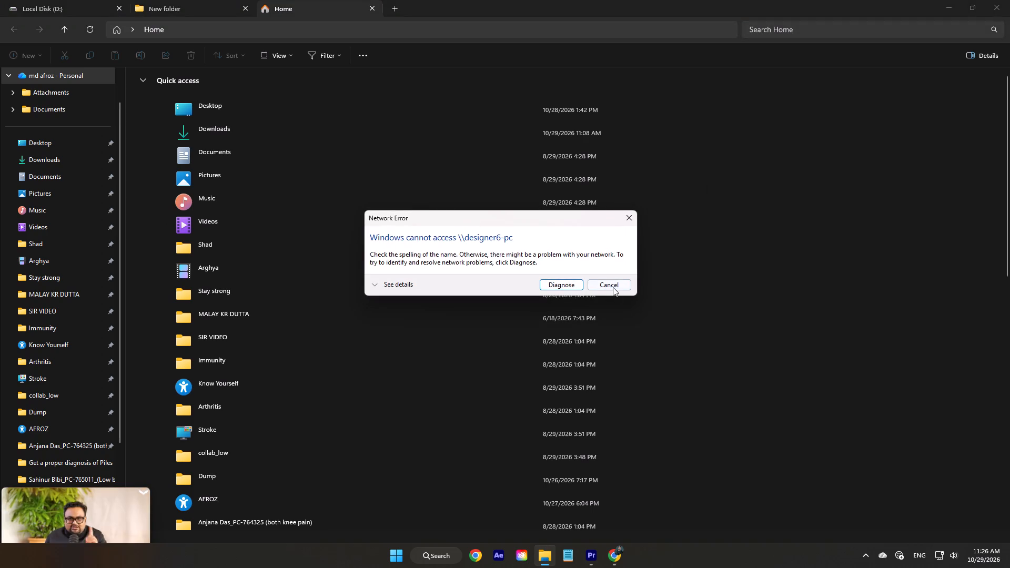
left_click(613, 287)
left_click(190, 36)
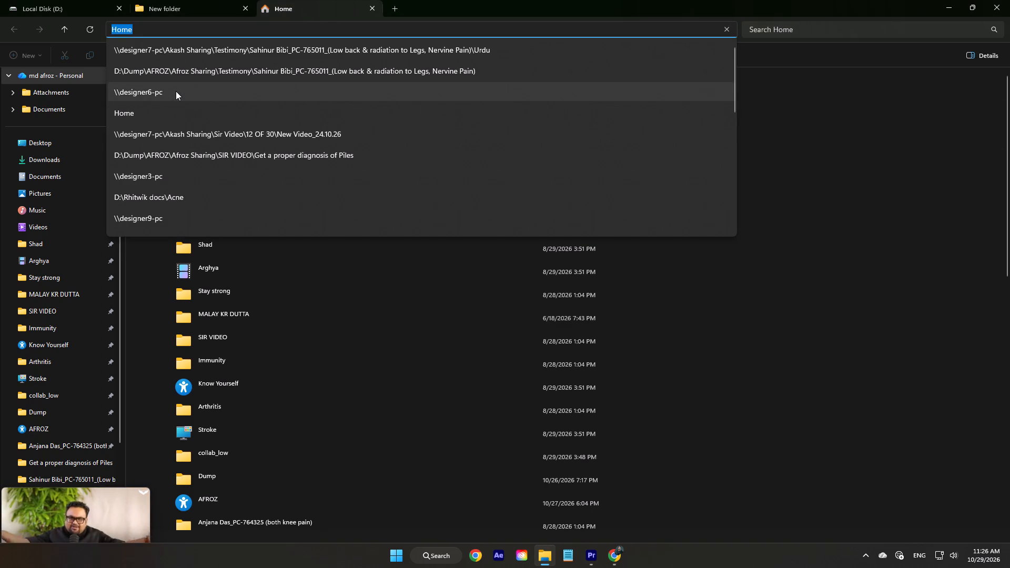
left_click(176, 91)
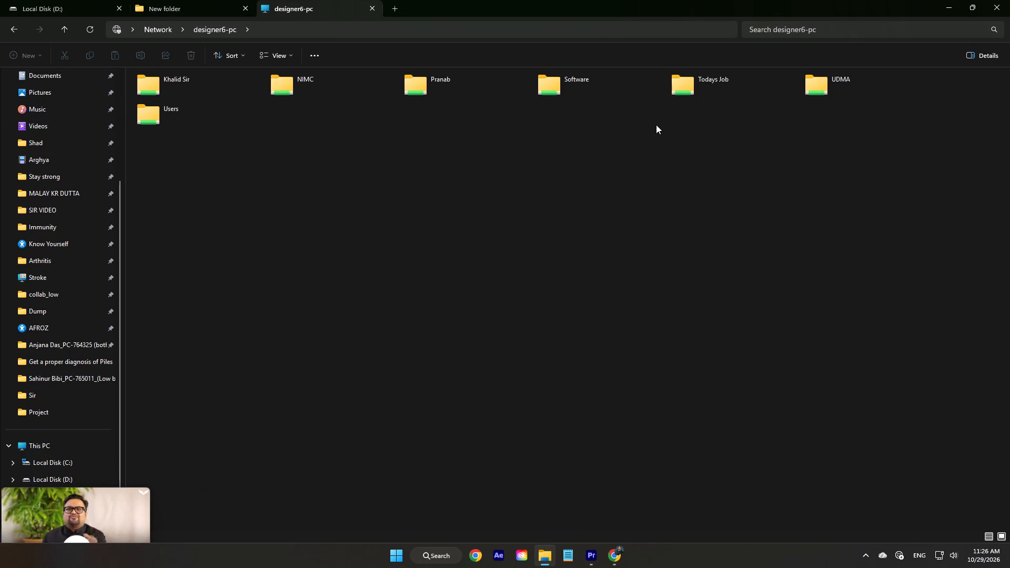
Browse through the shared Pranab, THUMBNAIL and SHORT THUMBNAIL folders and open Stop Self-Medication. Seek Proper Treatment.
double_click(439, 85)
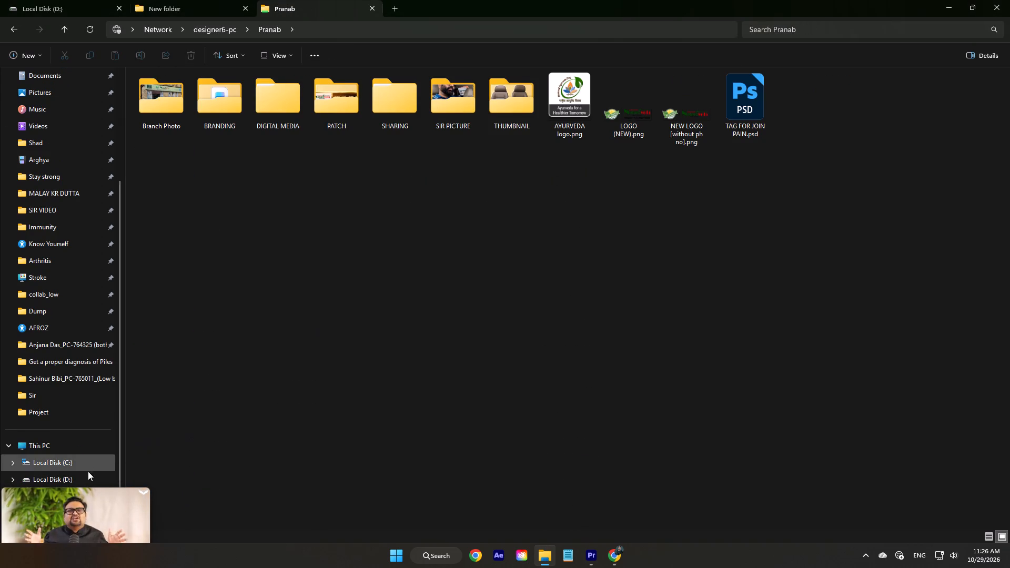
left_click(85, 499)
left_click(239, 567)
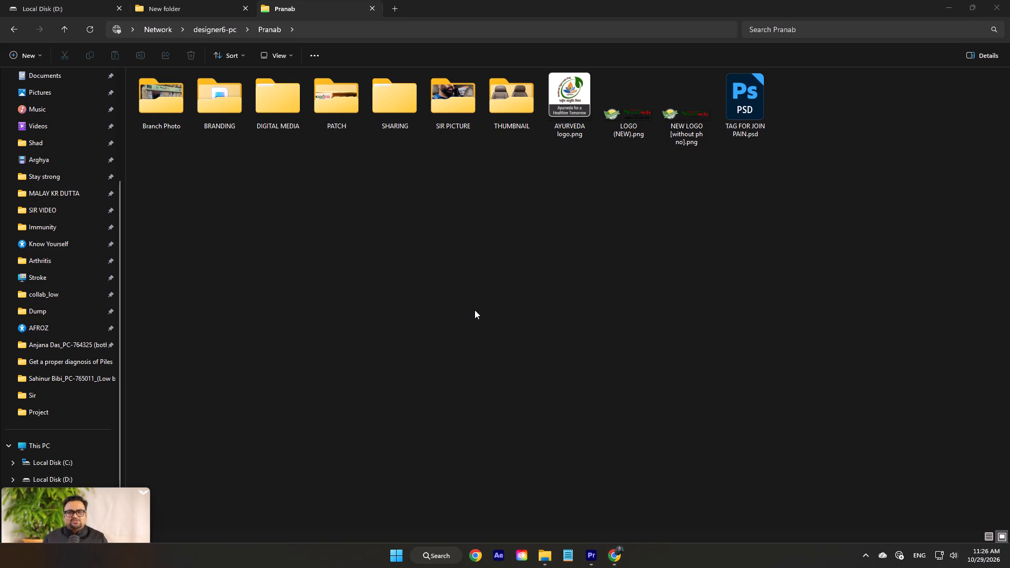
double_click(503, 118)
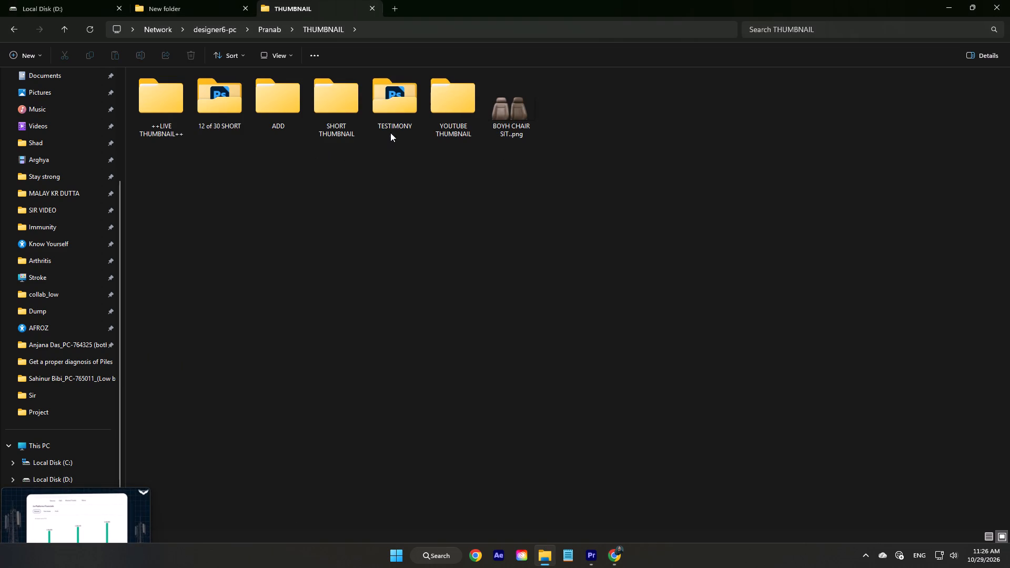
double_click(392, 127)
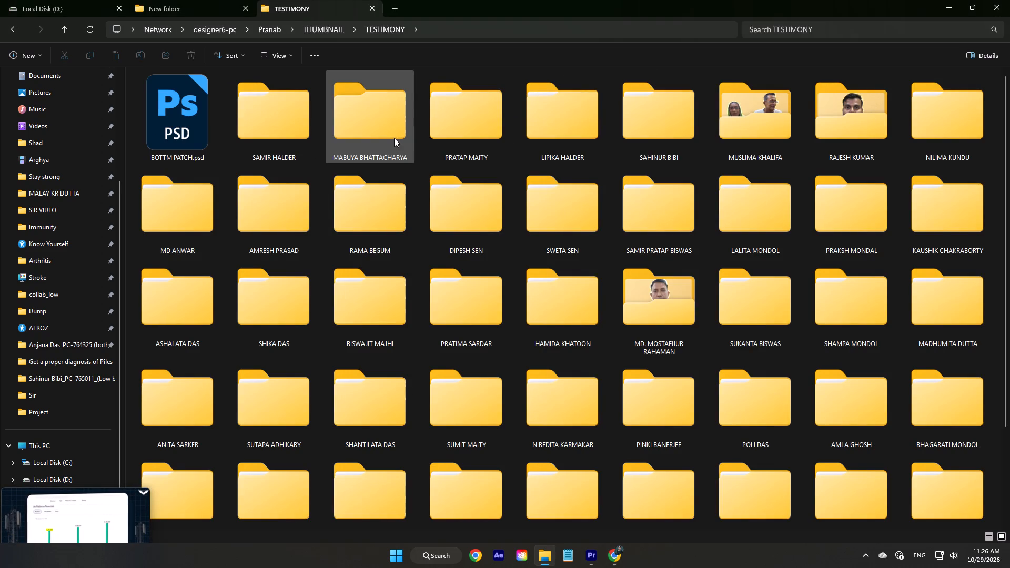
left_click(65, 31)
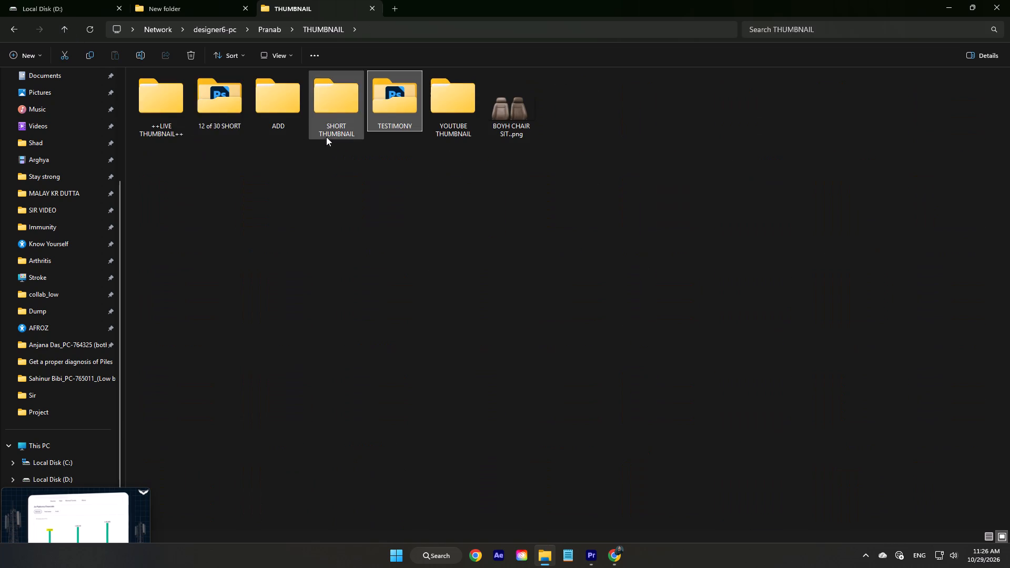
double_click(327, 124)
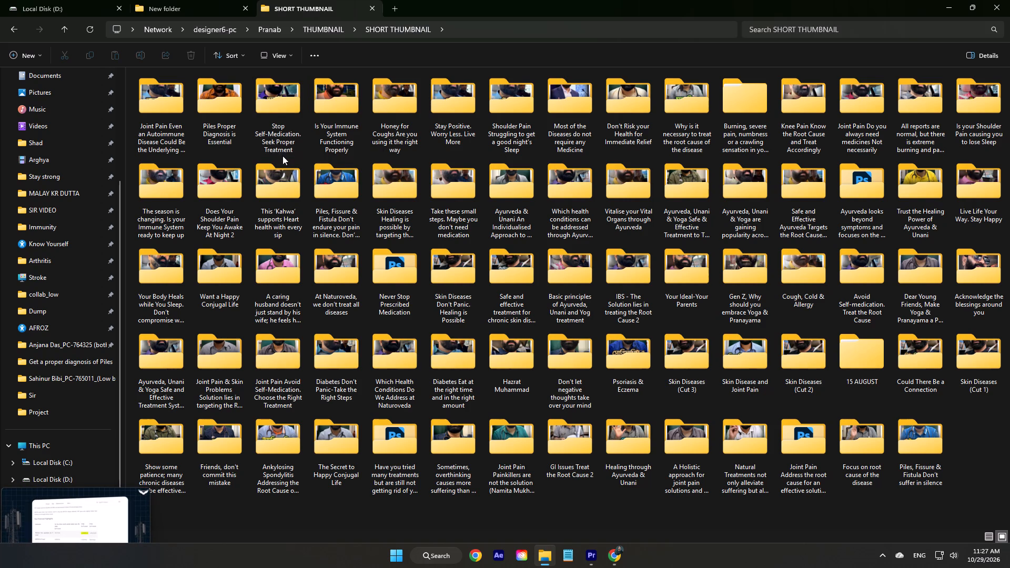
double_click(263, 106)
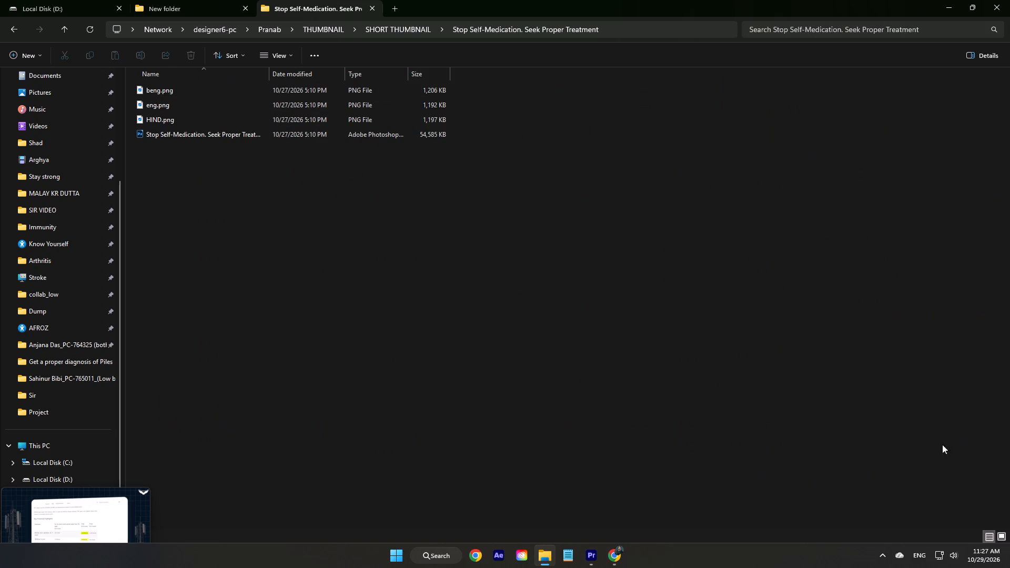
Show the files as large thumbnails and copy eng.png and HIND.png into New folder of the shared Avoid Self-Medication video.
left_click(1003, 542)
left_click_drag(287, 163, 239, 126)
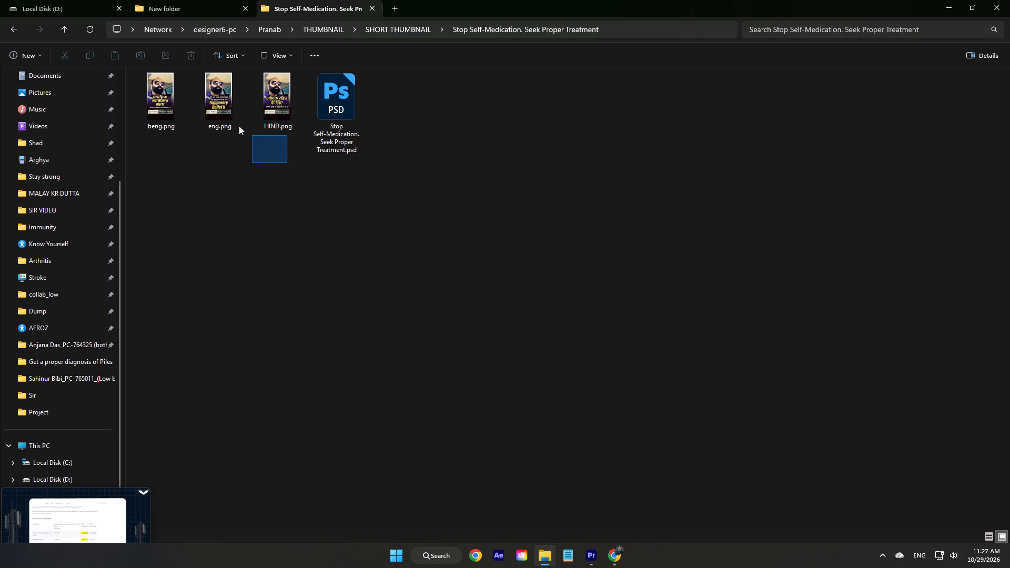
left_click_drag(239, 126, 228, 117)
key("ctrl+c")
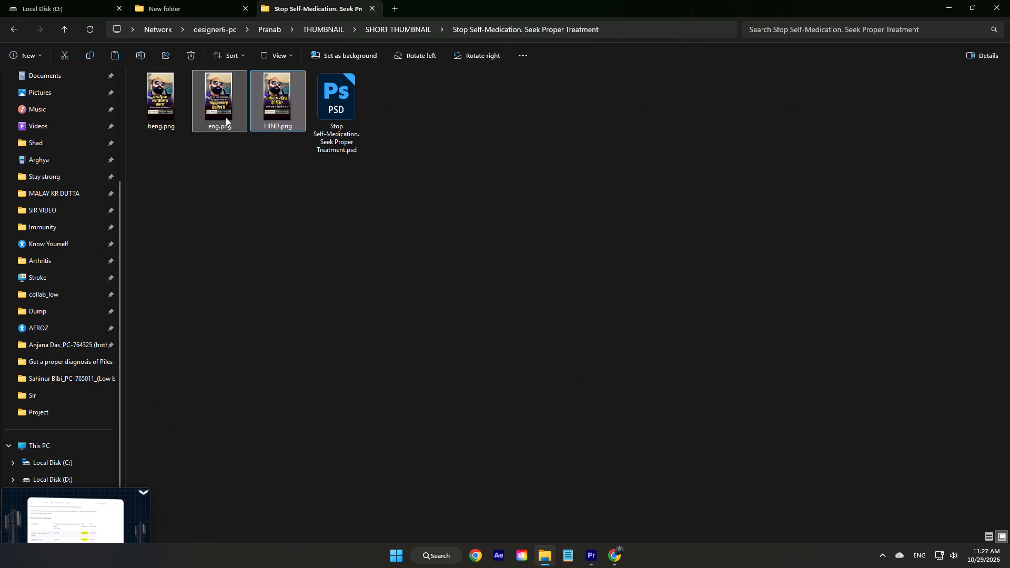
left_click(178, 4)
key("ctrl+v")
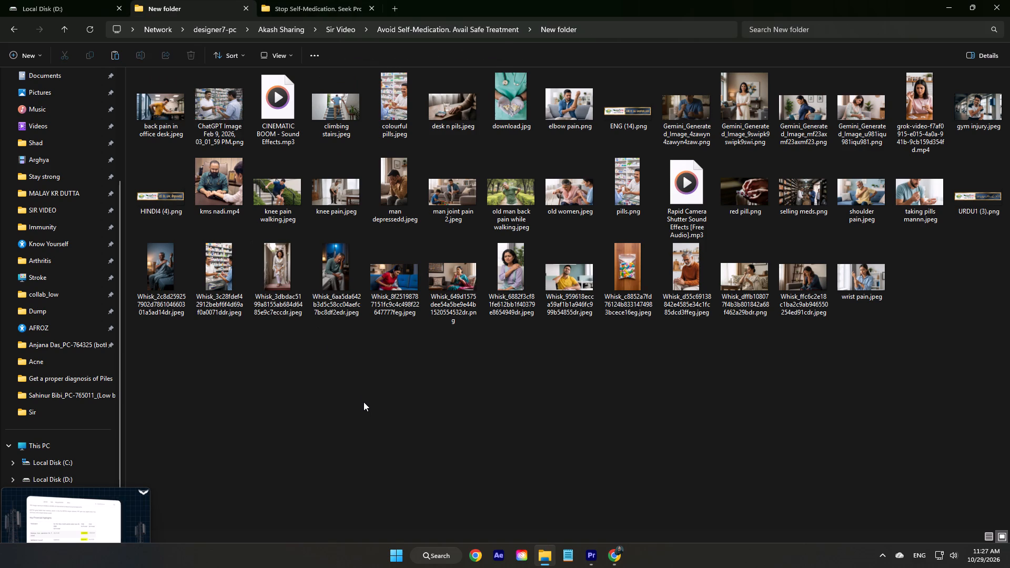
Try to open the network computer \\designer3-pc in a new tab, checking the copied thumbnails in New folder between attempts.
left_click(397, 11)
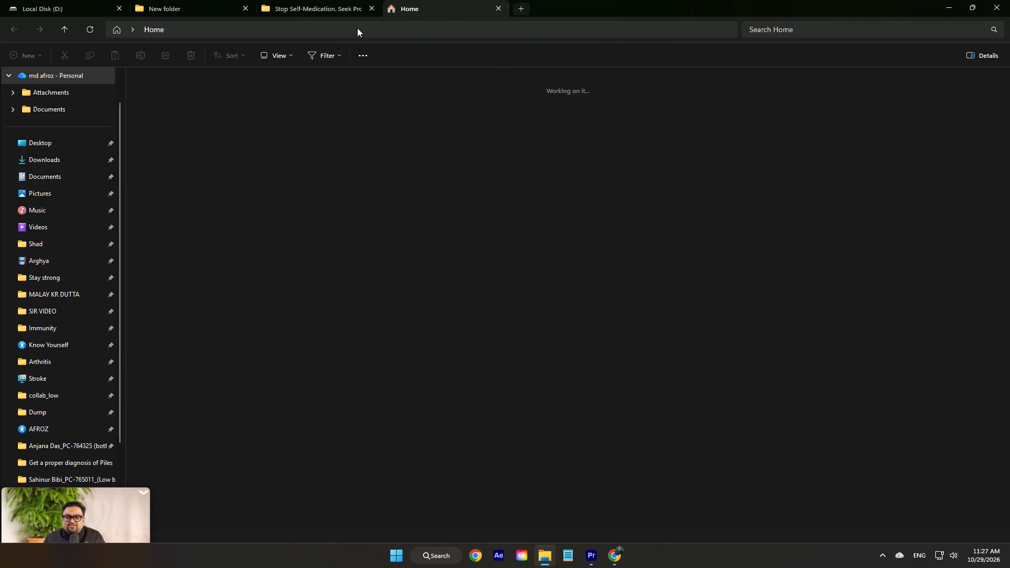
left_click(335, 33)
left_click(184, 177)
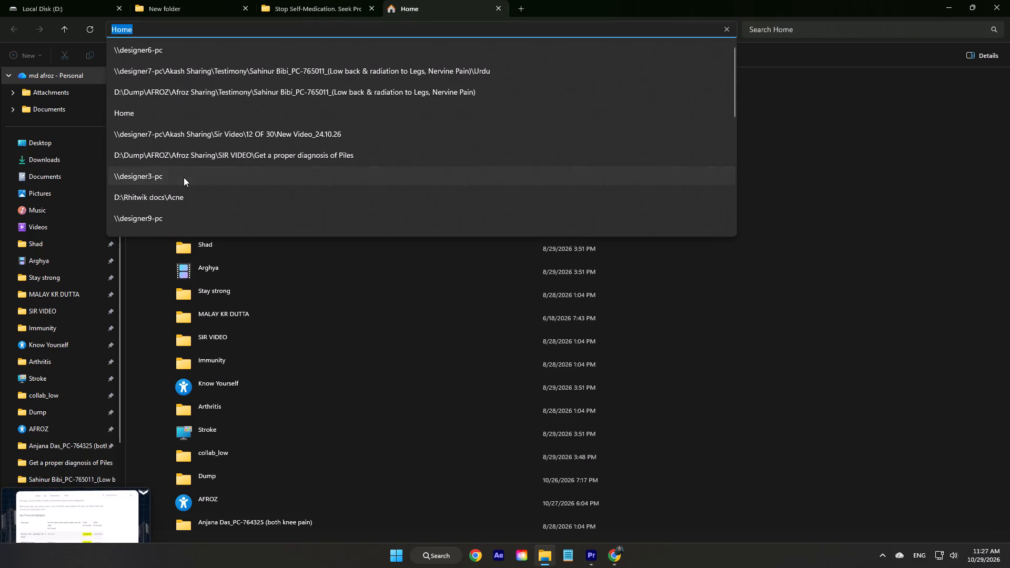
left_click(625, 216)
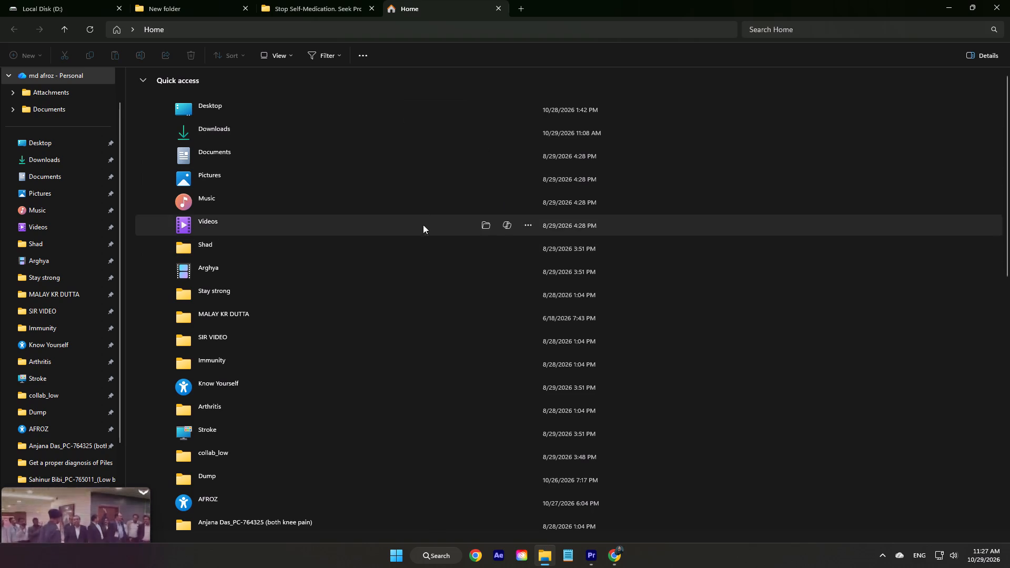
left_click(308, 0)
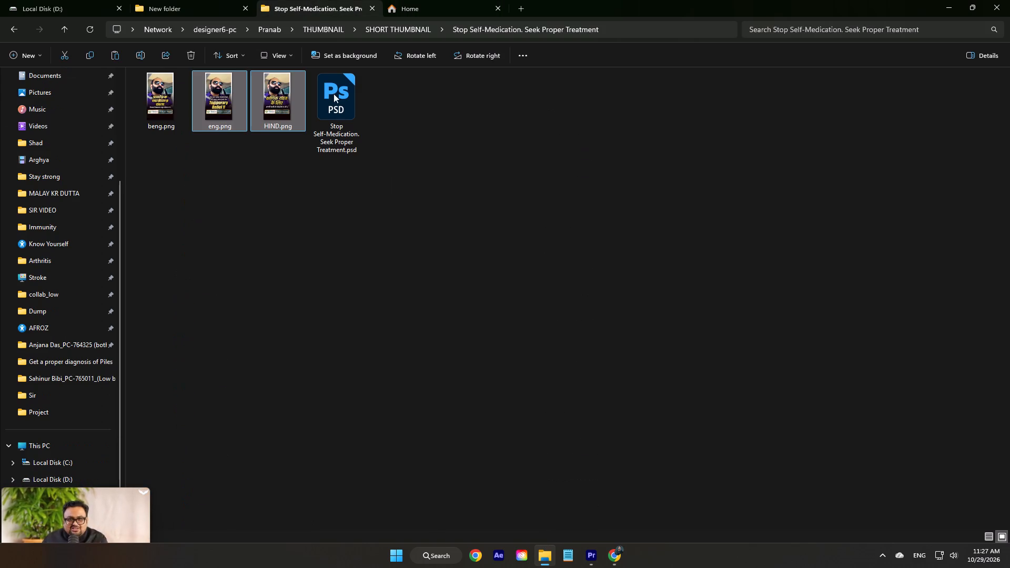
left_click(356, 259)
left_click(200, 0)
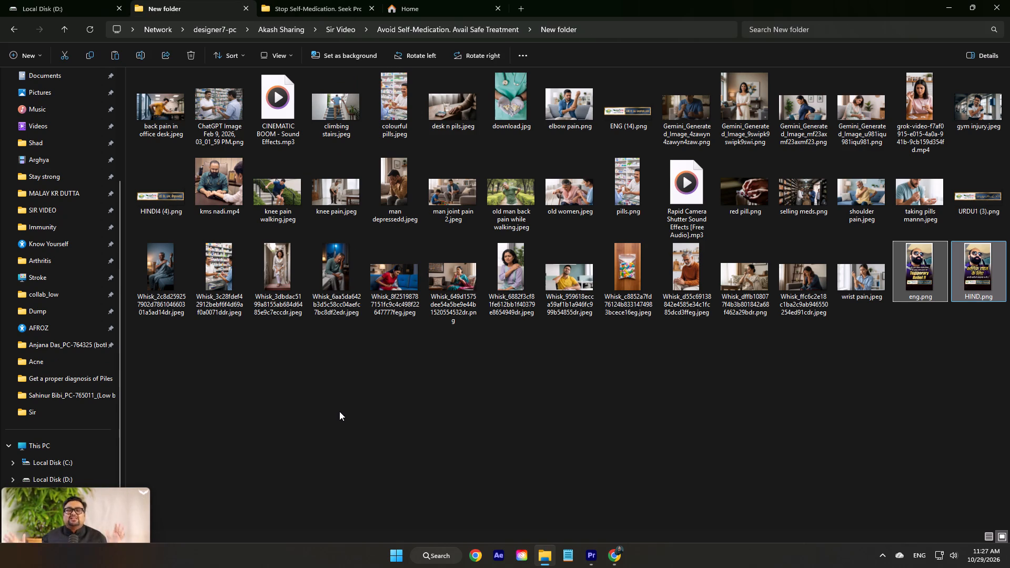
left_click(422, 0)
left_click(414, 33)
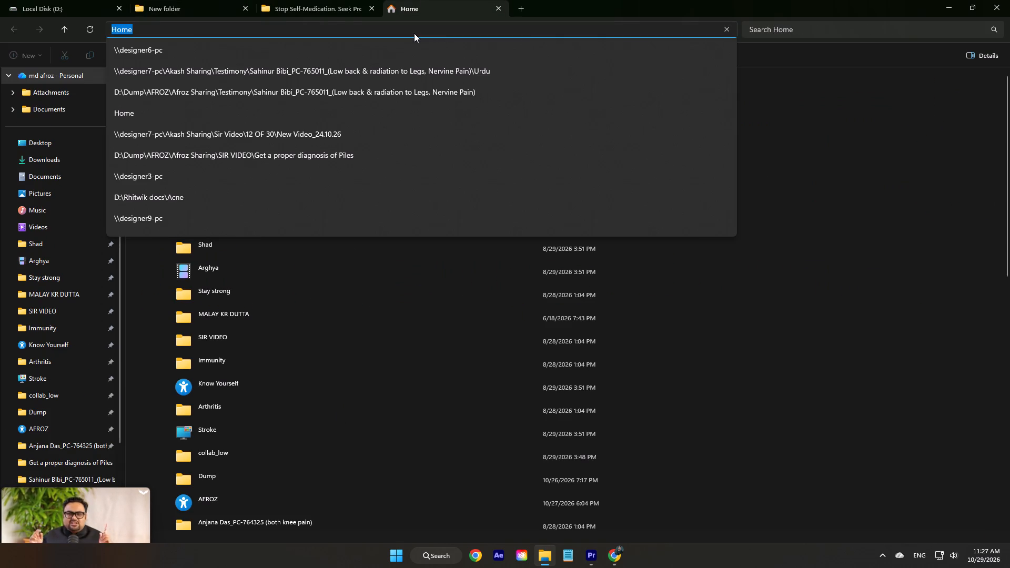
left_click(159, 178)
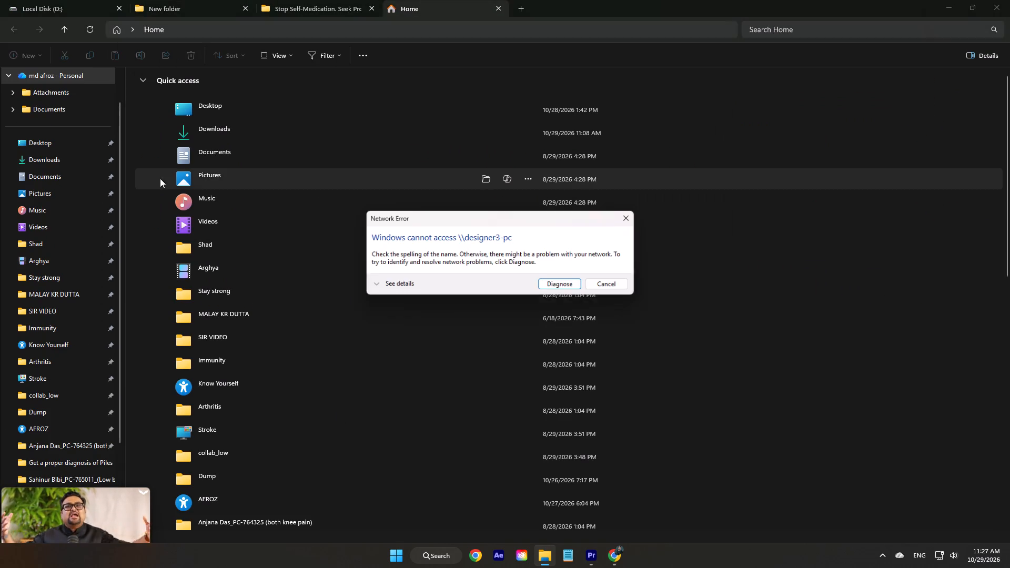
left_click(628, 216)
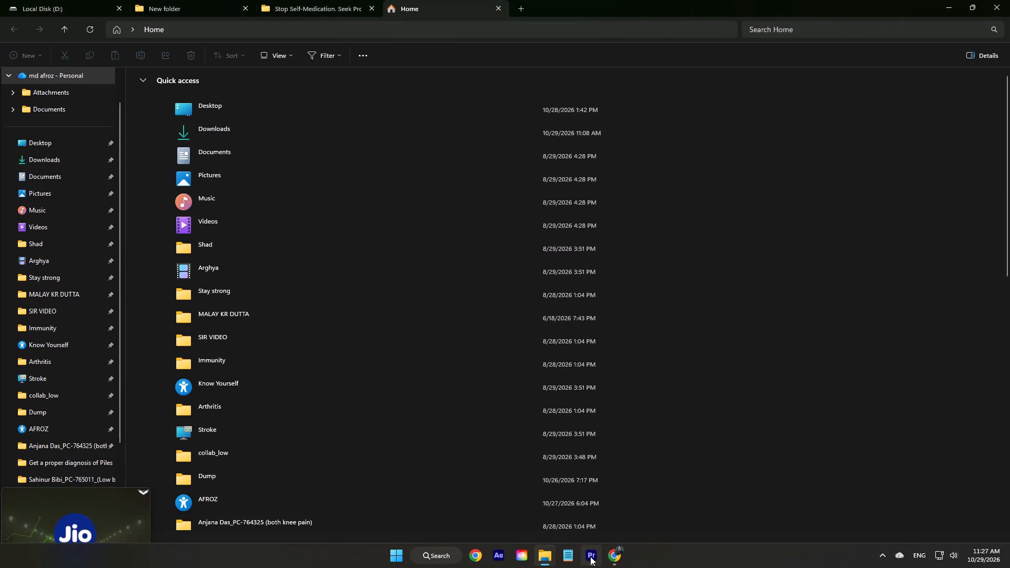
Switch to Premiere and examine the patch, SIR LIVE TODAY 26-03-26_Cut _09 and new video_27.10.27 sequences.
left_click(590, 556)
left_click(717, 392)
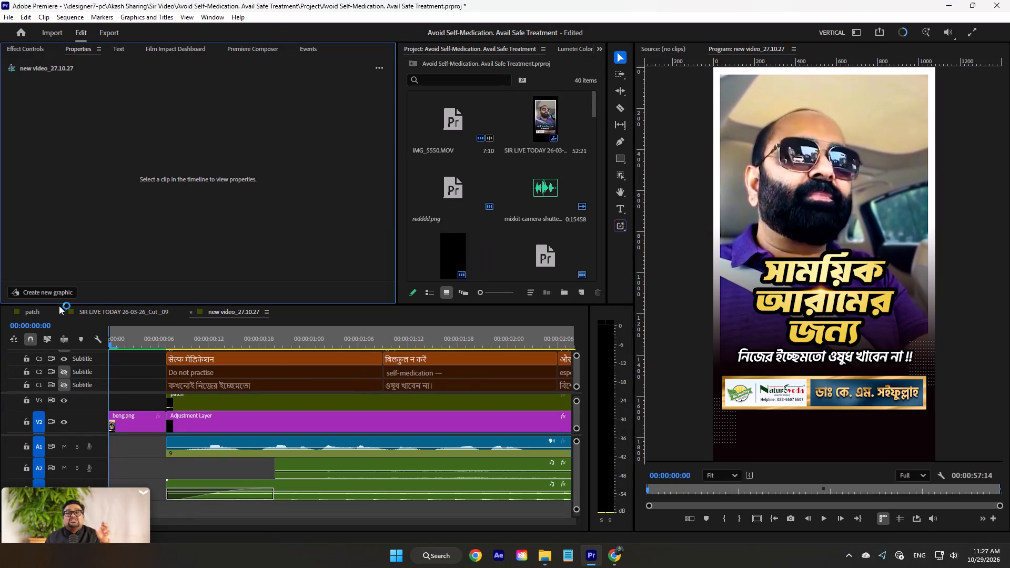
left_click(19, 307)
left_click_drag(185, 339, 169, 338)
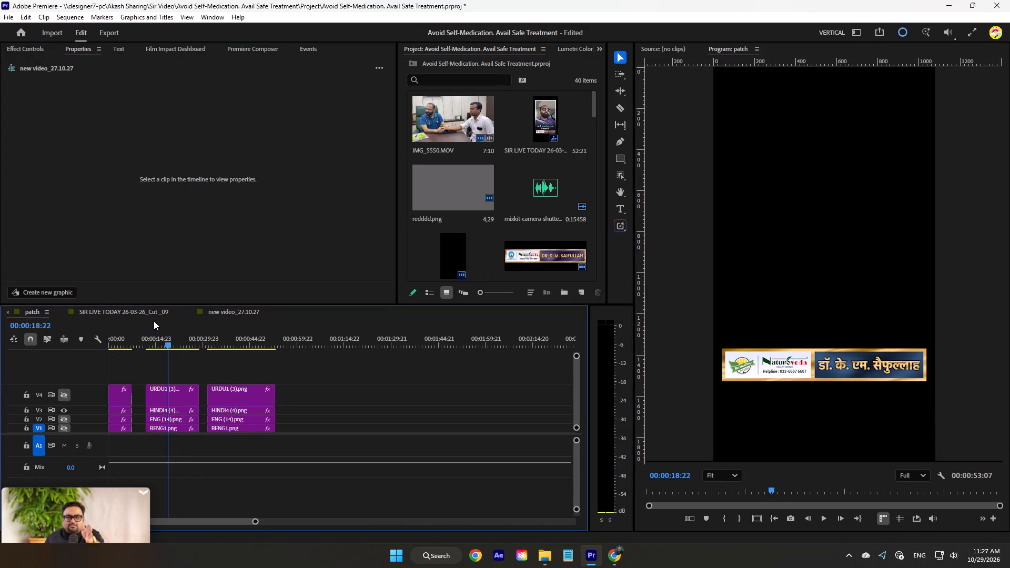
left_click(153, 313)
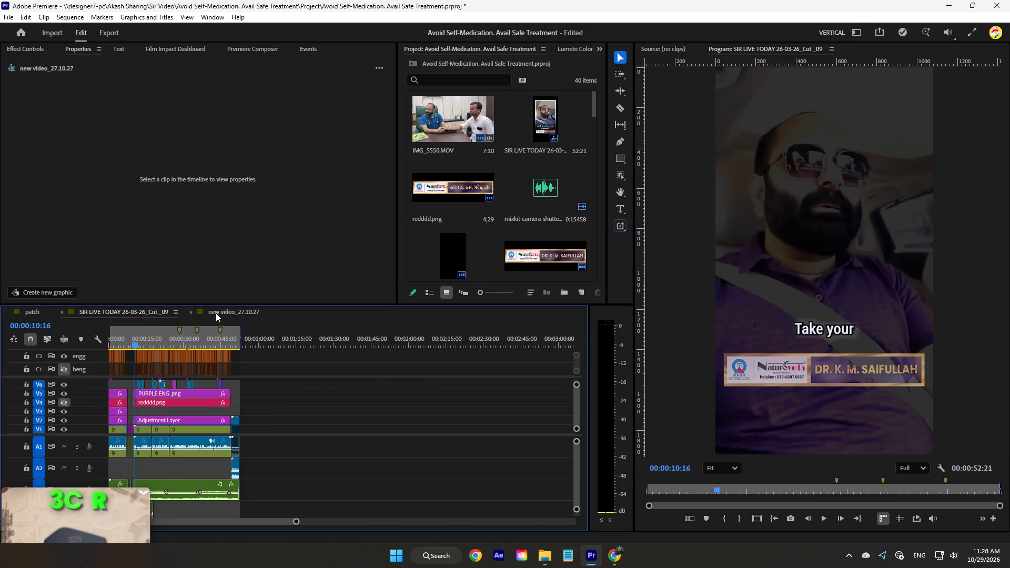
left_click(216, 313)
left_click_drag(186, 338, 116, 339)
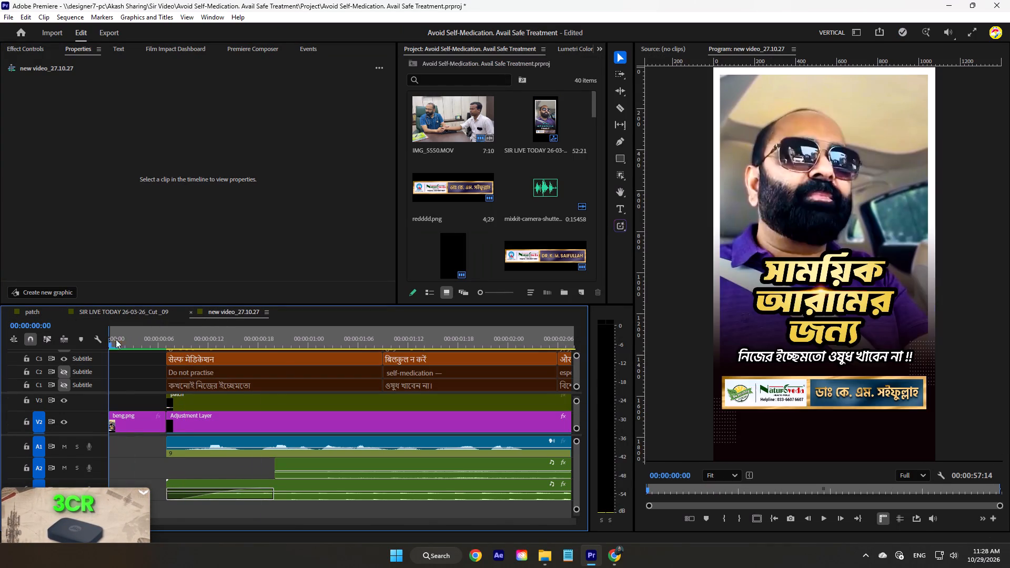
left_click_drag(116, 339, 371, 357)
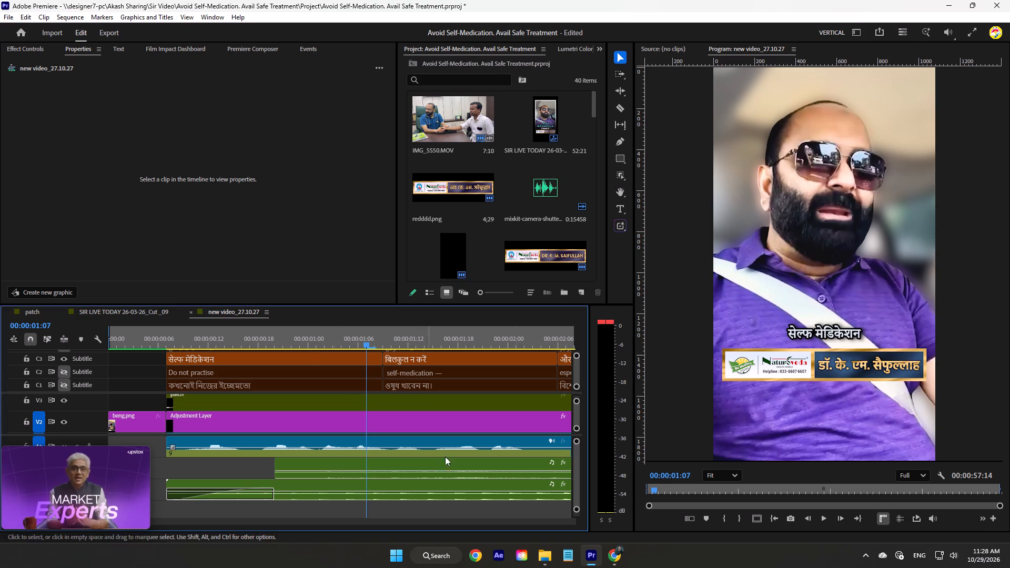
Switch to Chrome and bring up the JIO IPO review video on YouTube.
left_click(620, 547)
left_click(573, 508)
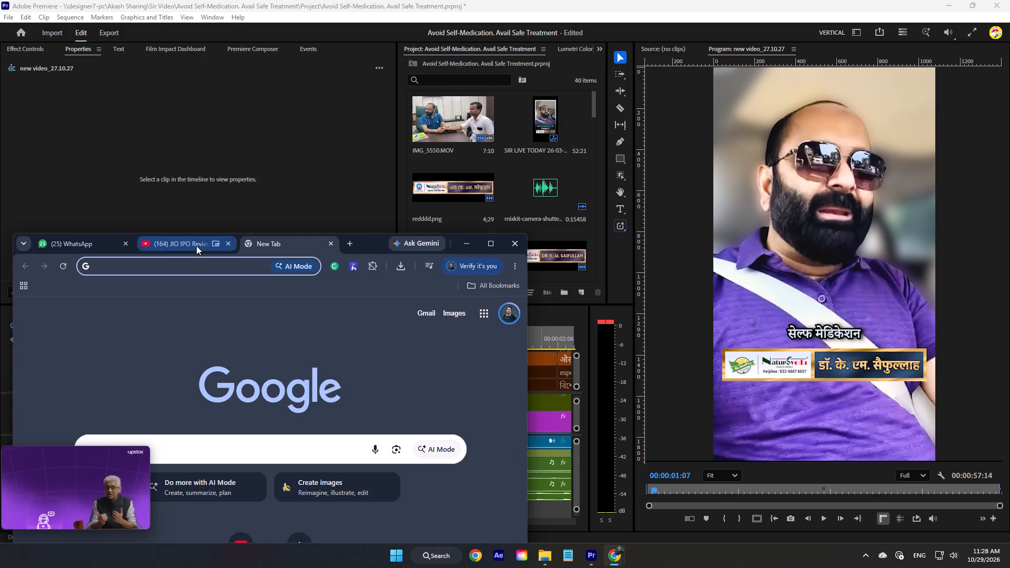
left_click(195, 245)
left_click(486, 398)
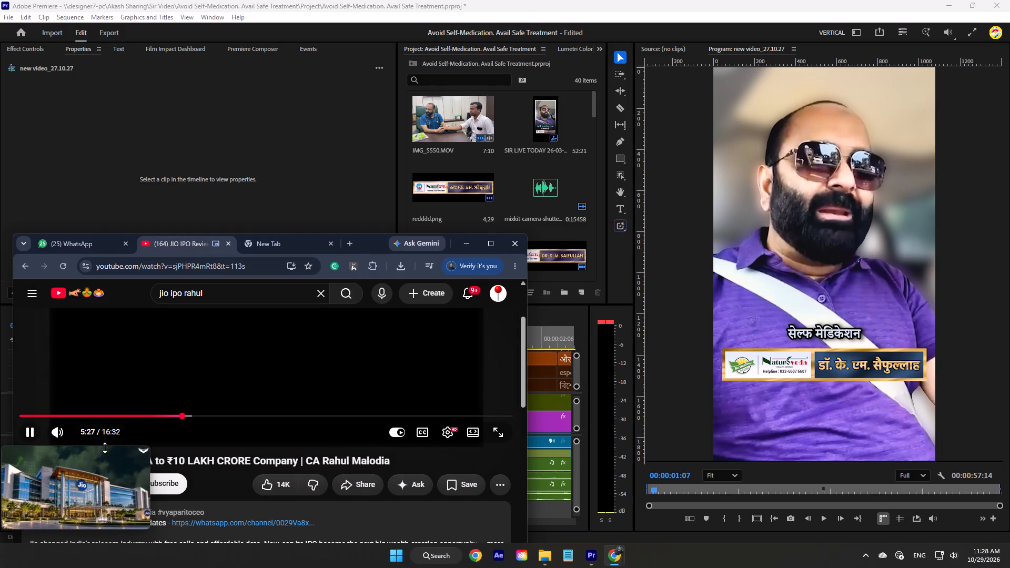
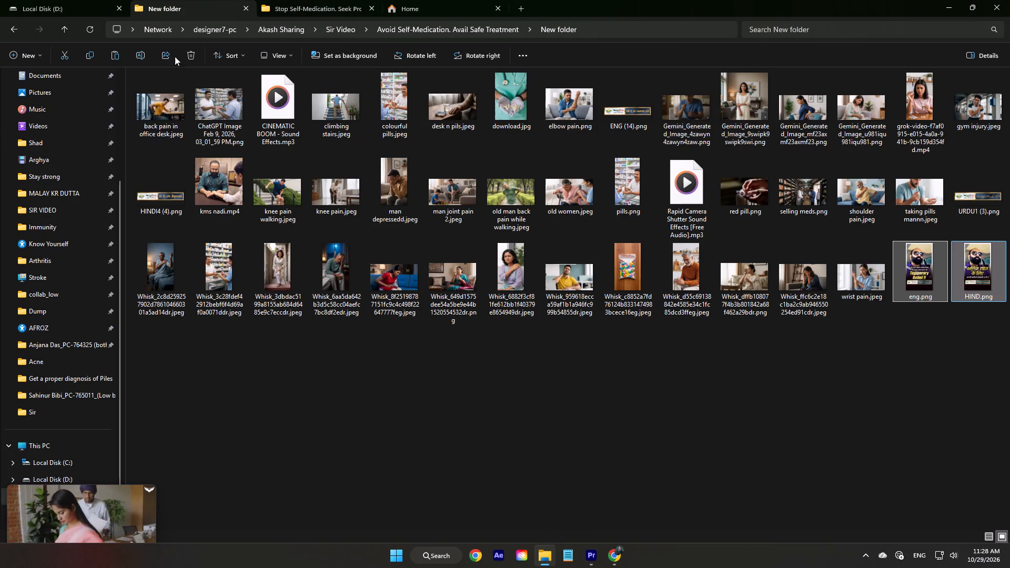
Import eng.png and HIND.png from New folder into the Premiere project.
left_click_drag(920, 295, 594, 553)
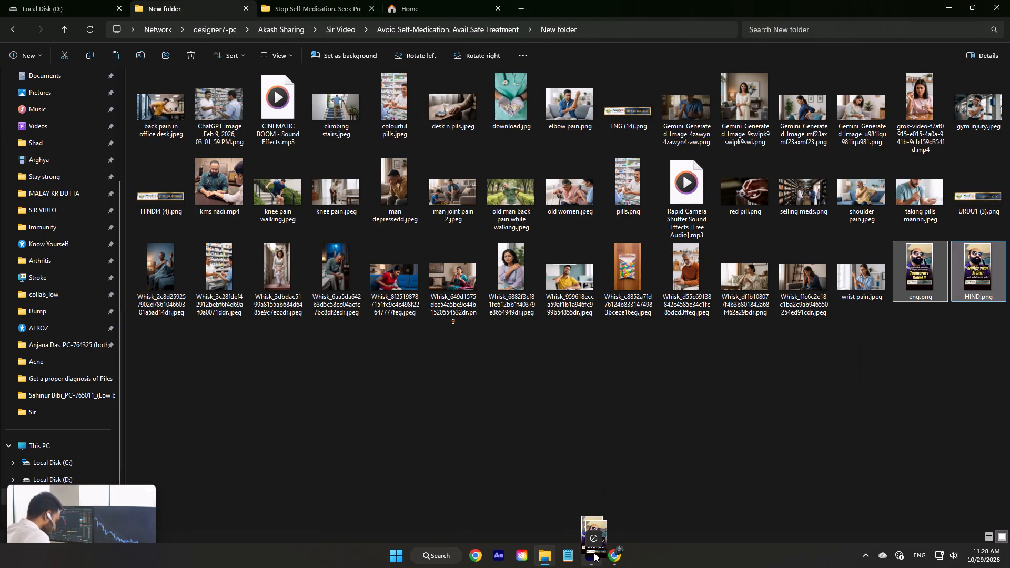
left_click_drag(594, 553, 516, 265)
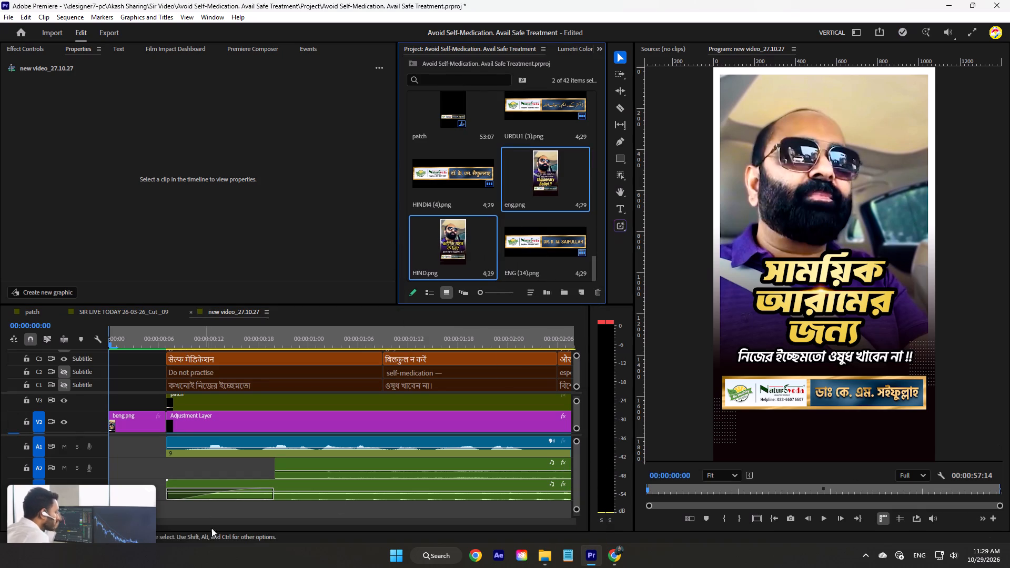
Duplicate the opening beng.png clip from V2 onto tracks V3, V4 and V5 at the start of new video_27.10.27.
key("grave")
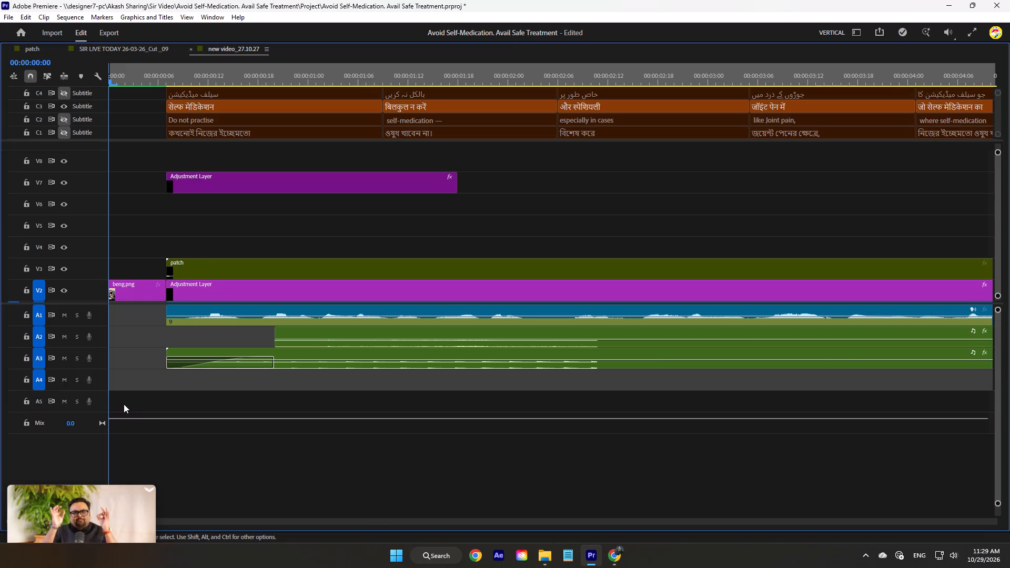
left_click_drag(128, 287, 128, 273)
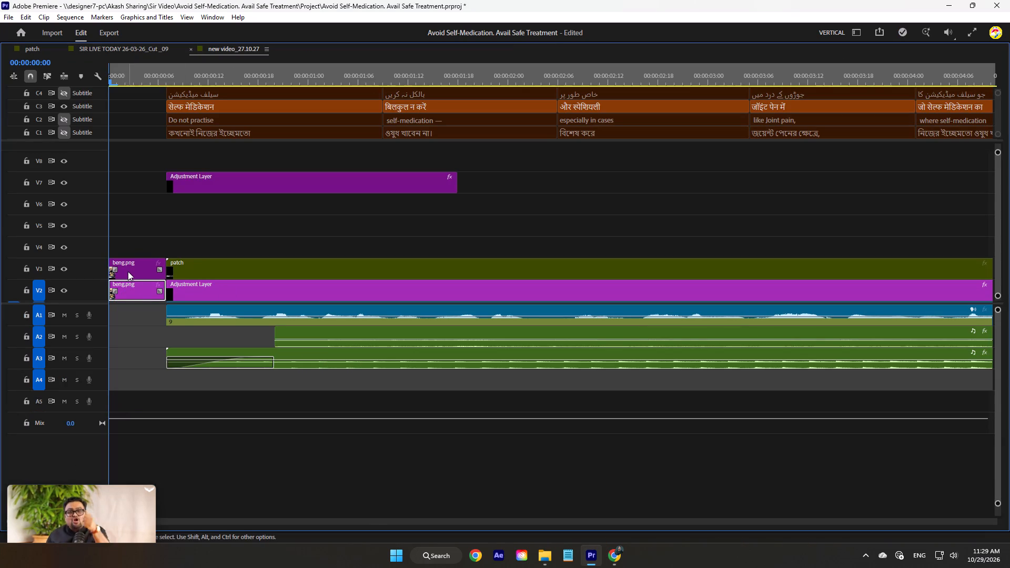
left_click_drag(128, 271, 130, 253)
left_click_drag(130, 249, 132, 234)
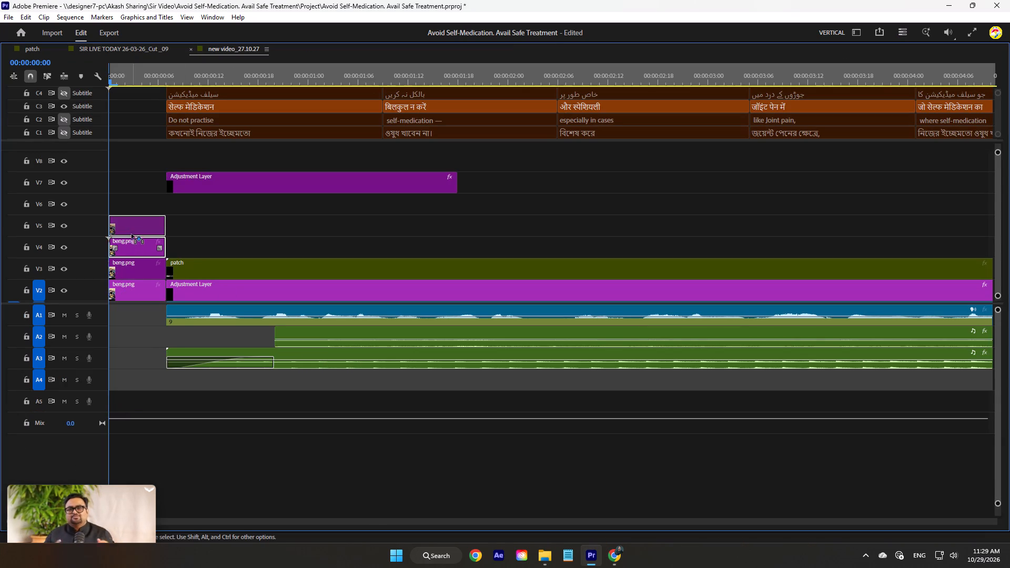
left_click_drag(132, 234, 132, 231)
left_click(134, 194)
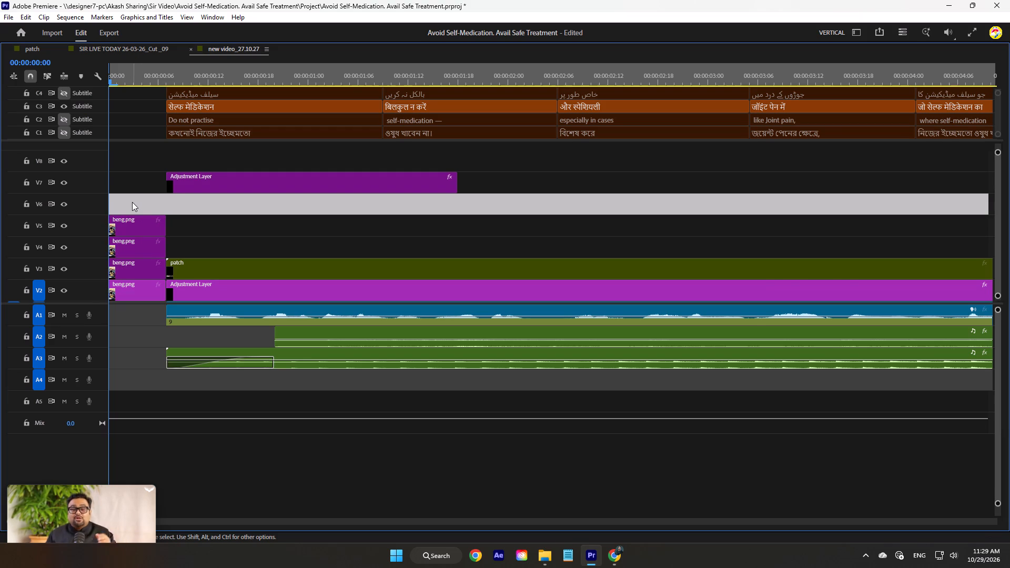
Replace the beng.png copy on V4 with HIND.png and the copy on V3 with eng.png.
key("grave")
scroll(134, 420, "up", 5, "ctrl")
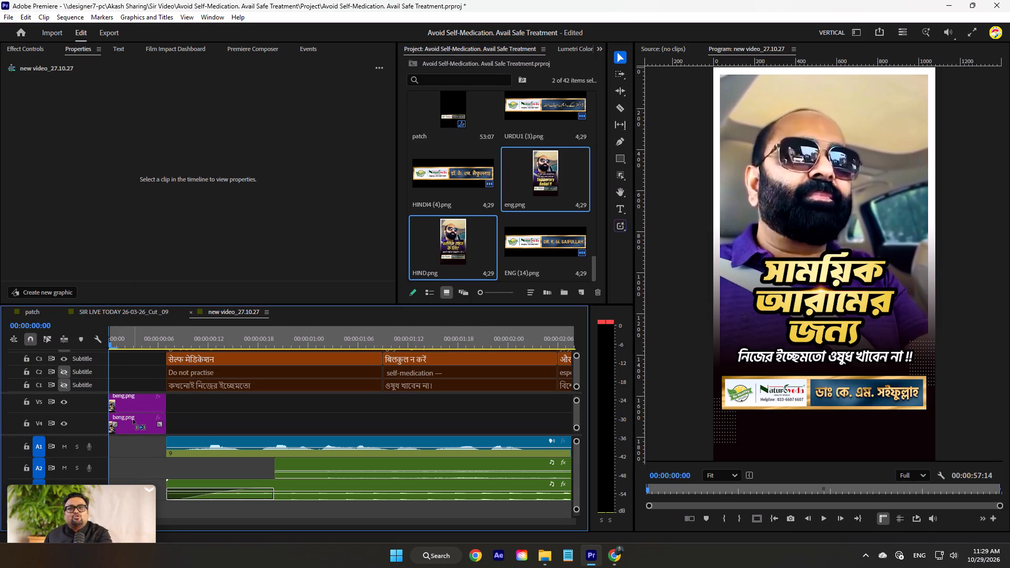
key("grave")
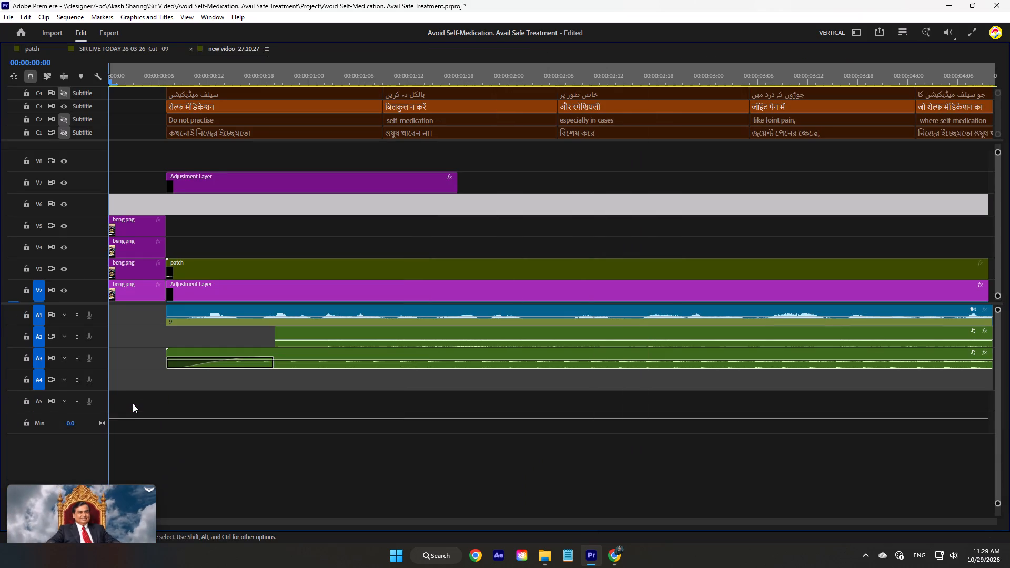
key("grave")
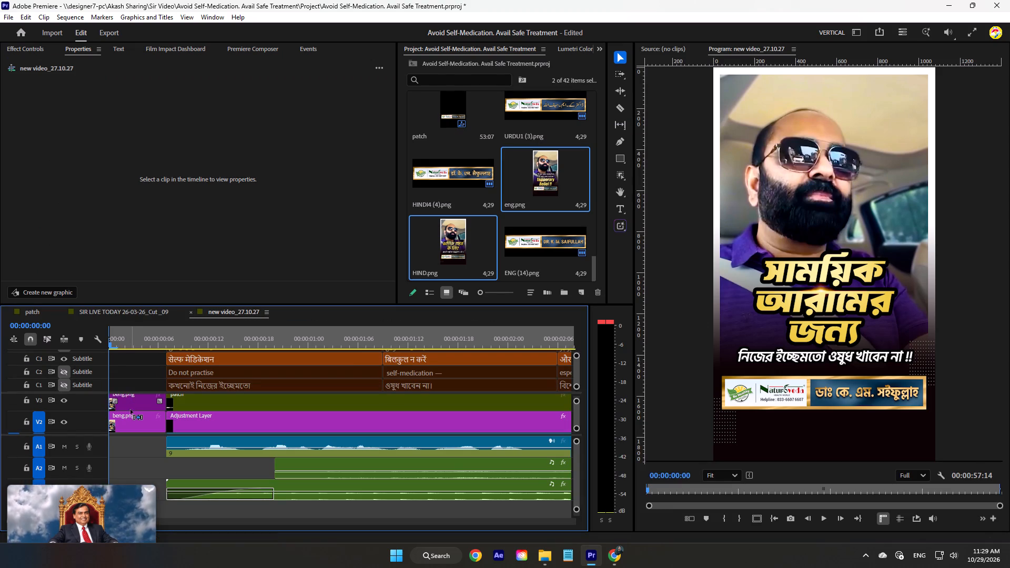
scroll(130, 410, "up", 6, "ctrl")
scroll(130, 410, "down", 3, "ctrl")
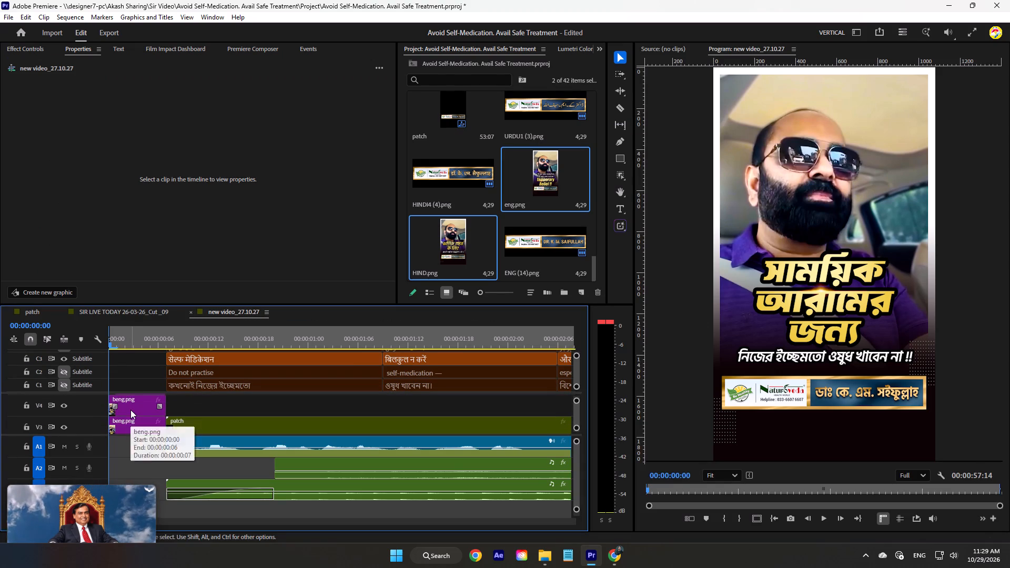
left_click(127, 404)
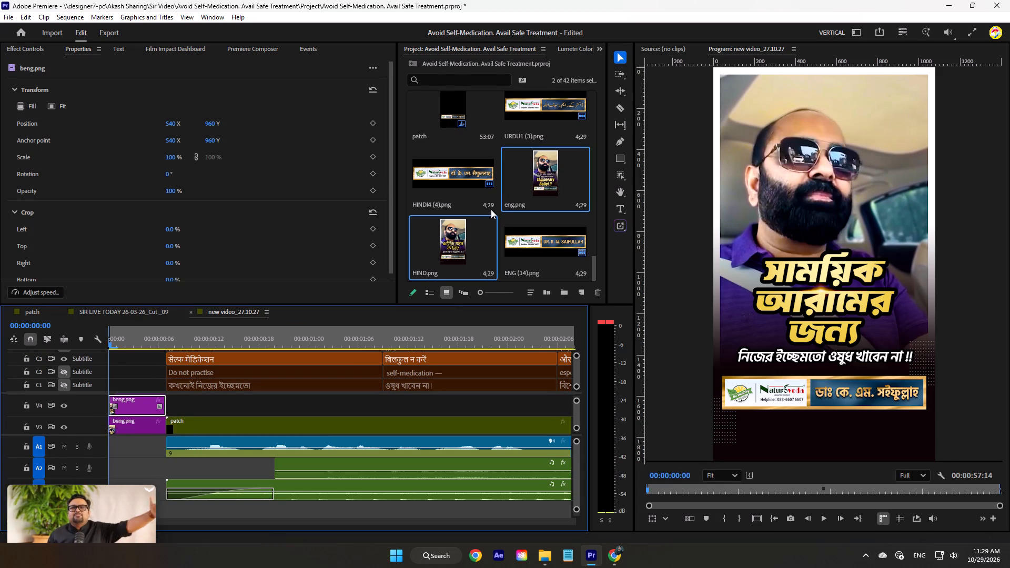
left_click(501, 209)
left_click_drag(452, 247, 147, 410)
left_click(124, 418)
left_click_drag(533, 184, 280, 357)
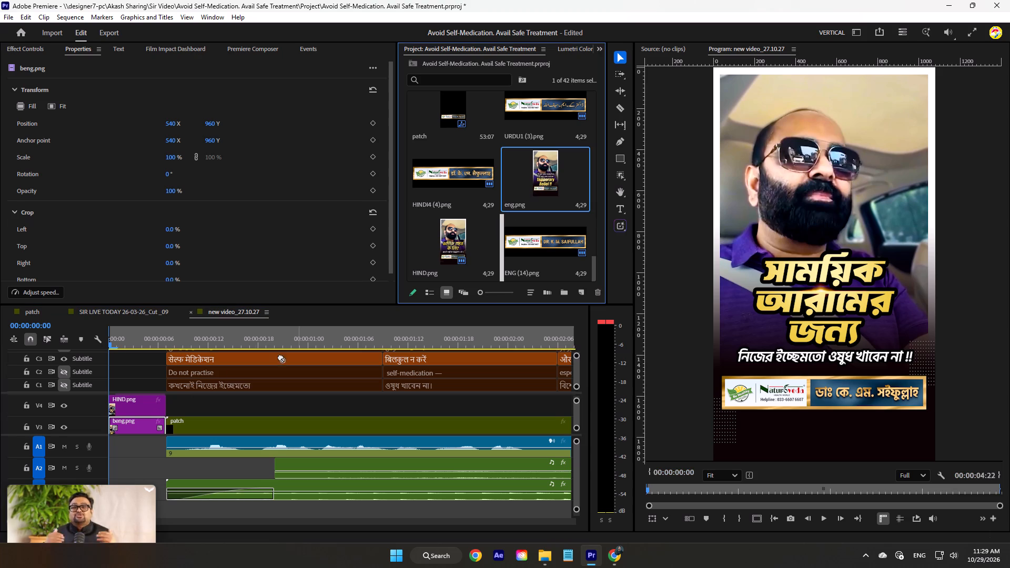
left_click_drag(280, 357, 132, 419)
Disable the beng.png clips on V2 and V5 and the eng.png clip on V3, leaving HIND.png enabled.
key("grave")
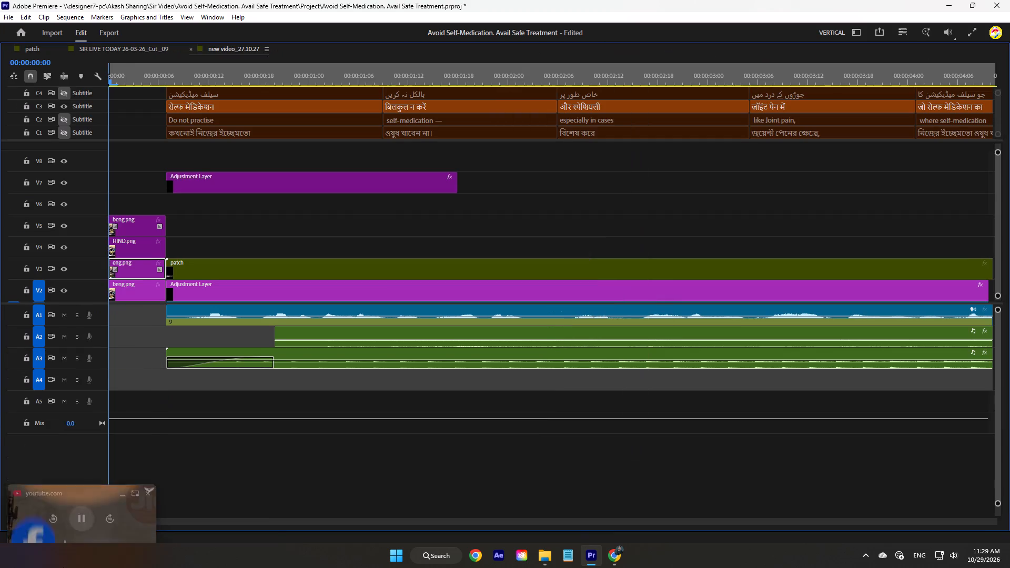
left_click(130, 291)
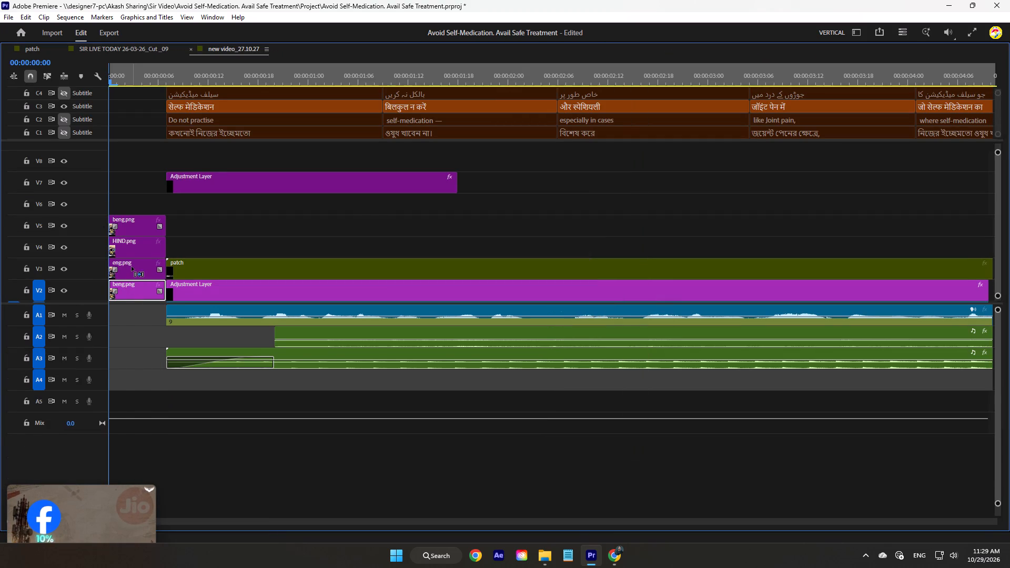
left_click(132, 267, "ctrl")
left_click(128, 289, "shift")
left_click(135, 221, "shift")
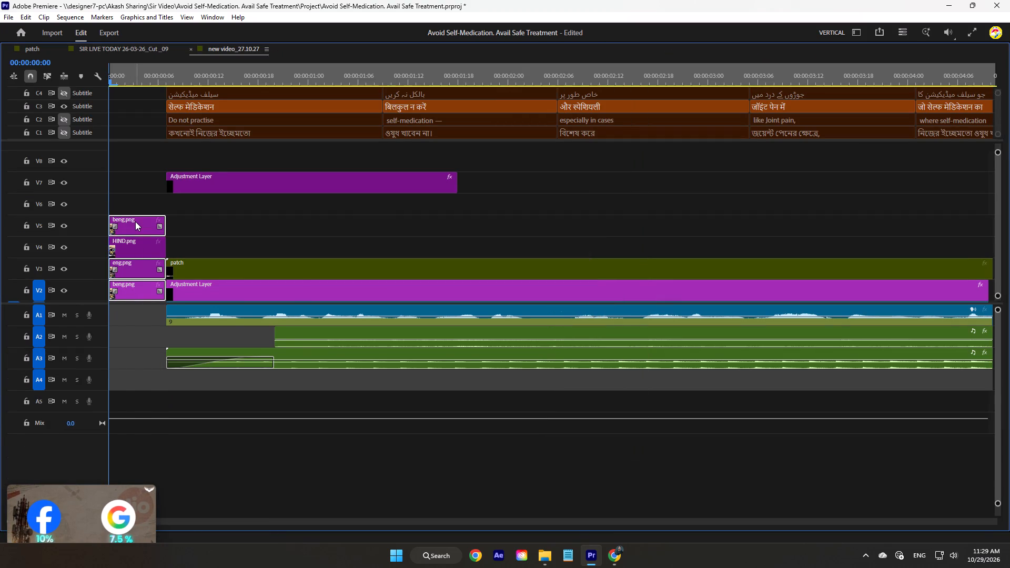
right_click(135, 221)
left_click(158, 221)
left_click(262, 218)
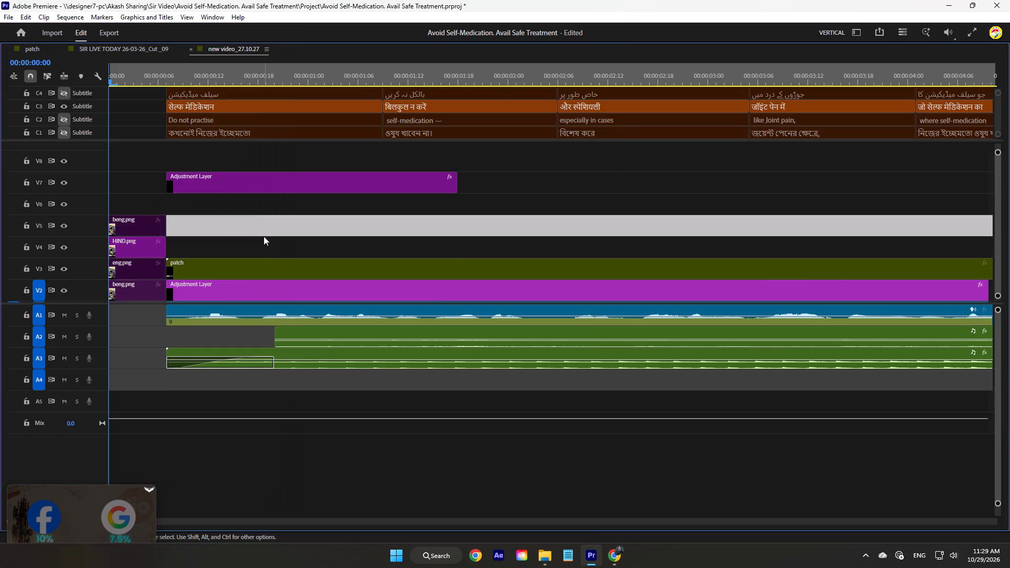
Play the opening of the sequence to check the Hindi thumbnail and save the project.
key("grave")
key("space")
key("space")
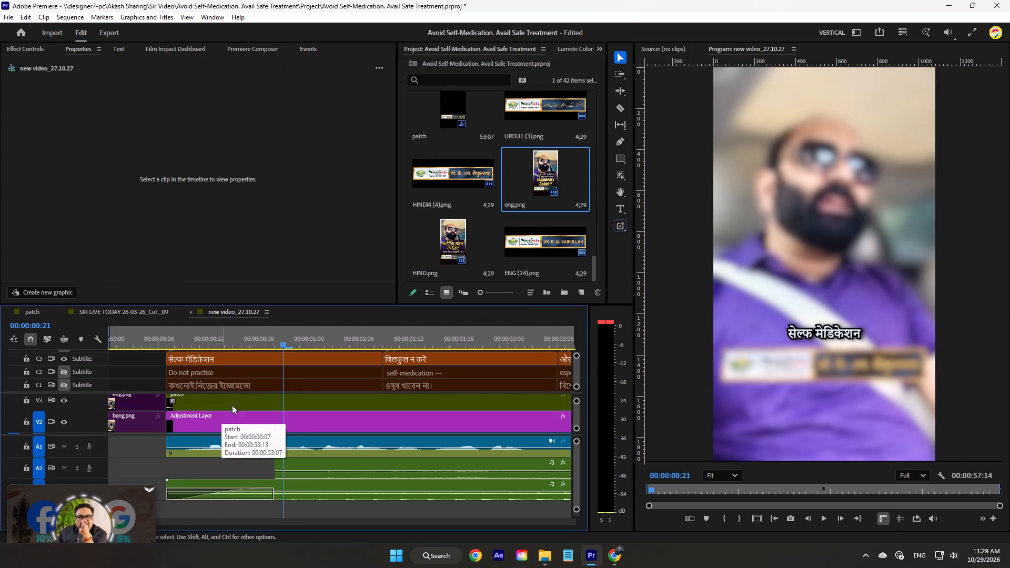
scroll(305, 369, "down", 20, "alt")
scroll(305, 369, "down", 2, "alt")
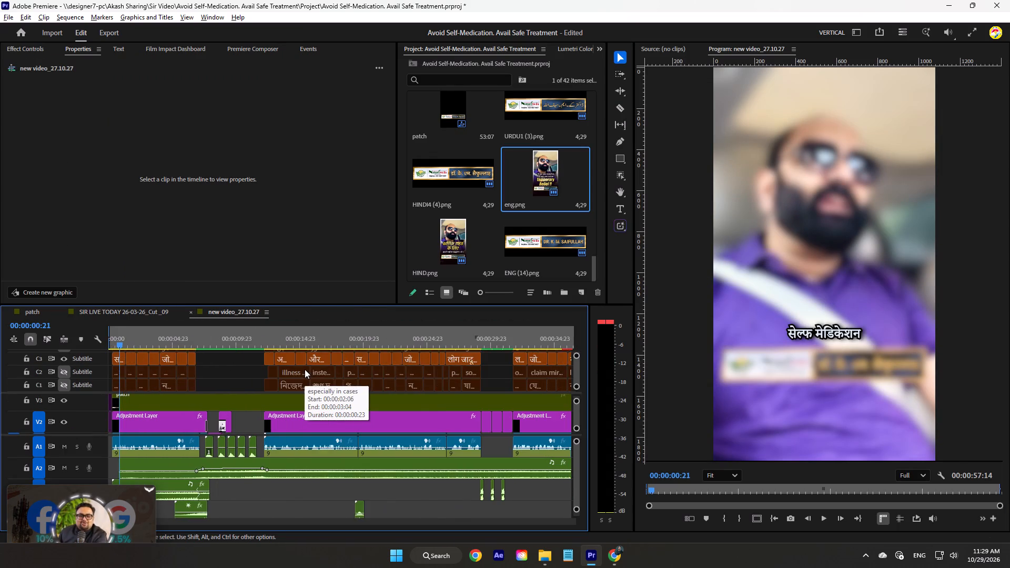
scroll(305, 369, "down", 12, "alt")
left_click(475, 415)
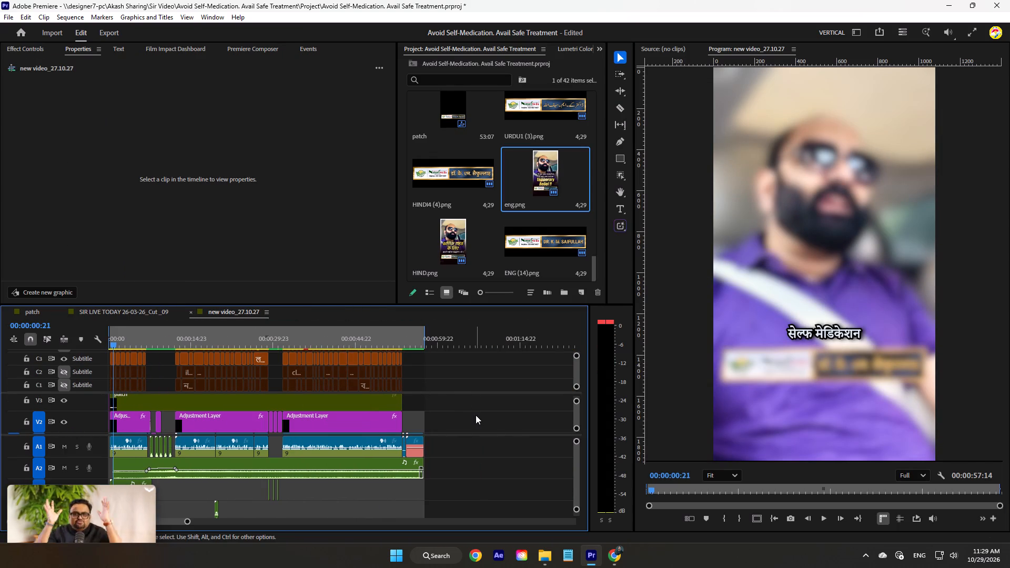
key("ctrl+s")
Check the end clip at 00:00:56:13, and open the LOGO_CHANGED folder in Akash Sharing's Sir Video folder on designer7-pc.
left_click(420, 339)
scroll(457, 400, "down", 11, "ctrl")
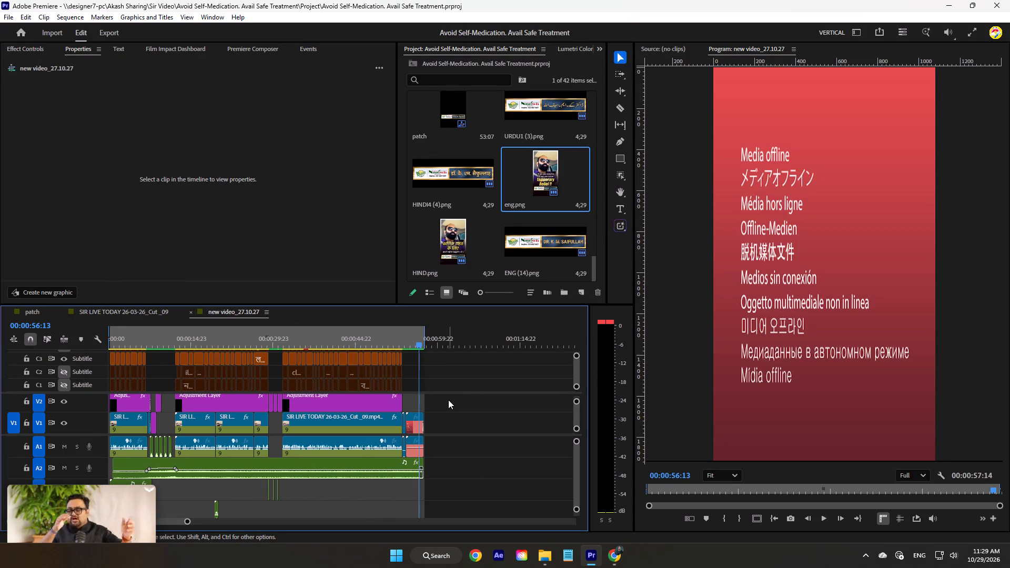
scroll(448, 400, "down", 6, "ctrl")
scroll(491, 241, "down", 7)
left_click(541, 555)
left_click(443, 409)
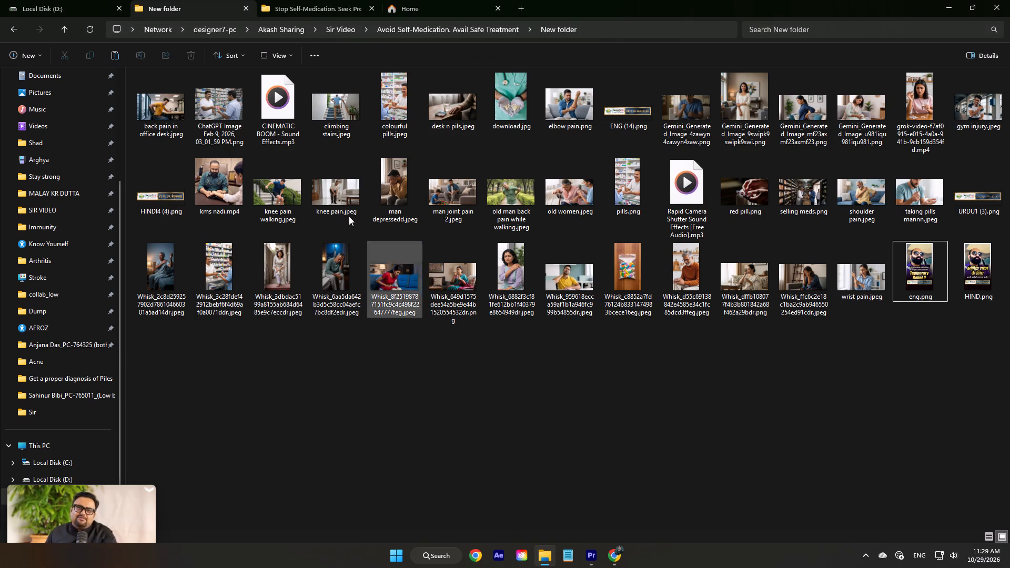
left_click(324, 0)
left_click(392, 0)
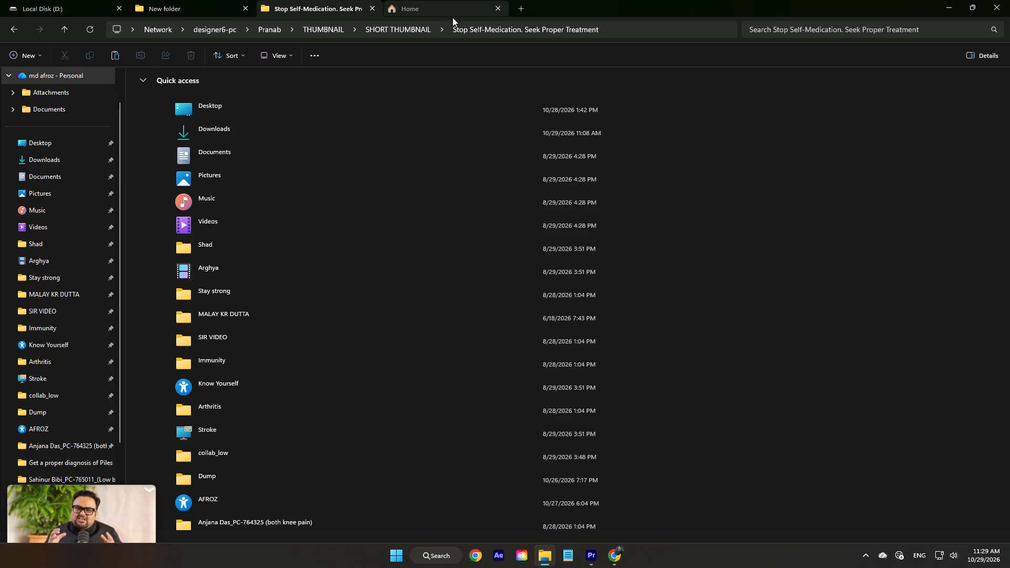
left_click(425, 32)
left_click(210, 74)
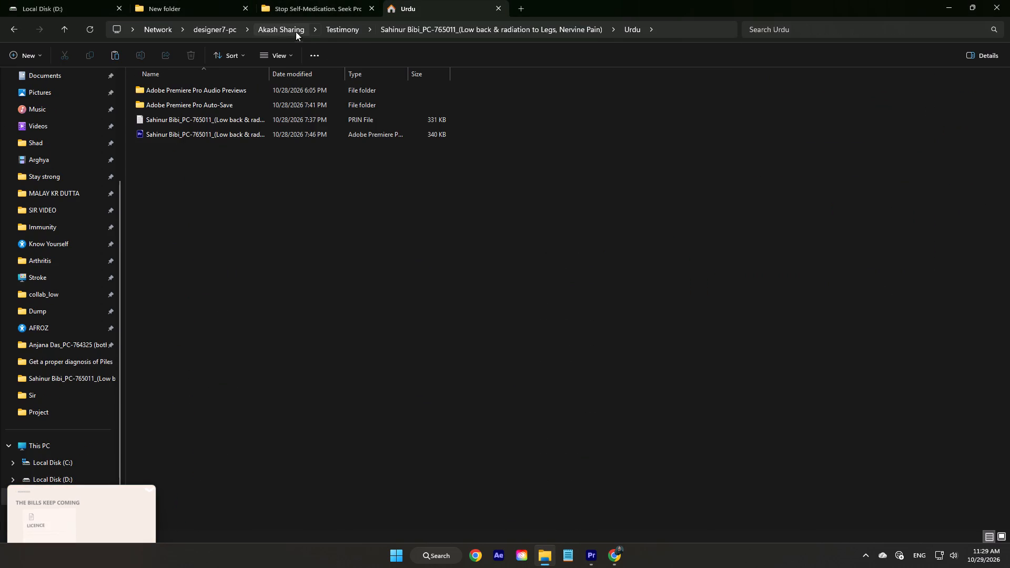
left_click(280, 32)
double_click(600, 125)
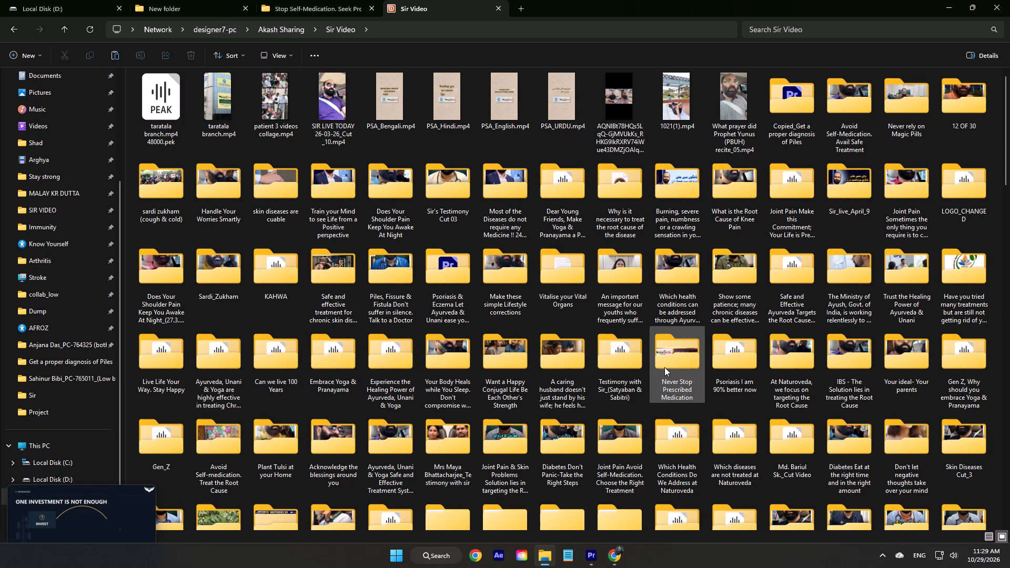
double_click(965, 202)
Import PSA_ENGLISH.mp4, PSA_HINDI.mp4 and PSA_URDU.mp4 from LOGO_CHANGED into the Premiere project.
left_click(426, 155)
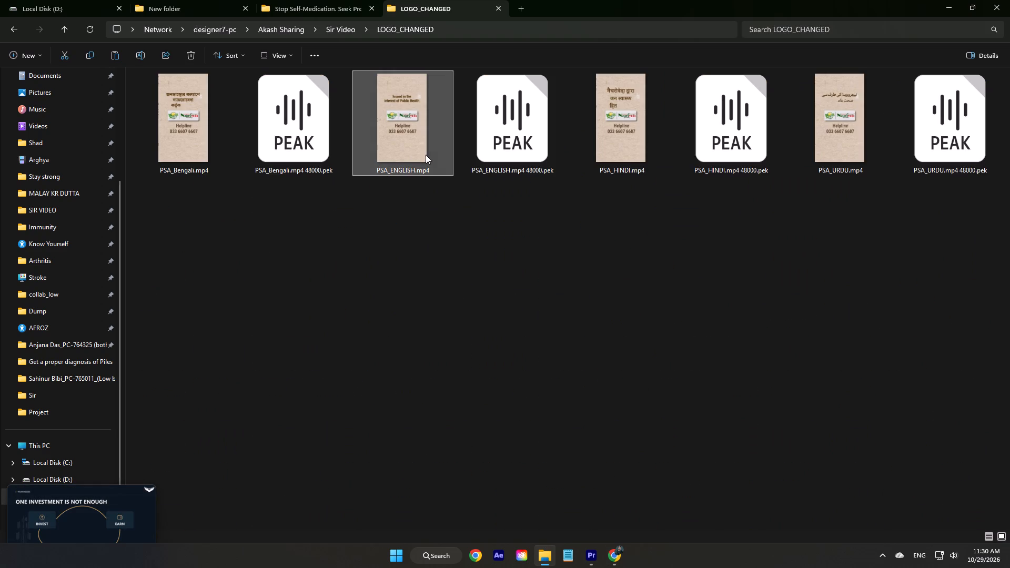
left_click_drag(631, 154, 632, 159, "ctrl")
left_click(854, 165, "ctrl")
left_click_drag(635, 163, 580, 550)
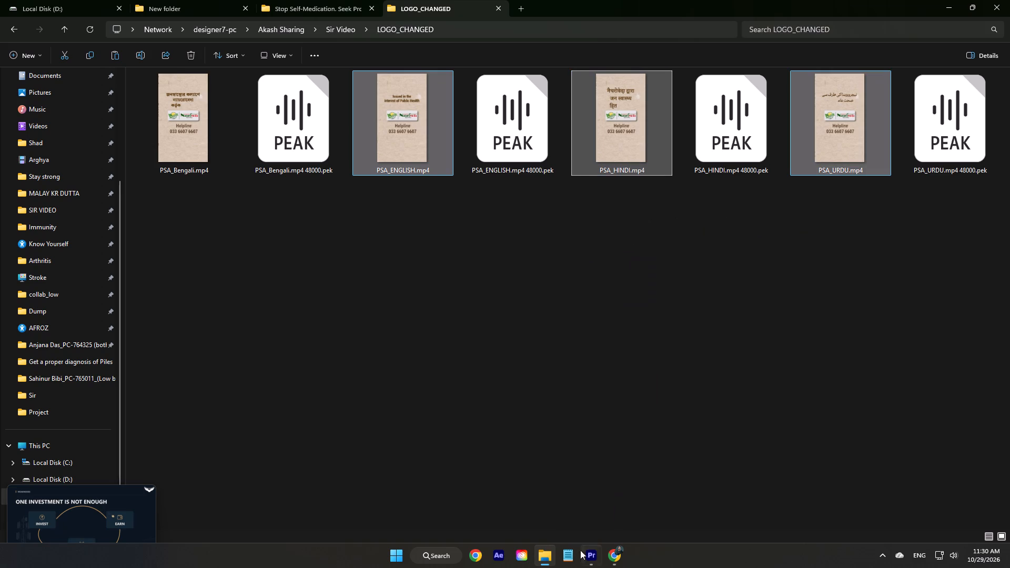
left_click_drag(580, 550, 511, 263)
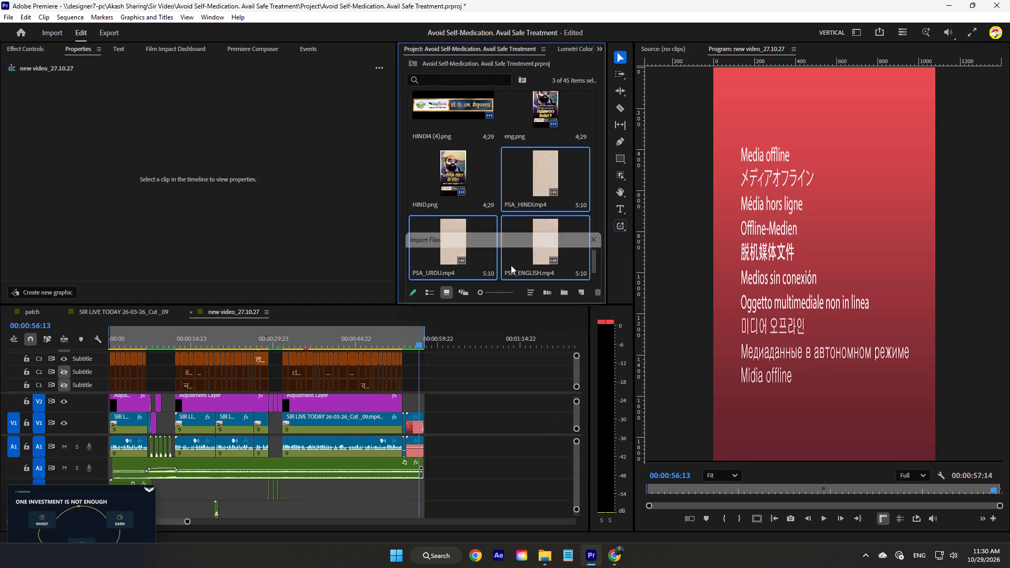
Replace the offline PSA_Bengali.mp4 clip at the end of the sequence with PSA_HINDI.mp4 and save the project.
left_click_drag(436, 399, 416, 433)
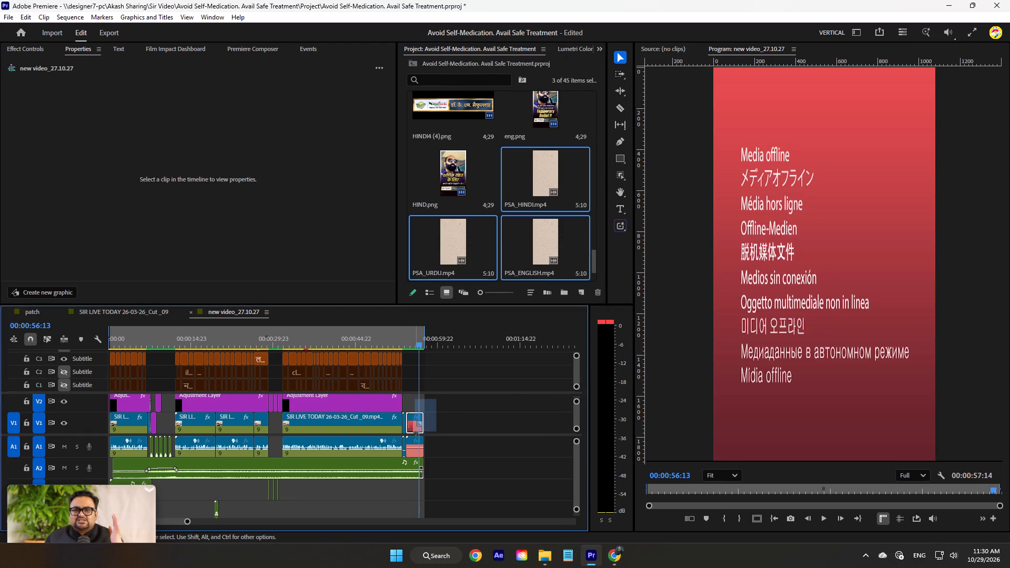
left_click_drag(416, 433, 417, 442)
left_click(502, 214)
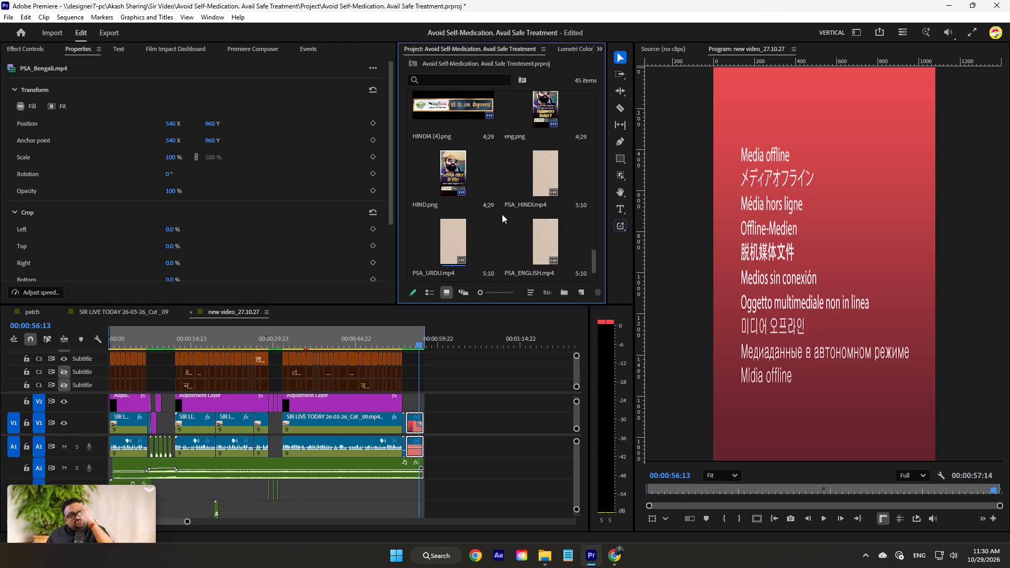
left_click_drag(557, 169, 416, 419, "alt")
left_click(468, 410)
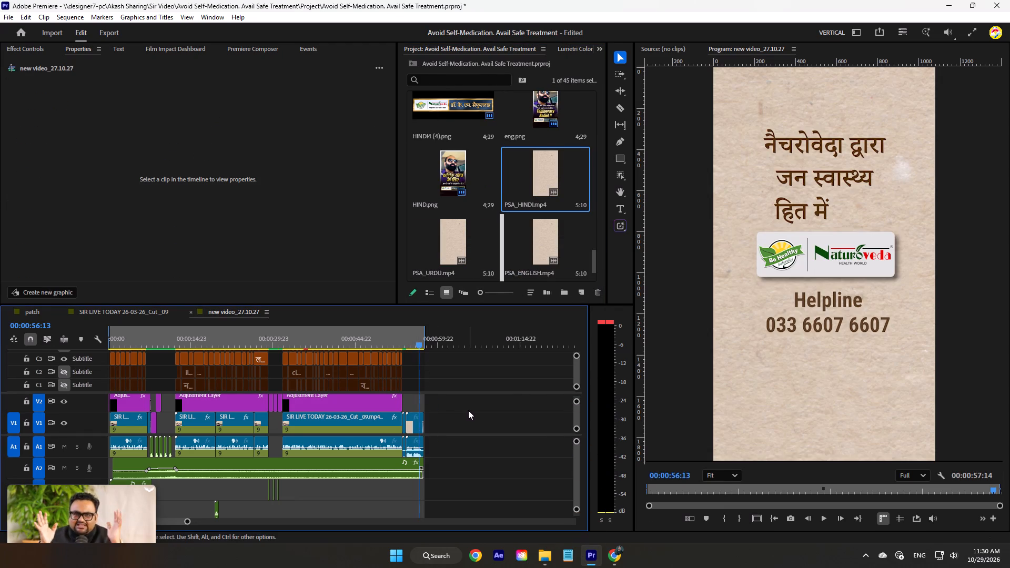
key("ctrl+s")
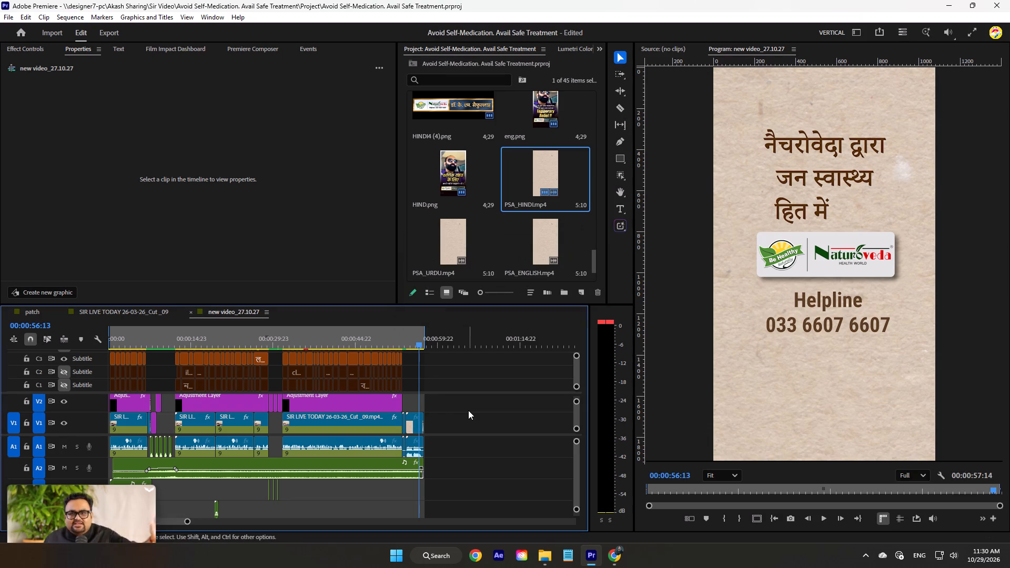
Set the vertical position of all Hindi captions on subtitle track C3 to 312, spot-check them above the name banner, and save the project.
left_click_drag(400, 342, 327, 342)
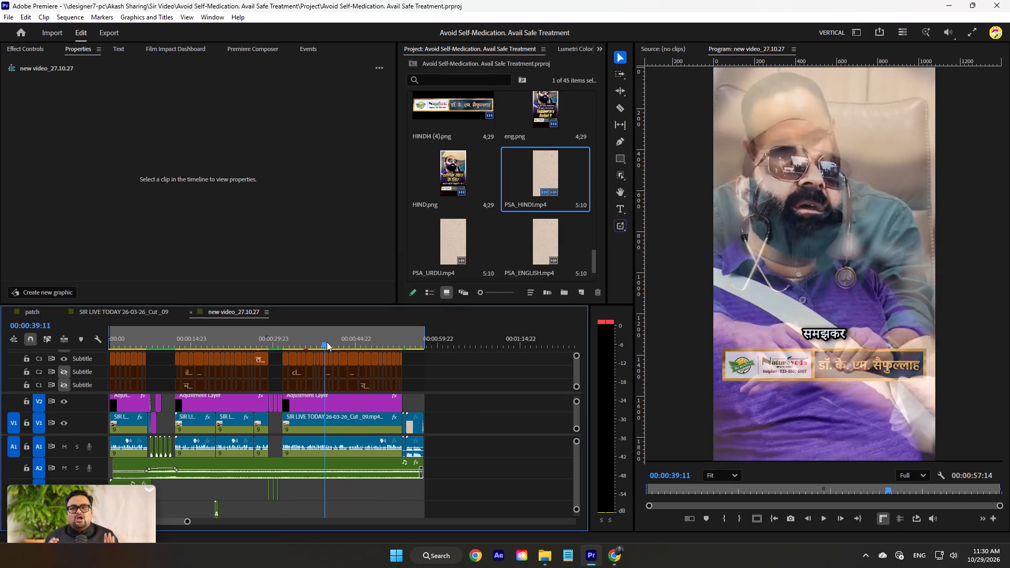
left_click_drag(327, 342, 346, 340)
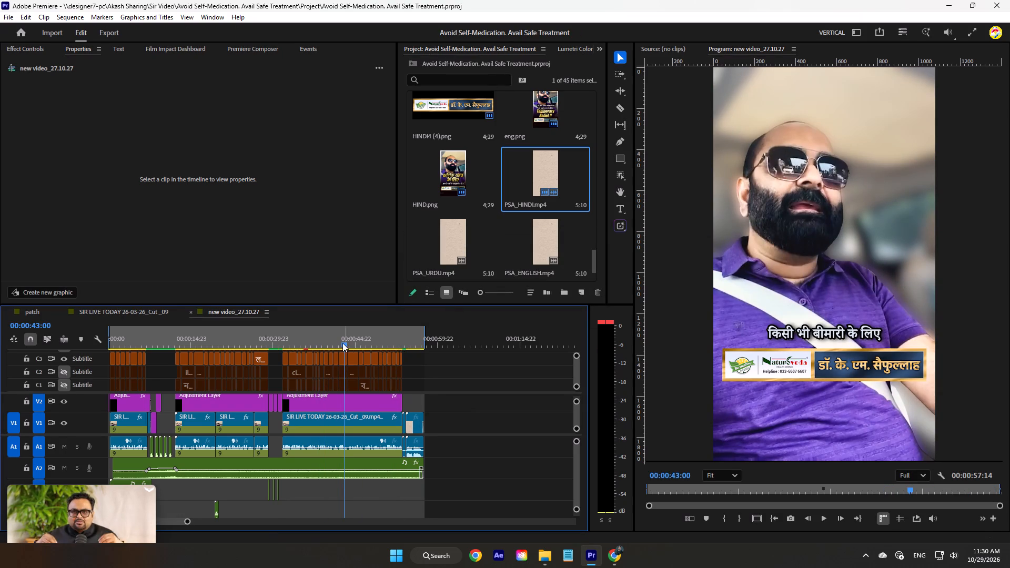
left_click_drag(412, 361, 185, 356)
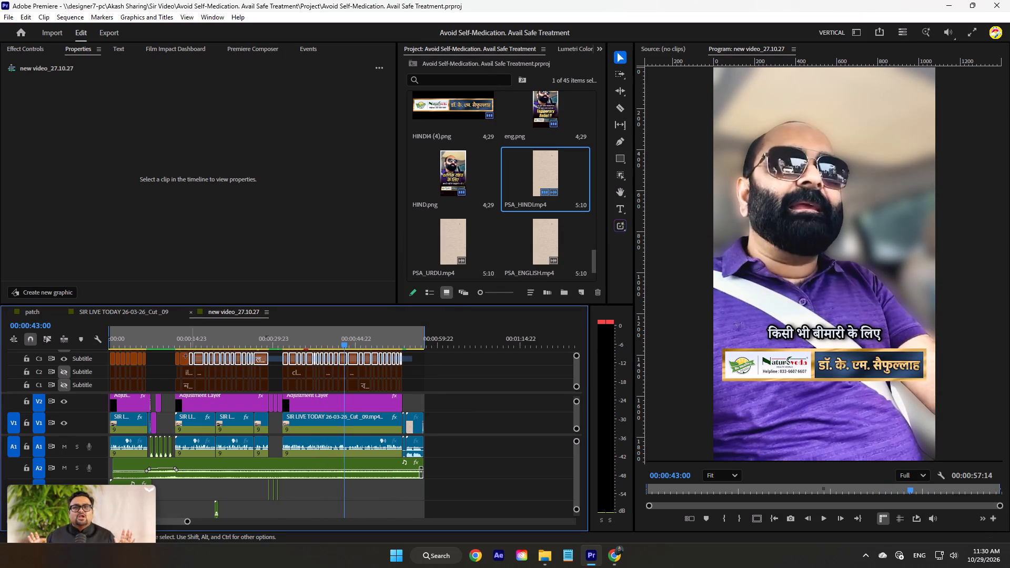
left_click_drag(185, 356, 106, 356)
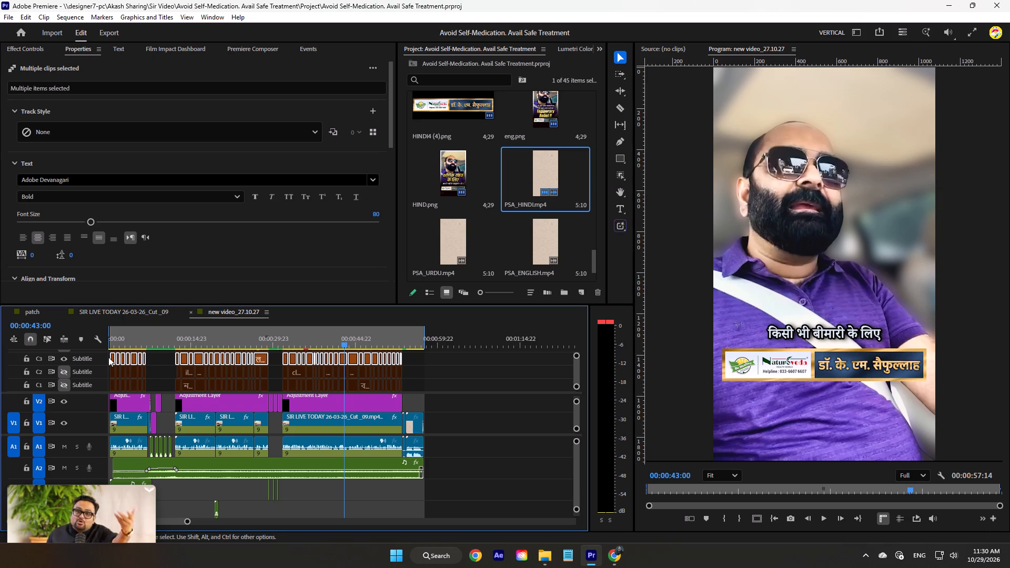
scroll(241, 256, "down", 4)
scroll(245, 250, "up", 1)
left_click_drag(113, 268, 112, 268)
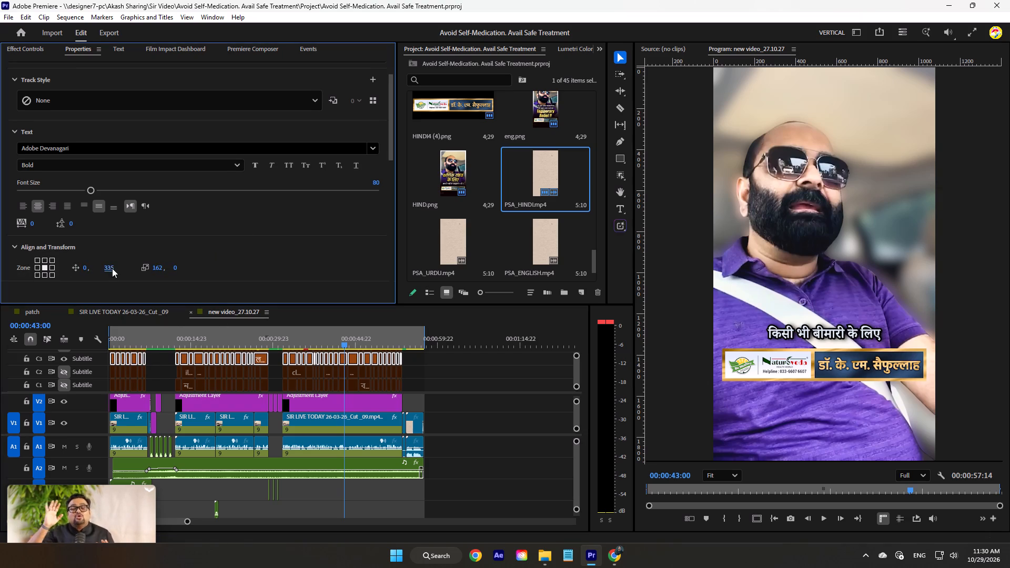
left_click_drag(112, 268, 100, 269)
left_click_drag(153, 339, 116, 339)
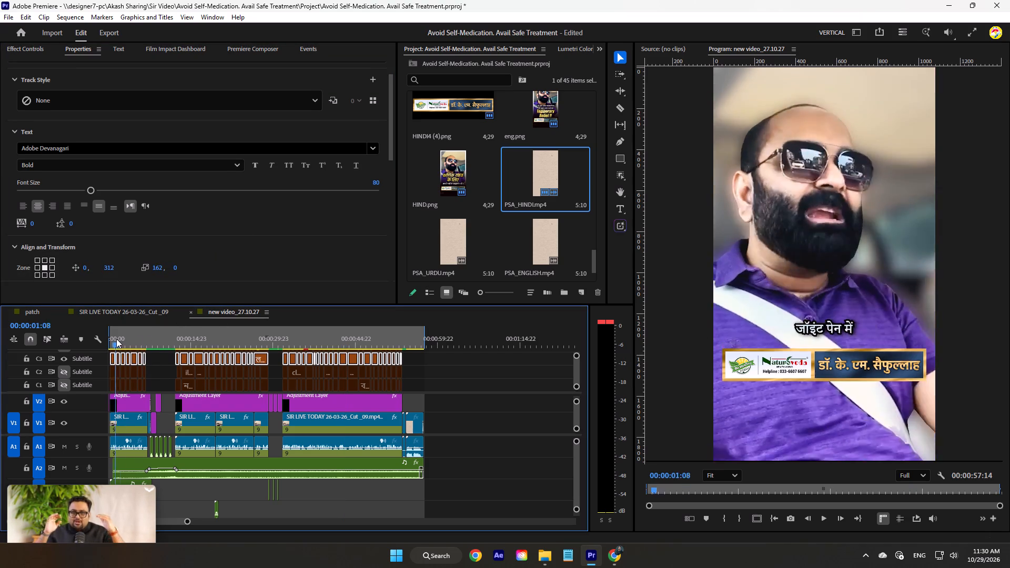
left_click_drag(116, 339, 124, 337)
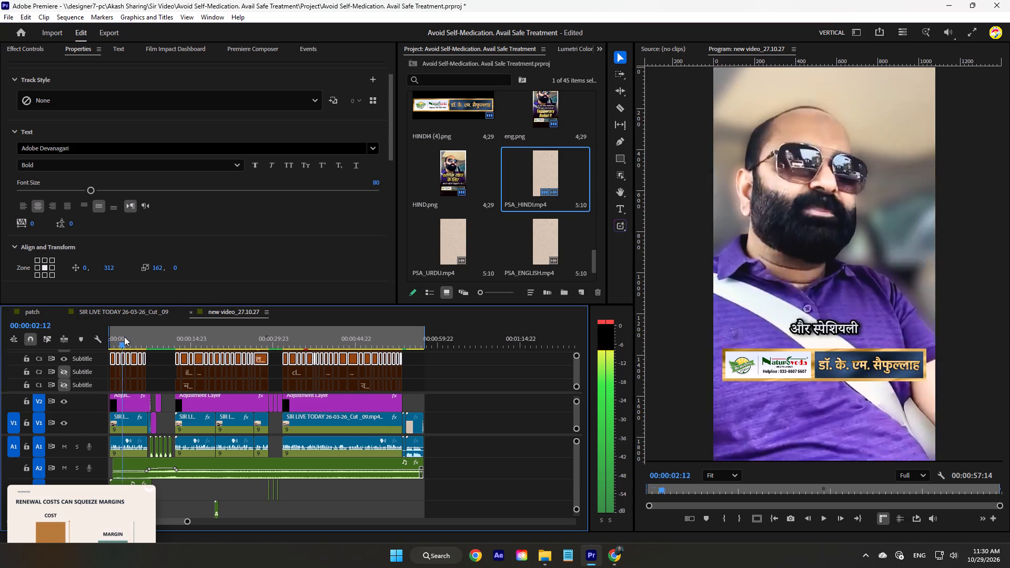
left_click_drag(124, 337, 220, 337)
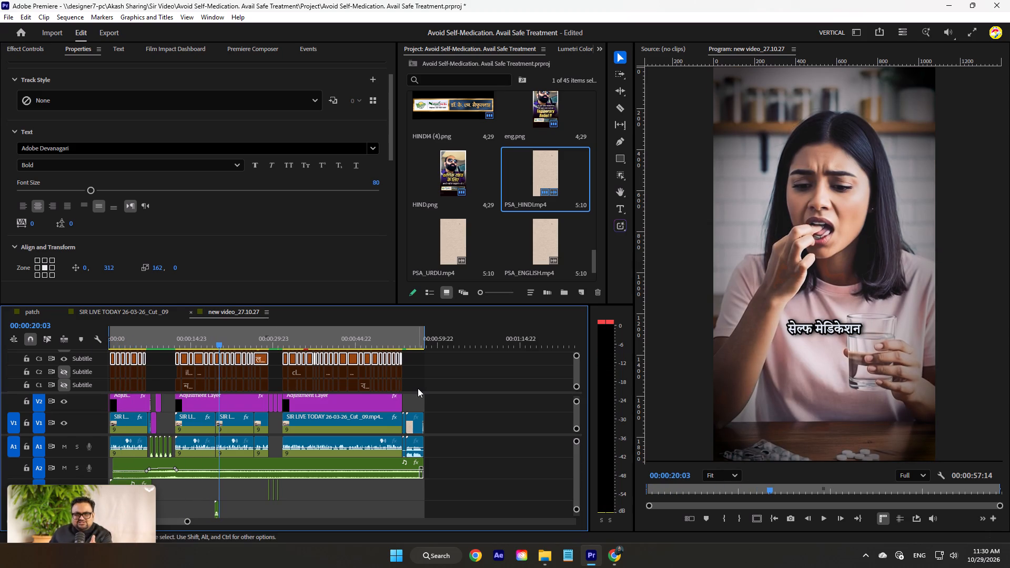
left_click(408, 388)
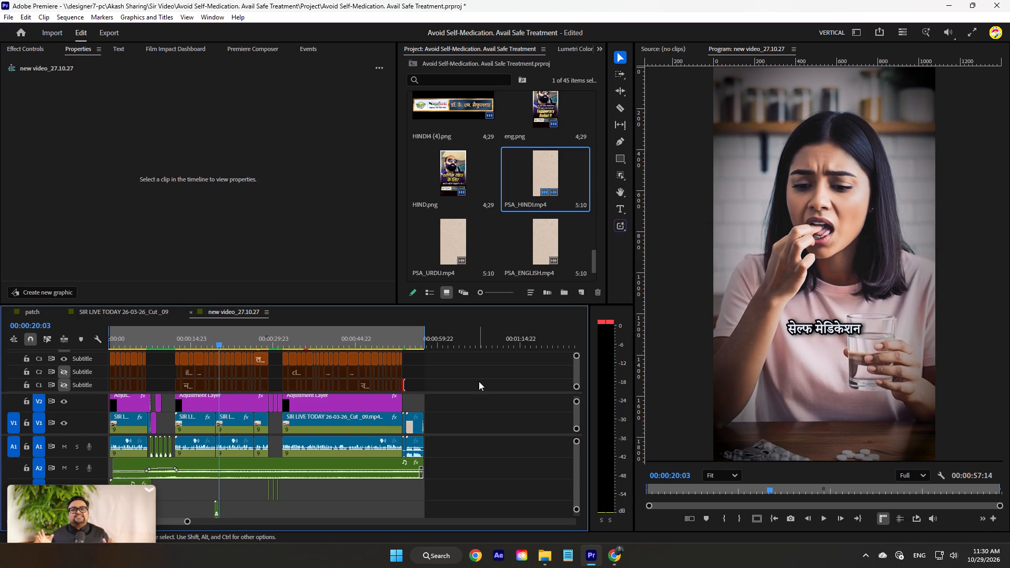
left_click(469, 384)
key("ctrl+s")
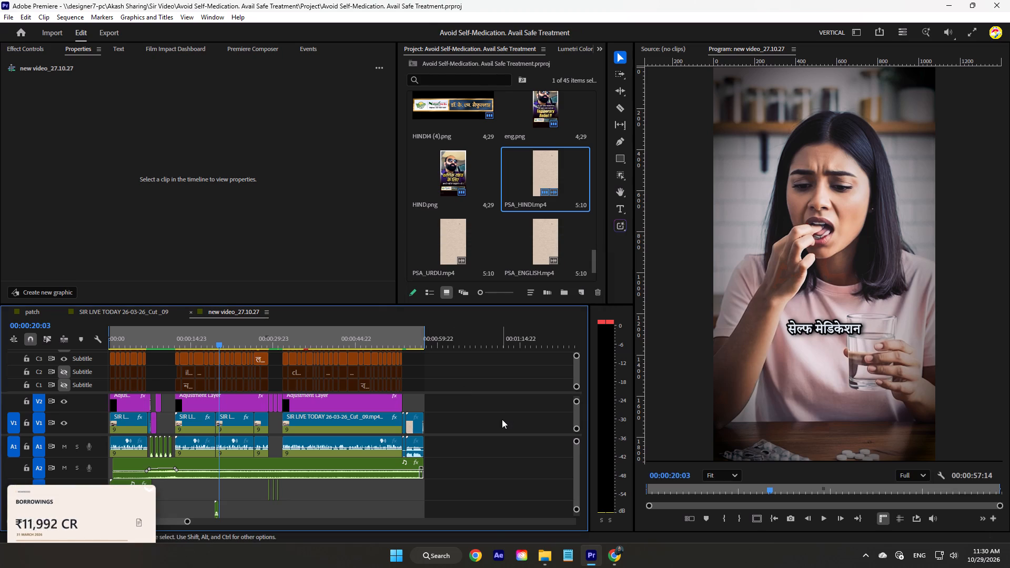
Scrub through the whole sequence from the Hindi thumbnail to the end to check the repositioned captions, and save the project.
left_click_drag(197, 339, 74, 358)
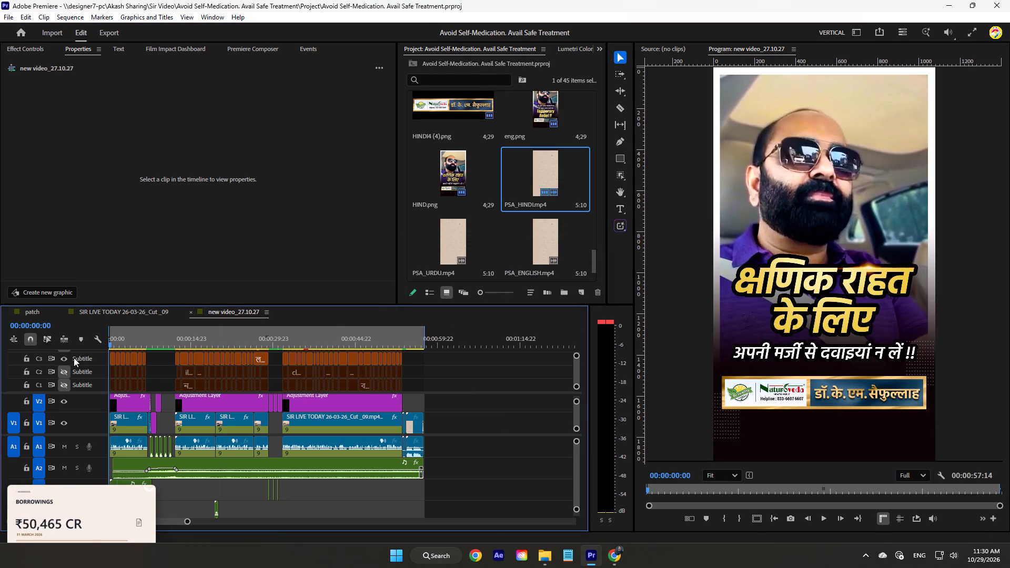
left_click_drag(74, 358, 261, 364)
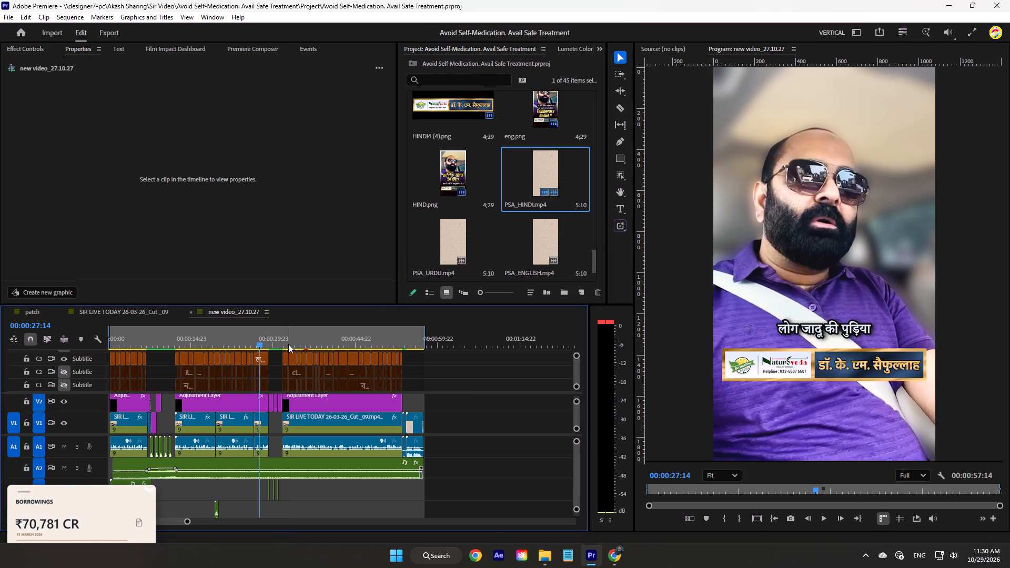
left_click_drag(289, 343, 347, 343)
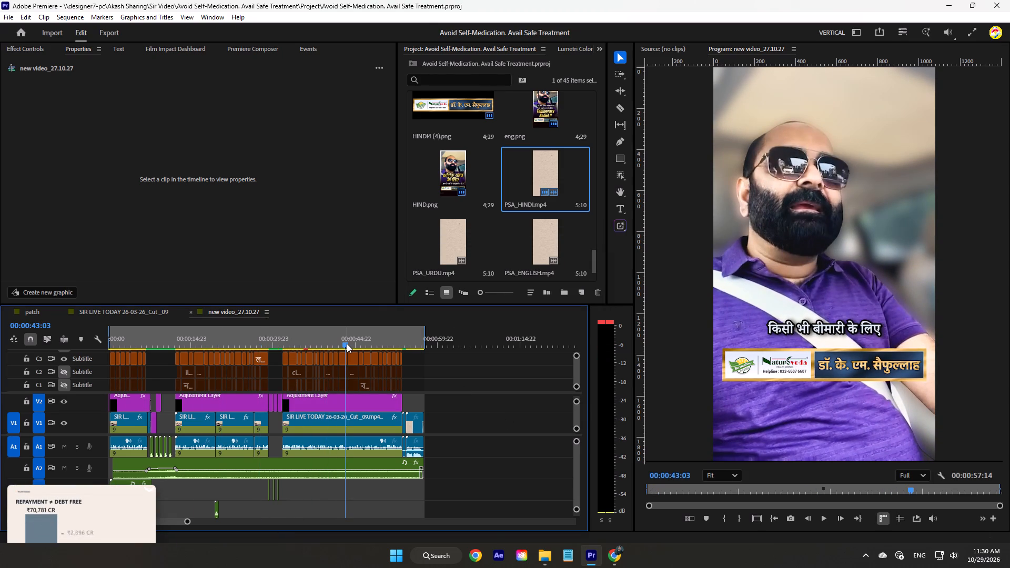
key("ctrl+s")
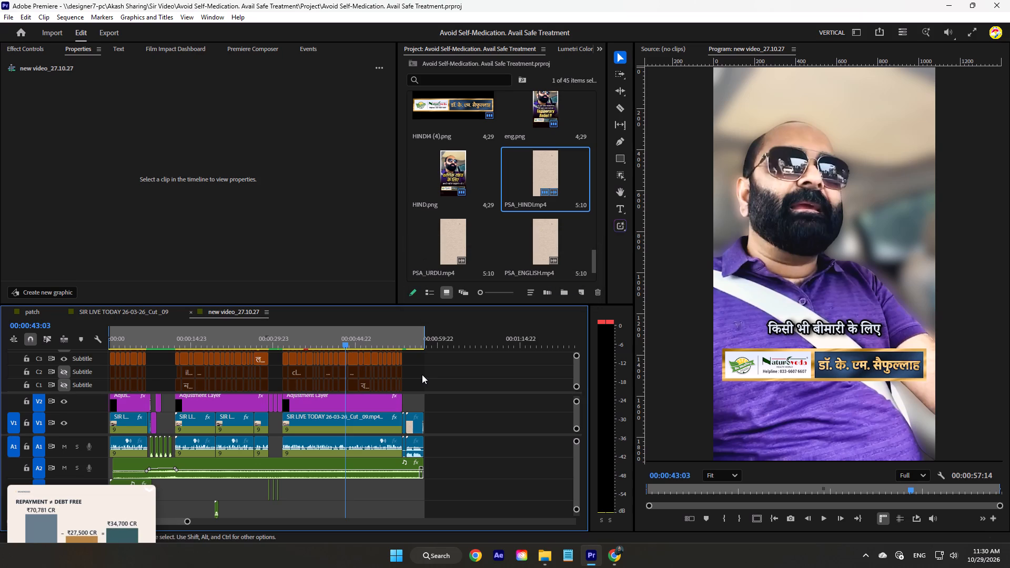
left_click(486, 398)
key("ctrl+s")
left_click_drag(358, 343, 71, 347)
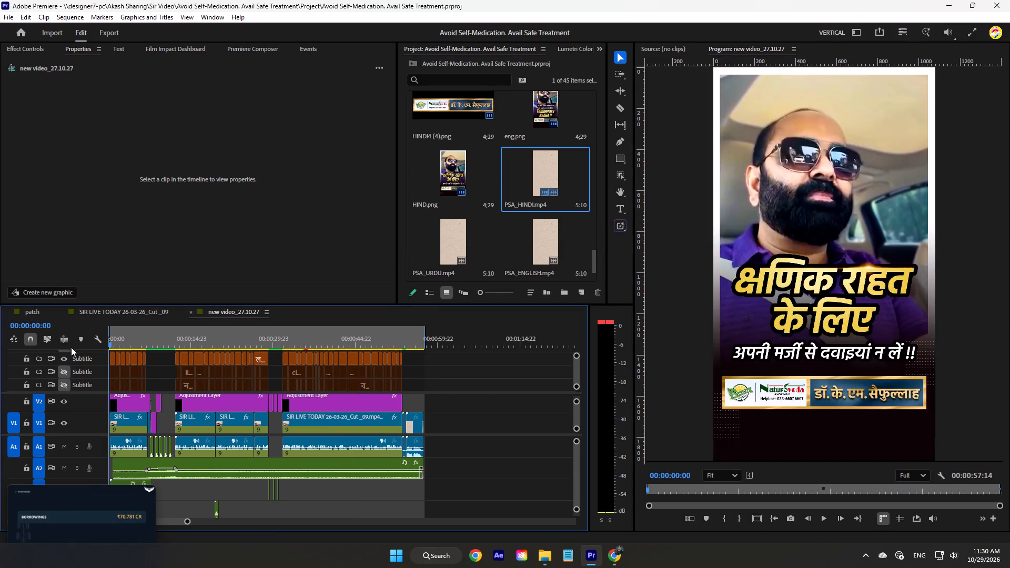
left_click_drag(71, 347, 431, 354)
left_click(472, 370)
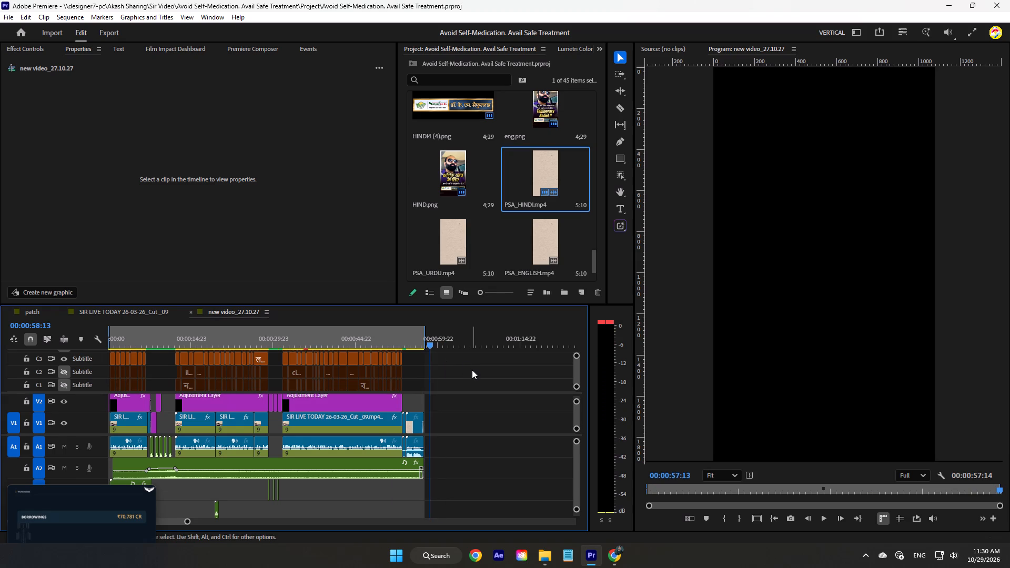
key("ctrl+s")
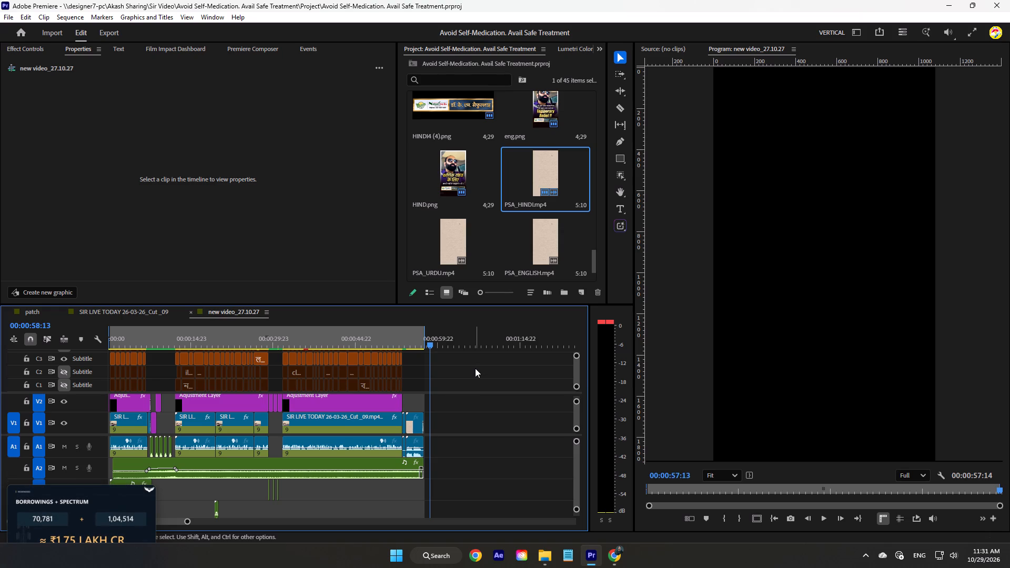
key("ctrl+s")
Examine the Hindi captions over the medicine-sharing and drinking footage between about 00:00:36 and 00:00:38, return to the start, and save.
left_click_drag(310, 337, 322, 337)
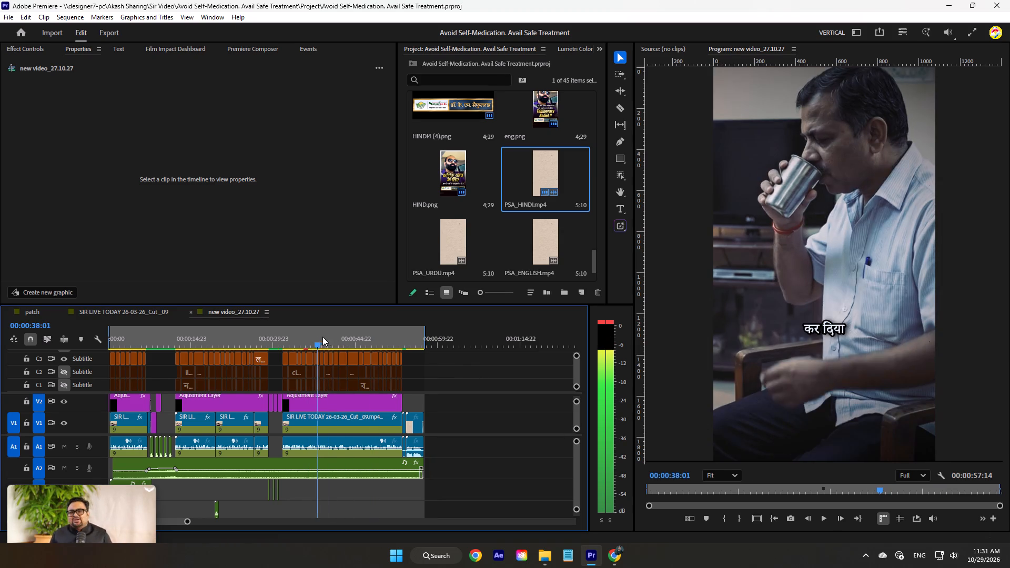
left_click_drag(322, 337, 310, 335)
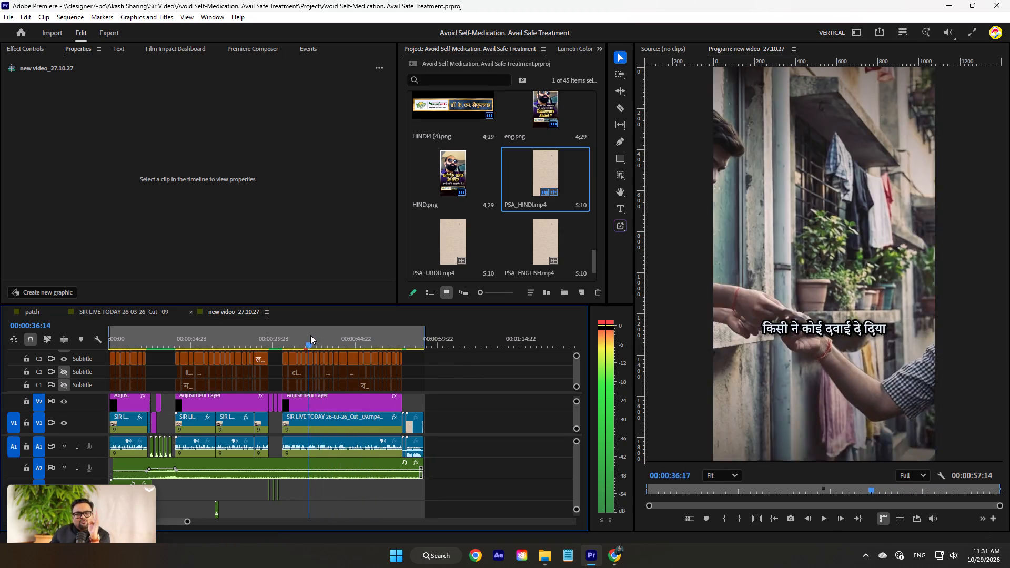
left_click_drag(310, 335, 317, 332)
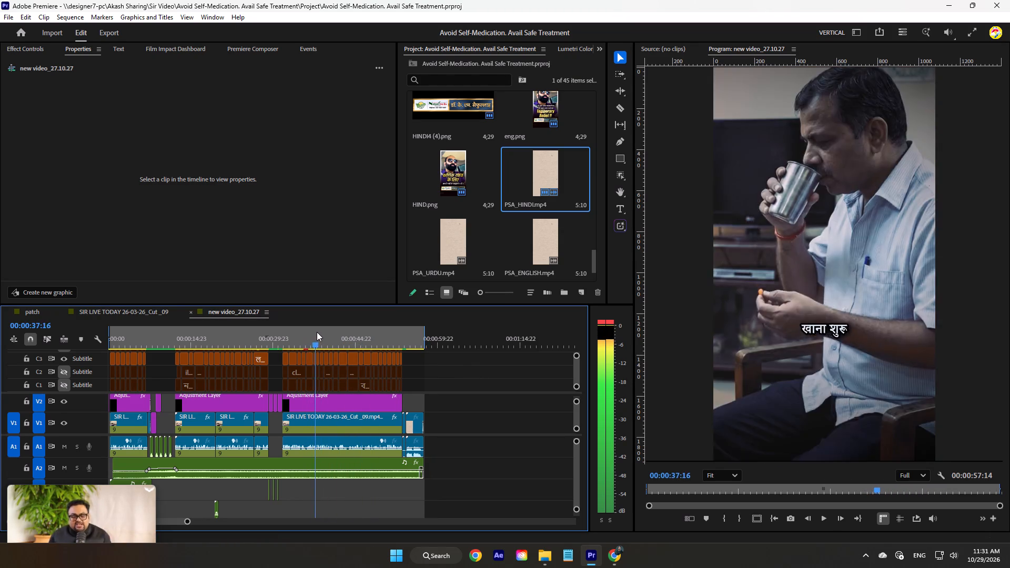
left_click_drag(317, 332, 55, 340)
left_click(490, 387)
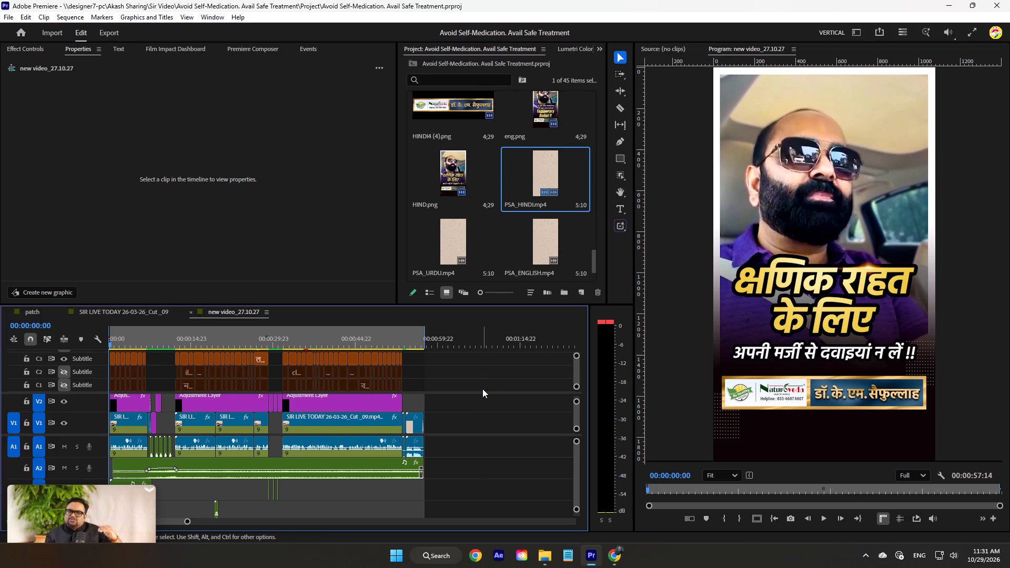
key("ctrl+s")
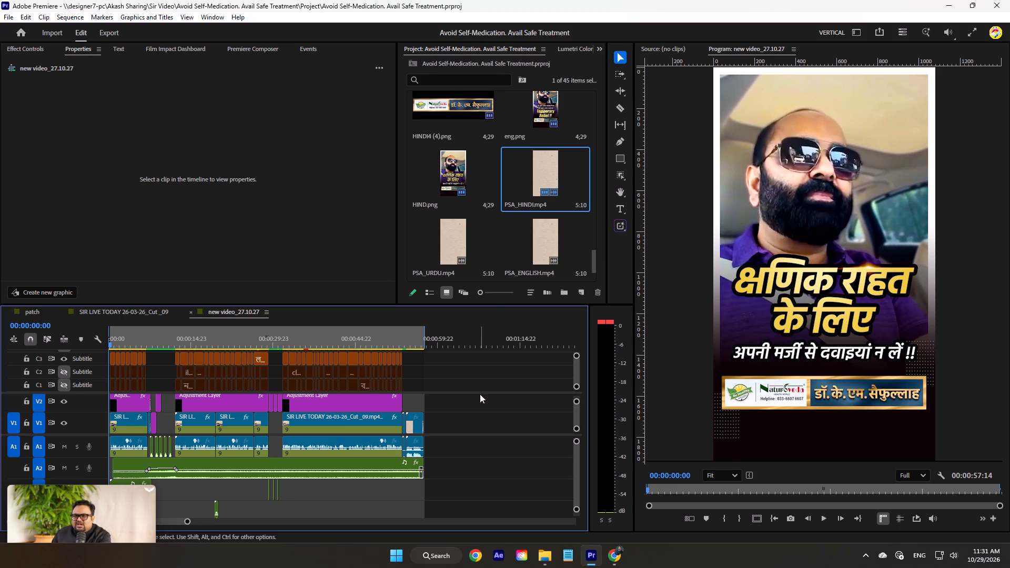
key("ctrl+s")
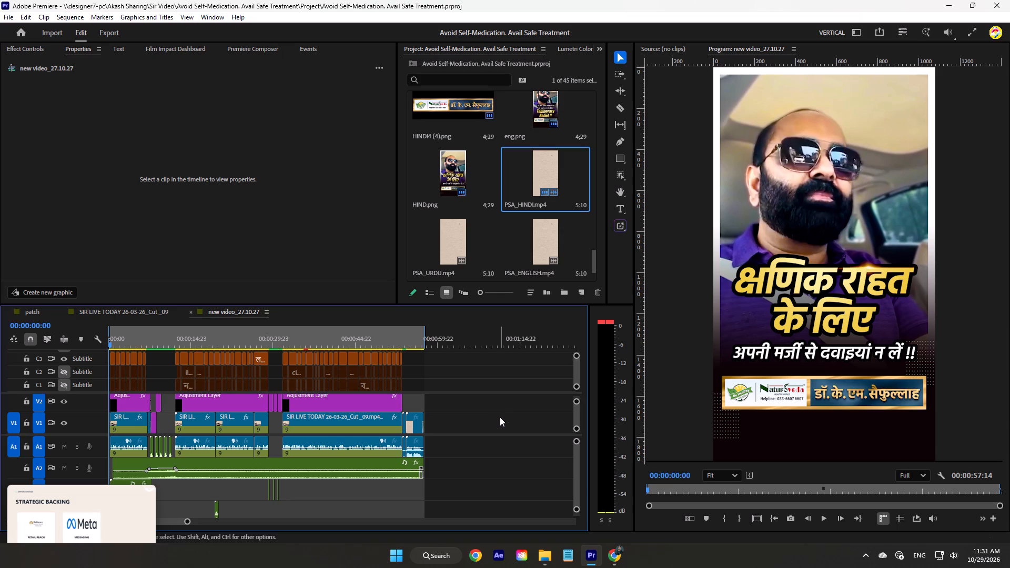
key("ctrl+s")
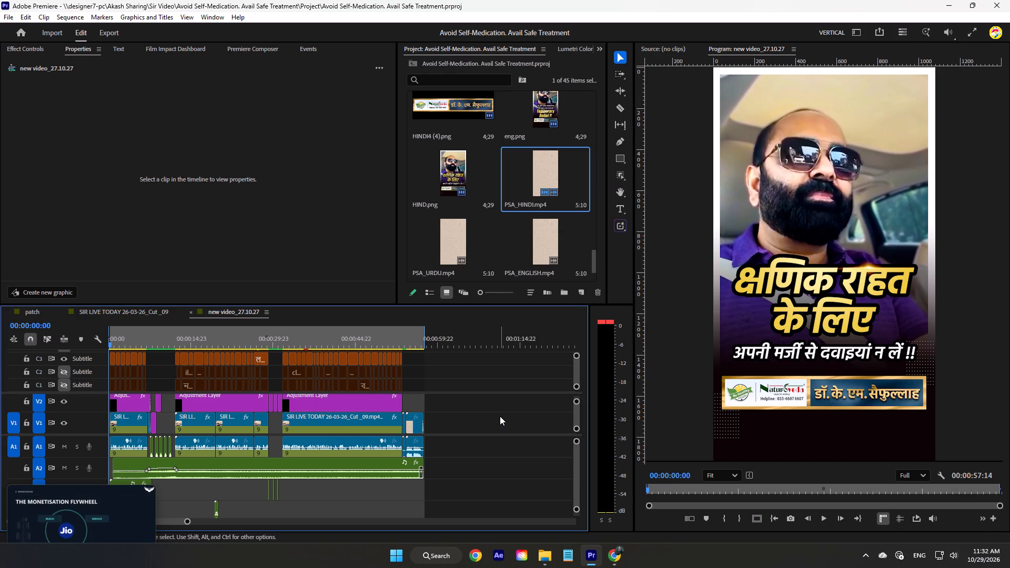
Check the sequence opening, including the thumbnail and the caption at 00:00:02:07, return to the start, and save.
key("space")
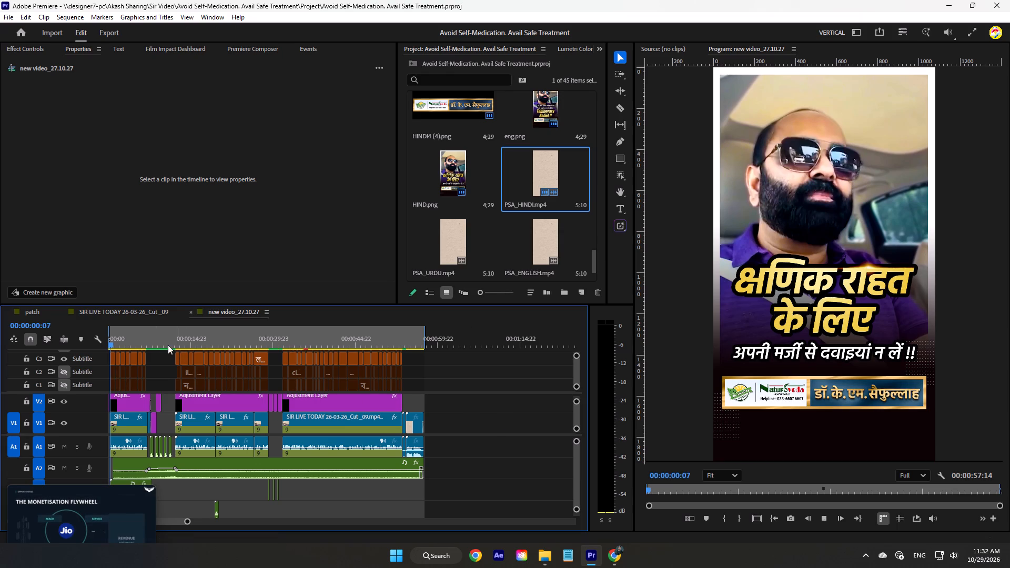
key("space")
left_click(118, 342)
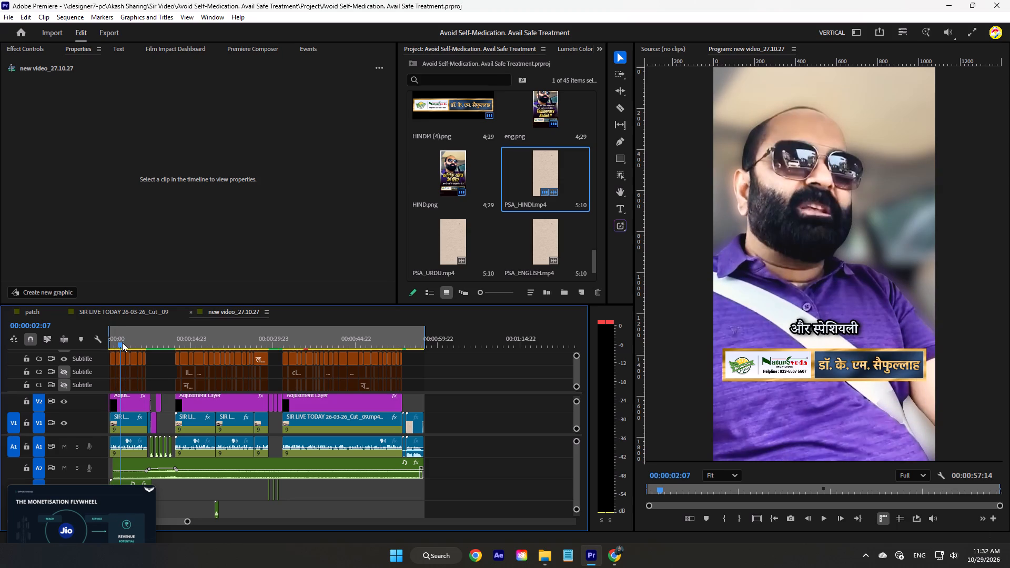
key("ctrl+s")
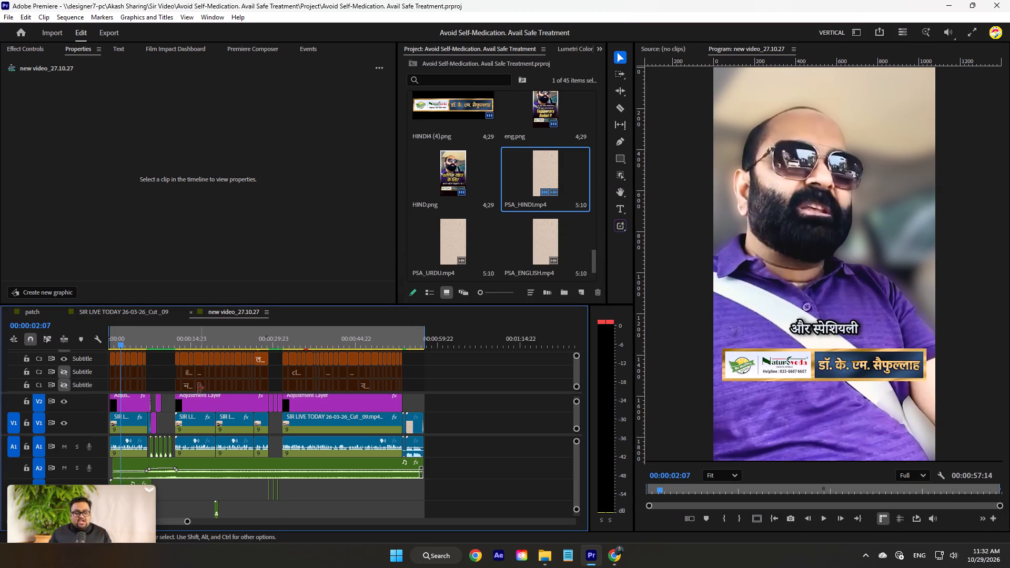
left_click_drag(145, 341, 105, 349)
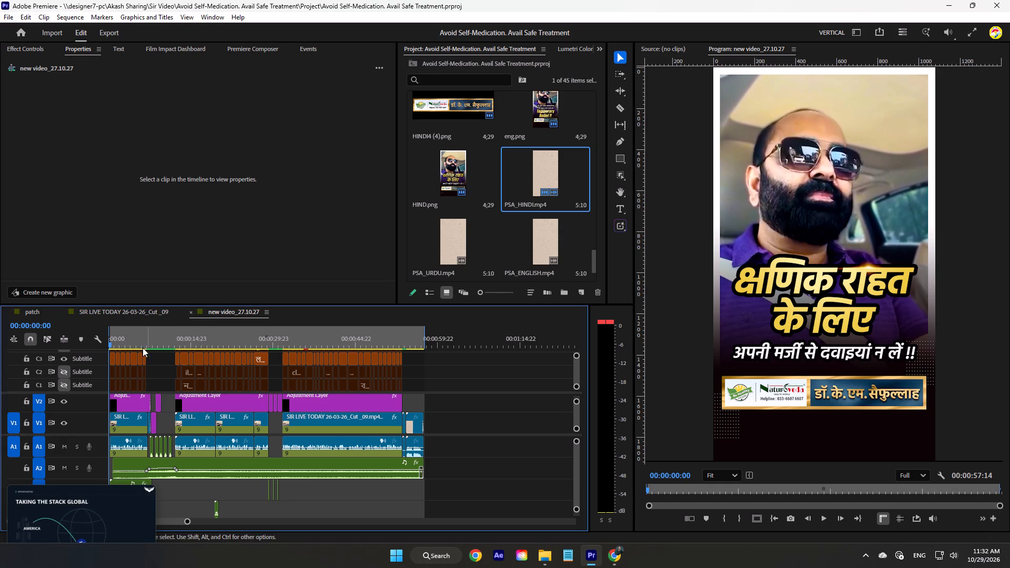
left_click_drag(126, 342, 103, 346)
key("ctrl+s")
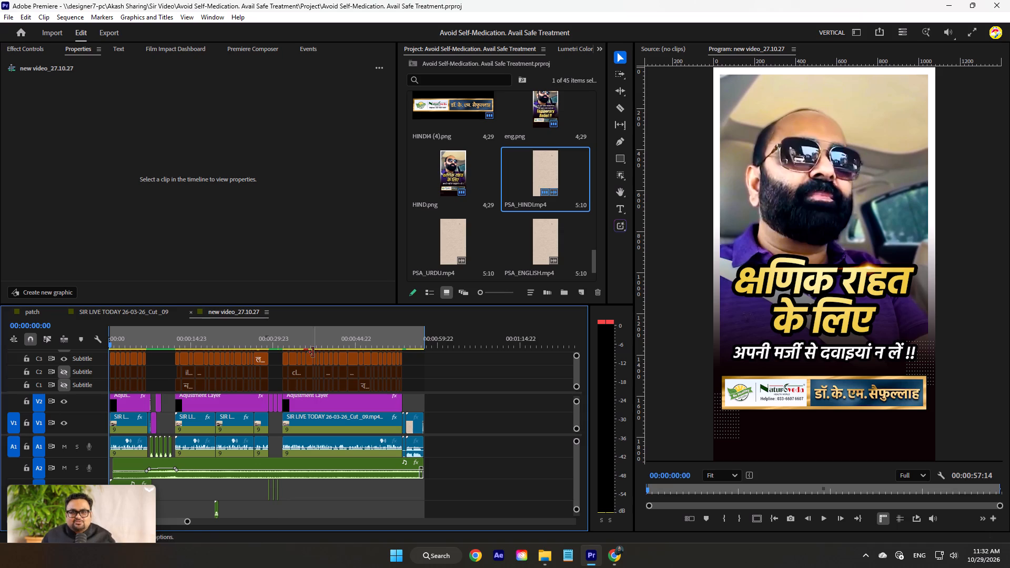
Move the sequence's Out point to the end of PSA_HINDI.mp4 for a 00:00:57:13 range, return to the start, and save the project.
left_click(431, 341)
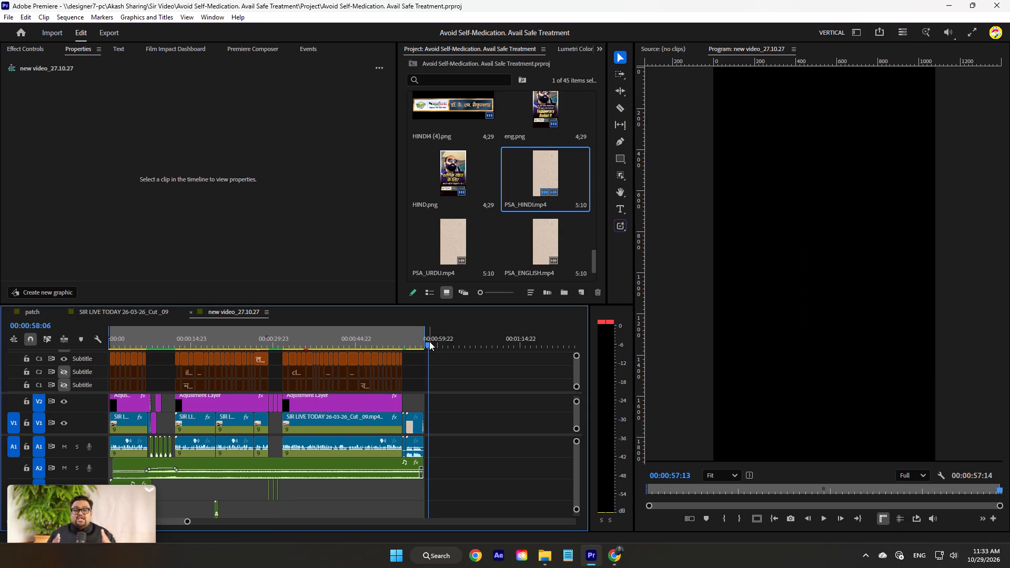
key("equal")
key("equal")
key("equal")
key("equal")
key("equal")
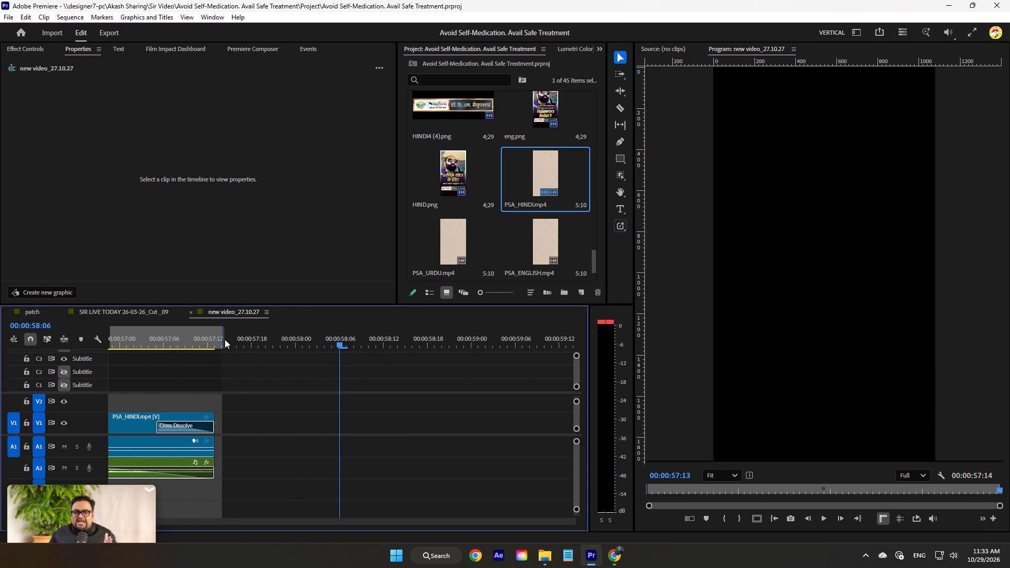
left_click_drag(223, 338, 217, 336)
type("--")
key("minus")
type("--")
left_click_drag(171, 340, 70, 364)
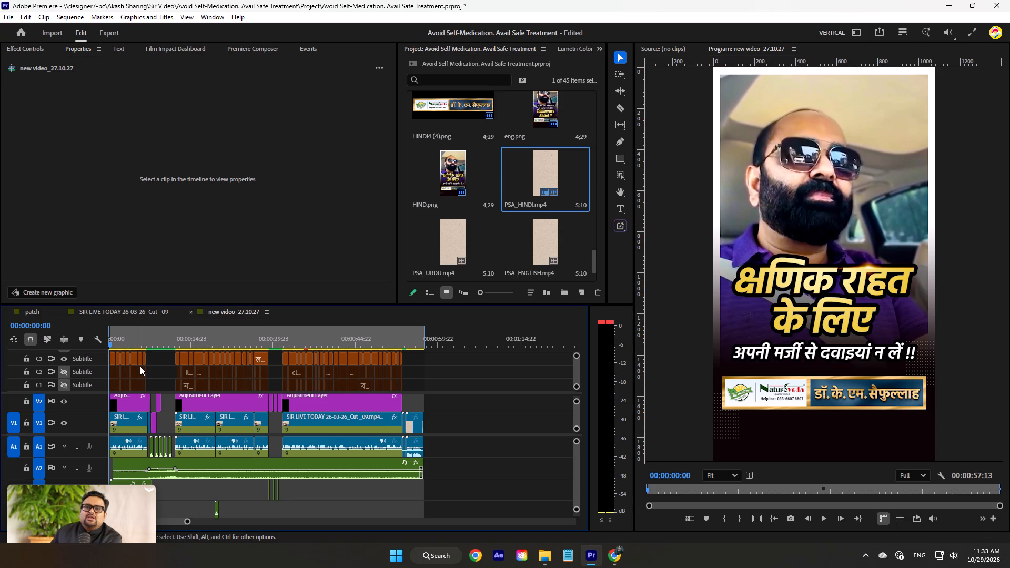
scroll(142, 368, "up", 8, "ctrl")
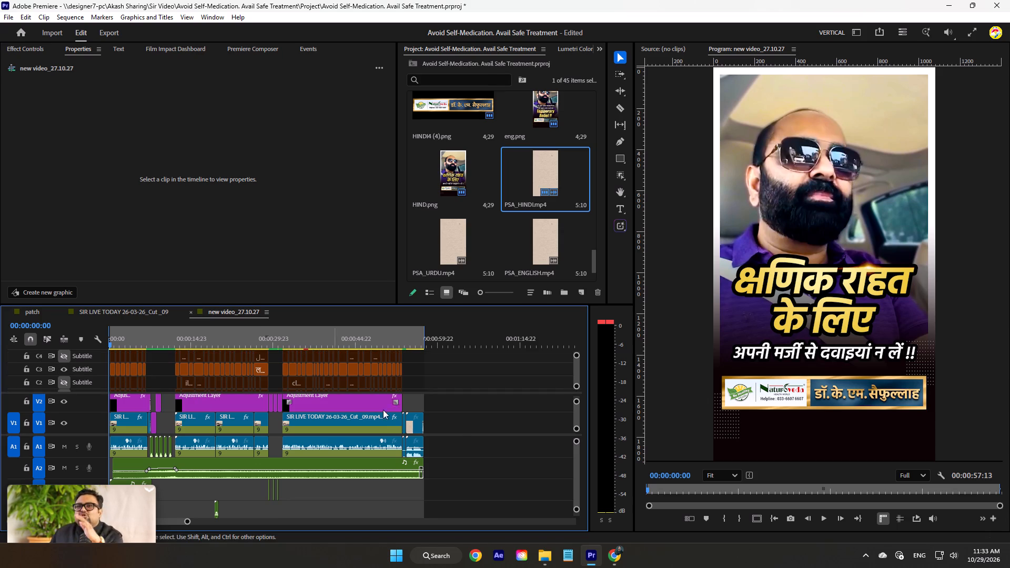
left_click(495, 424)
key("ctrl+s")
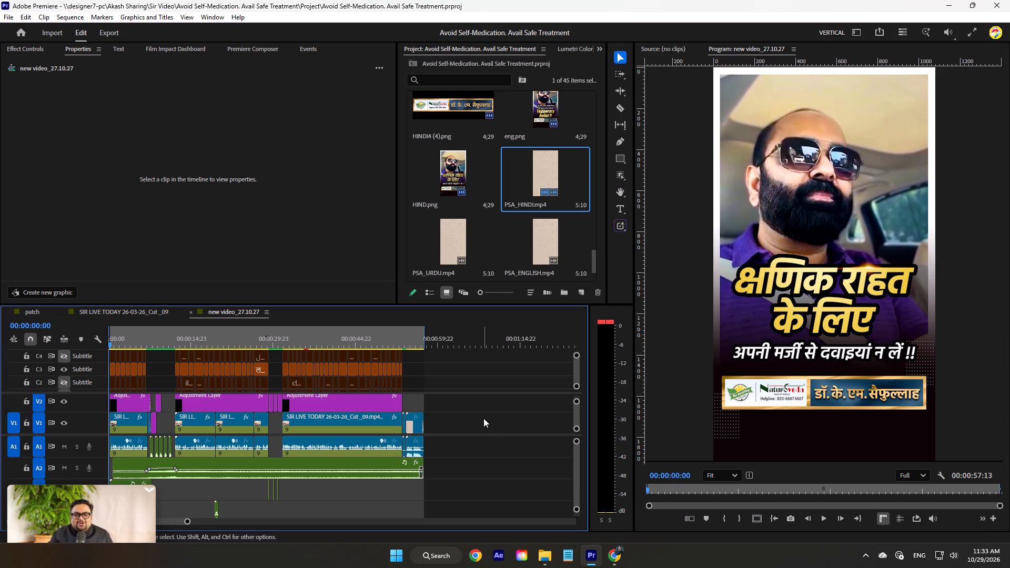
left_click(486, 418)
key("ctrl+s")
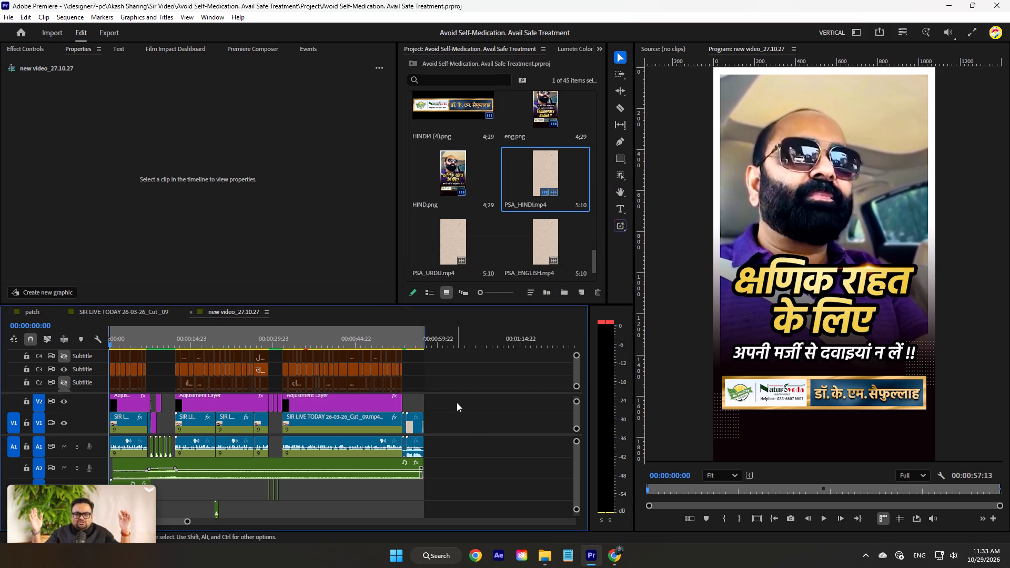
Play the sequence opening in short stretches up to about 00:00:02:19 to examine the Hindi captions.
key("space")
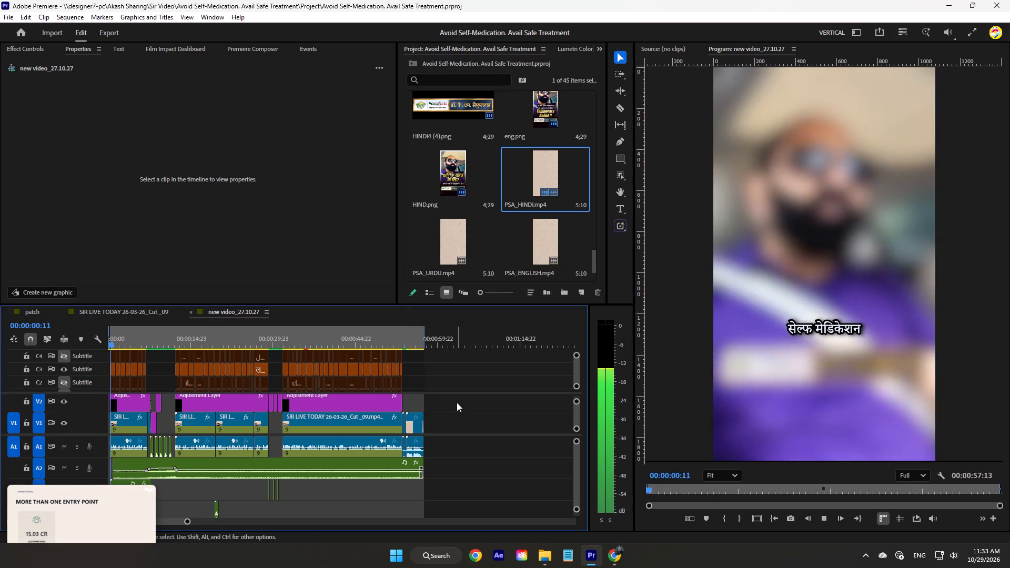
key("space")
key("space")
key("space")
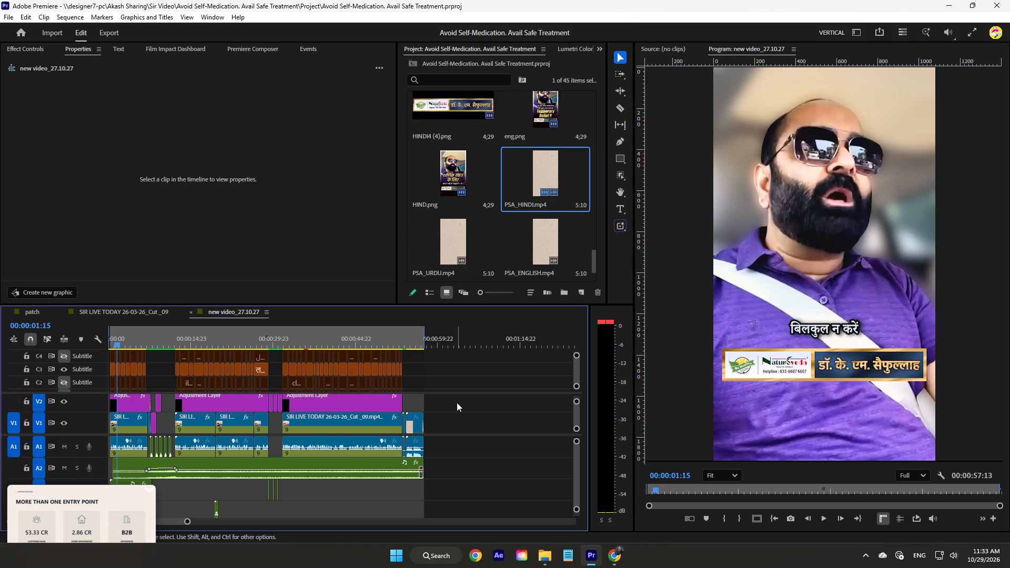
key("space")
key("space")
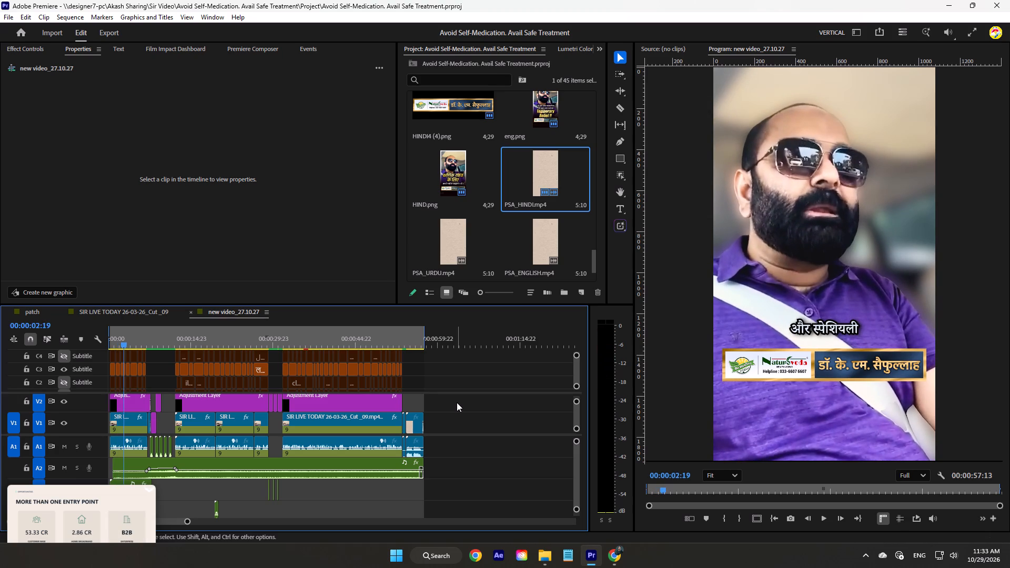
Set the letter tracking of all Hindi captions on subtitle track C3 to 20, check them in playback, and save the project.
left_click_drag(414, 369, 211, 363)
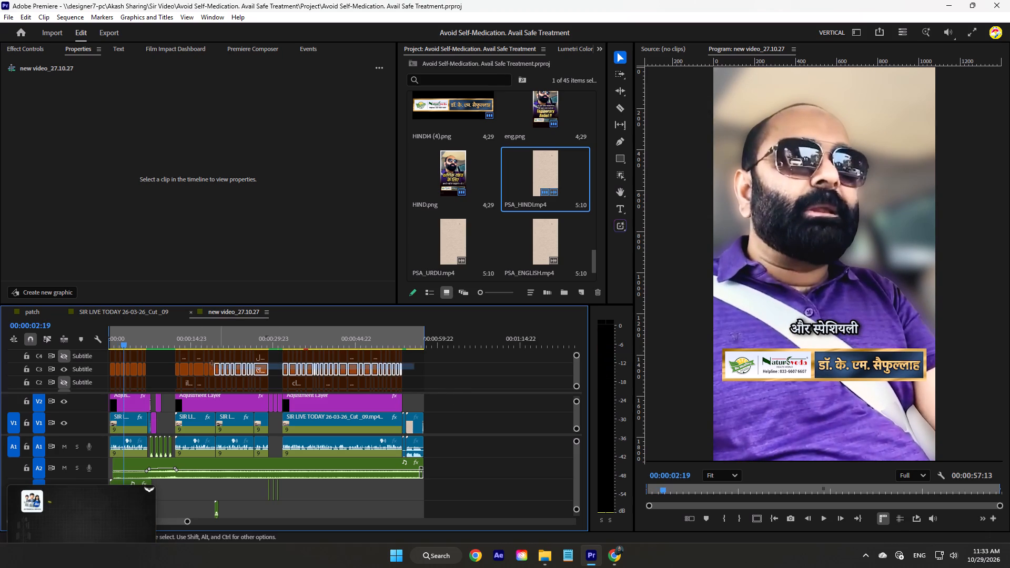
left_click_drag(211, 363, 99, 363)
left_click_drag(38, 257, 56, 259)
key("space")
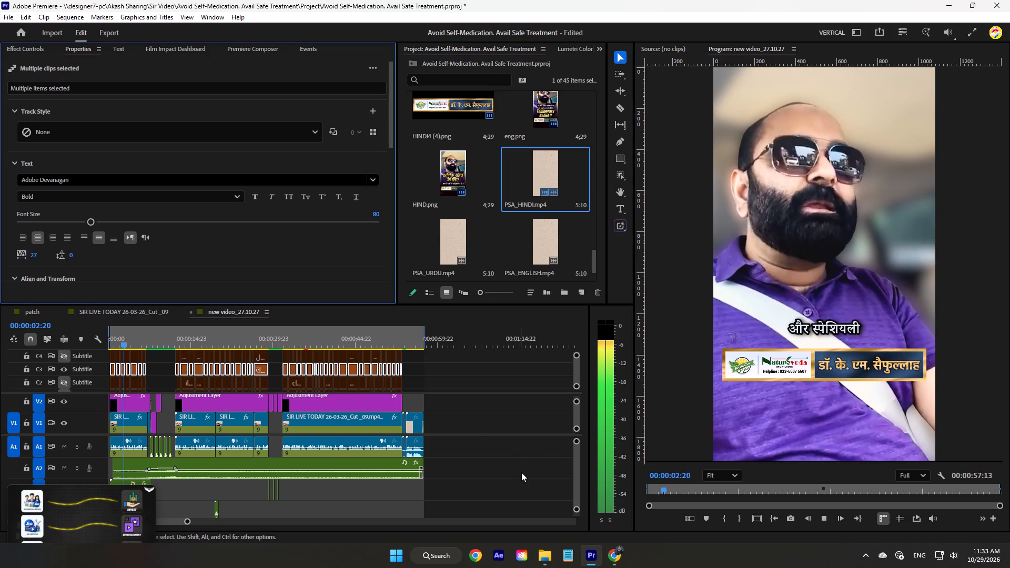
key("space")
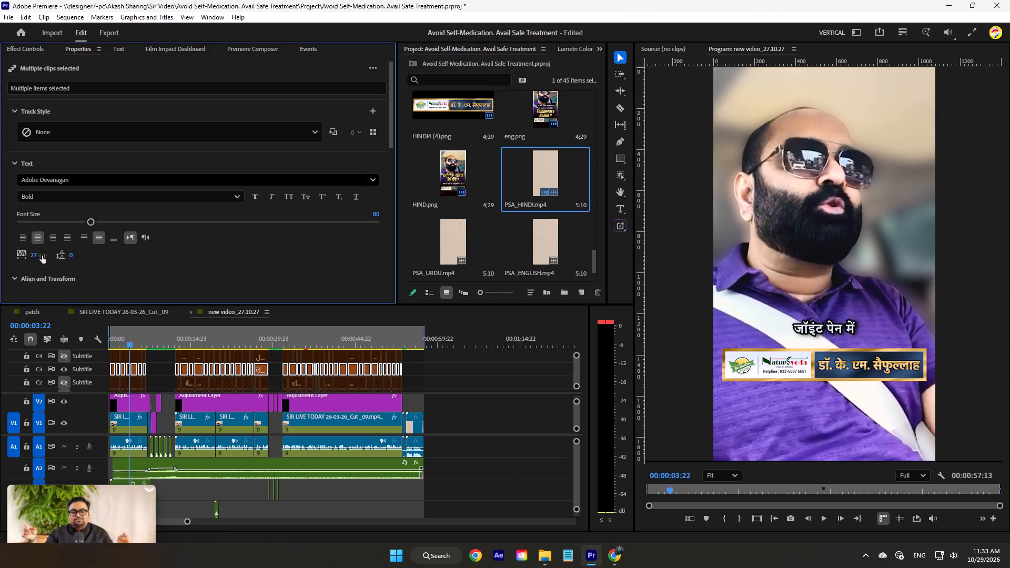
left_click_drag(34, 256, 29, 254)
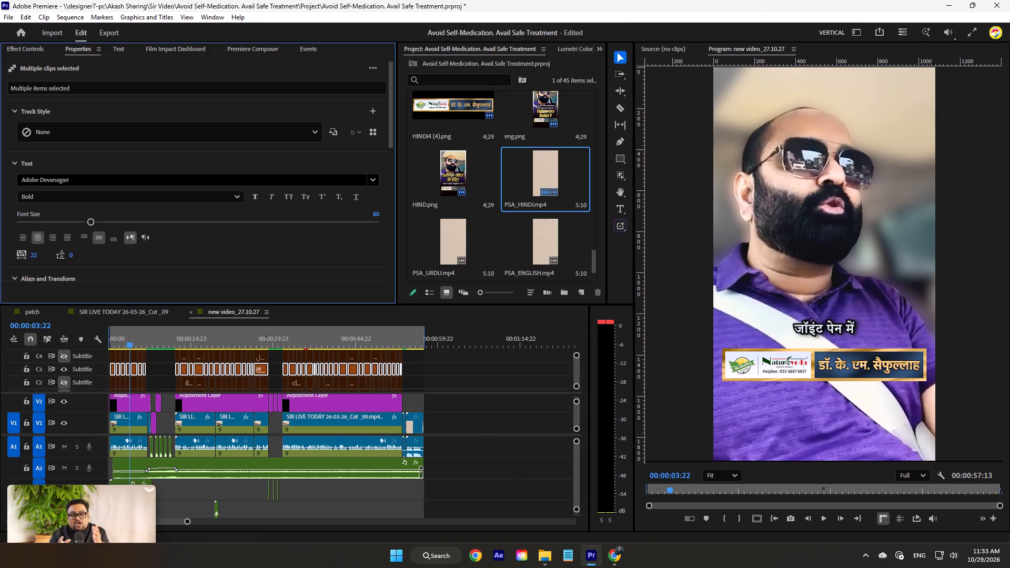
left_click_drag(29, 254, 29, 253)
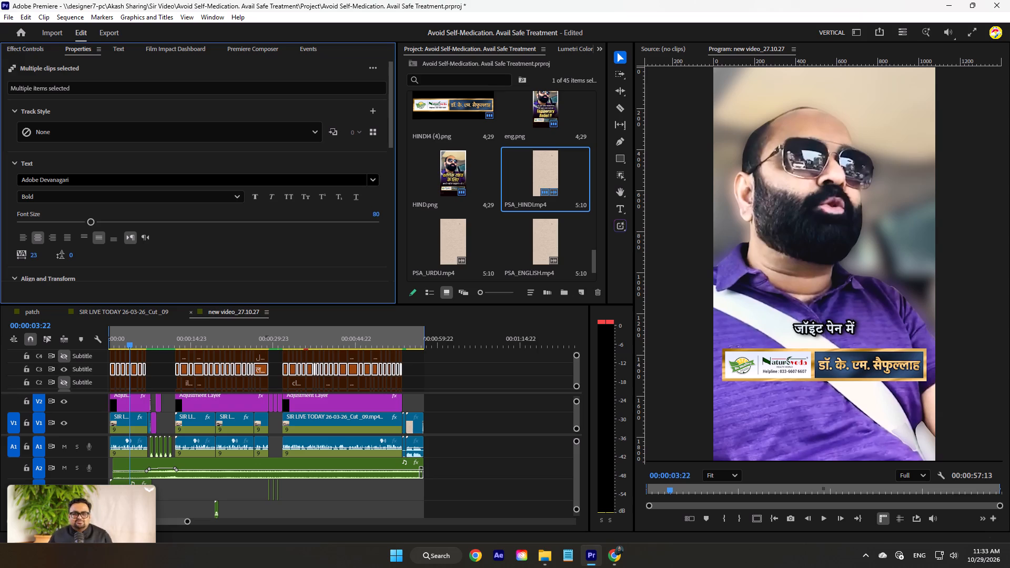
left_click_drag(29, 253, 28, 253)
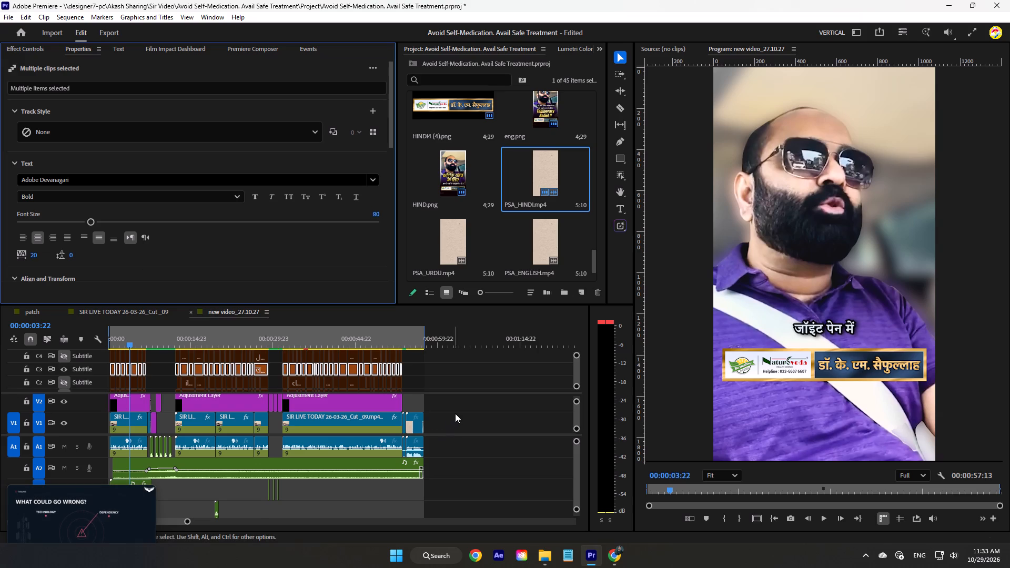
left_click(455, 413)
key("space")
key("space")
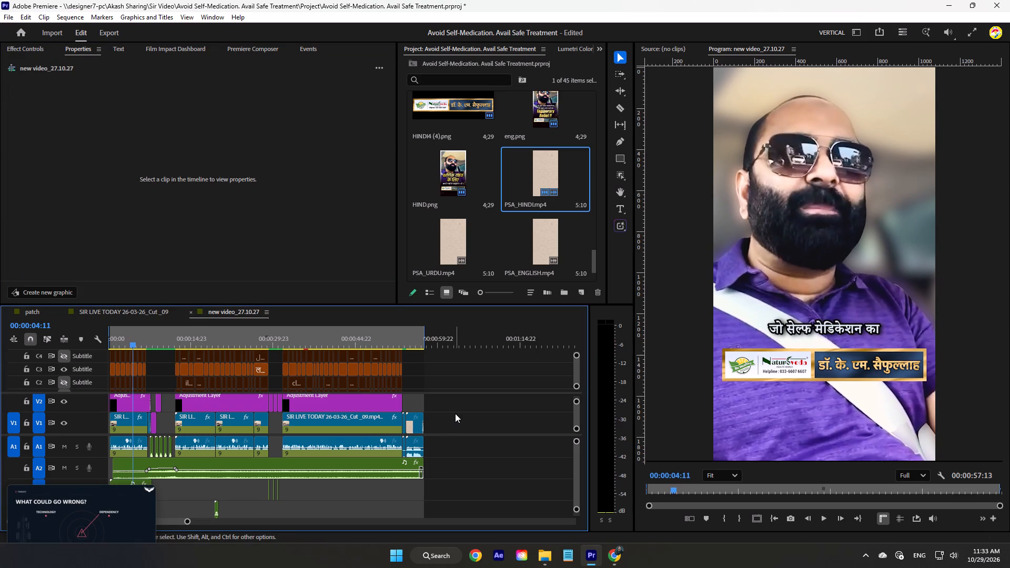
key("ctrl+s")
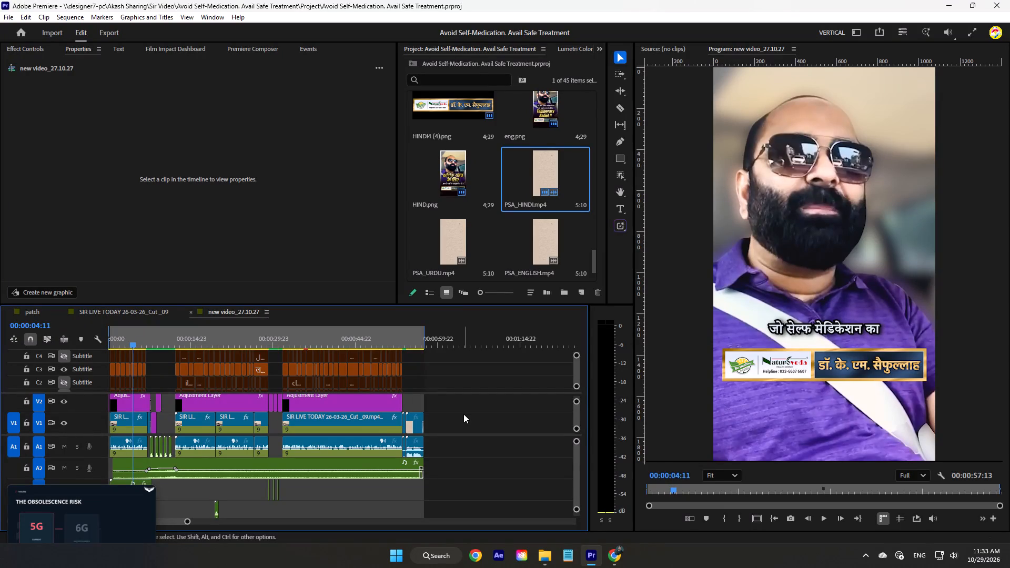
key("ctrl+s")
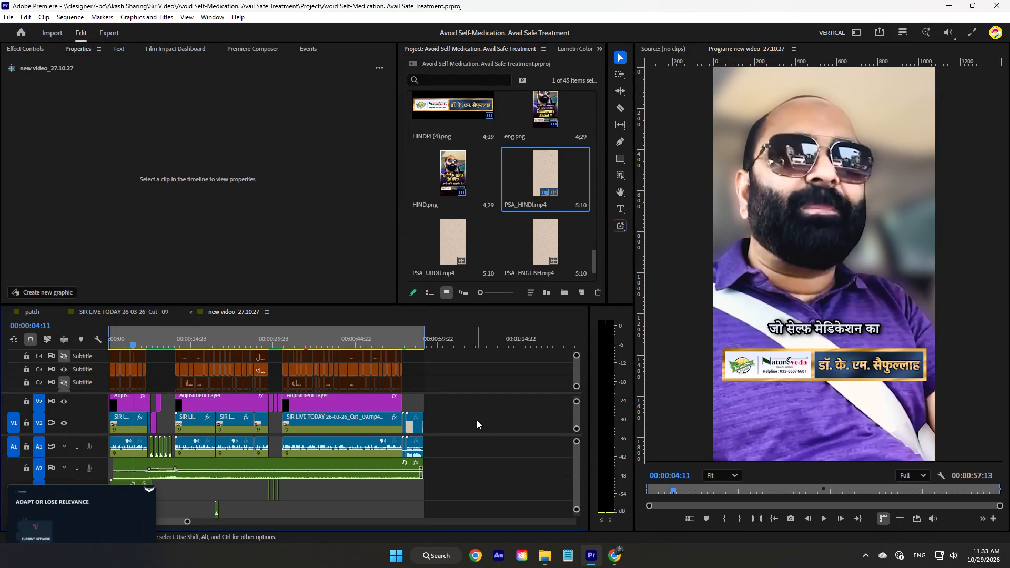
Return to the sequence start and render the Hindi sequence from In to Out, with the render details shown.
left_click_drag(160, 342, 95, 347)
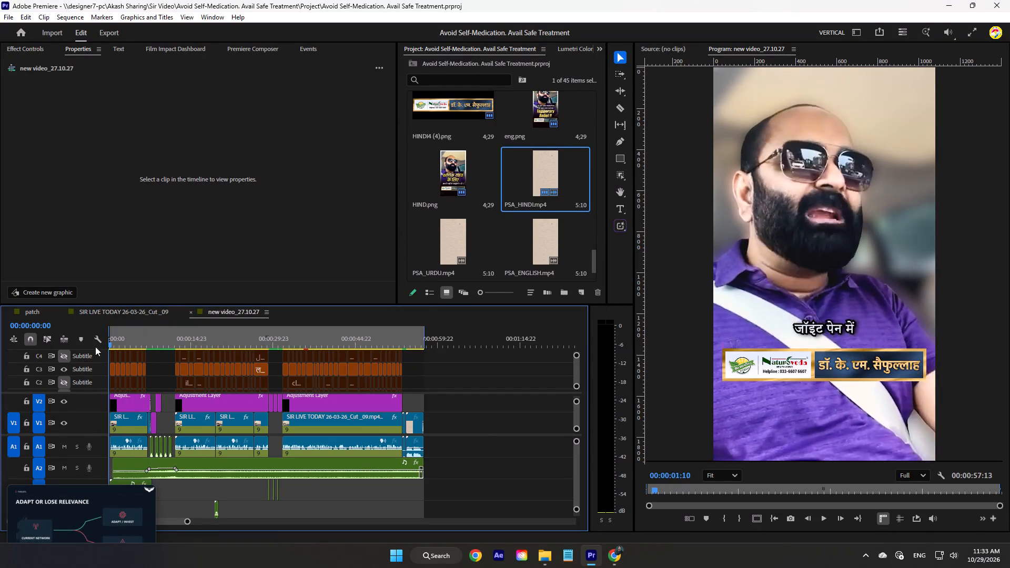
left_click_drag(95, 347, 76, 351)
left_click(62, 13)
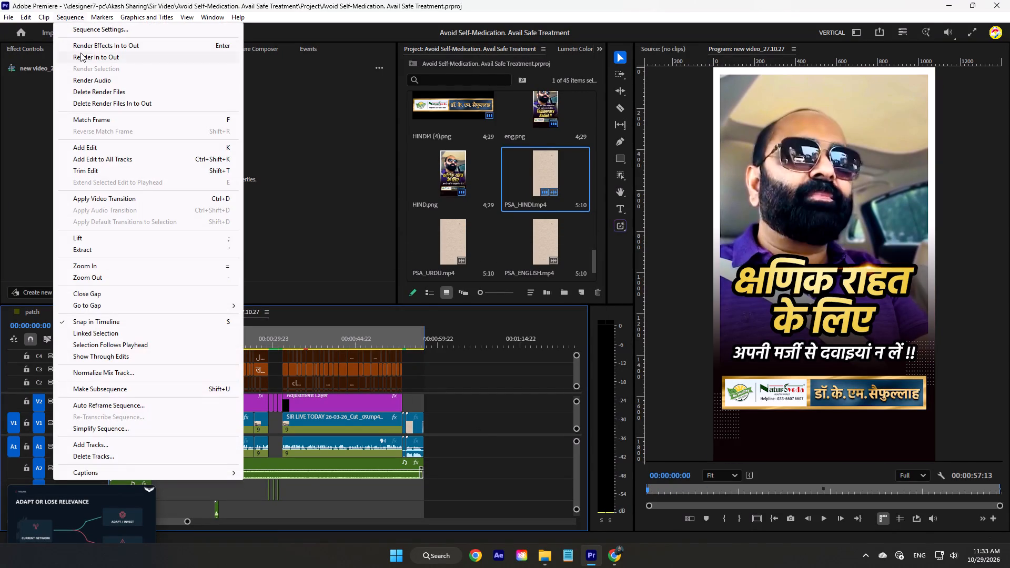
left_click(81, 53)
left_click(425, 264)
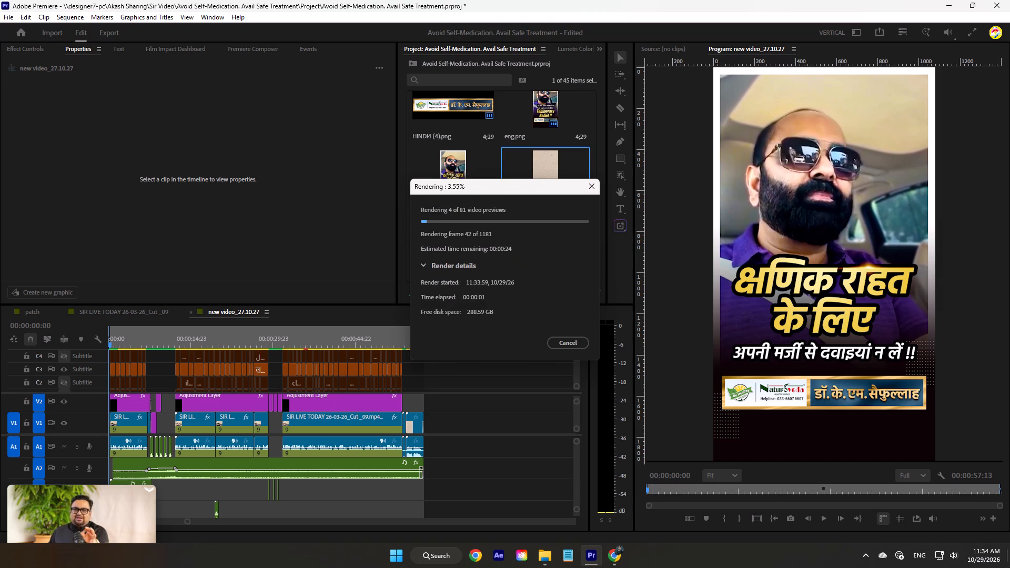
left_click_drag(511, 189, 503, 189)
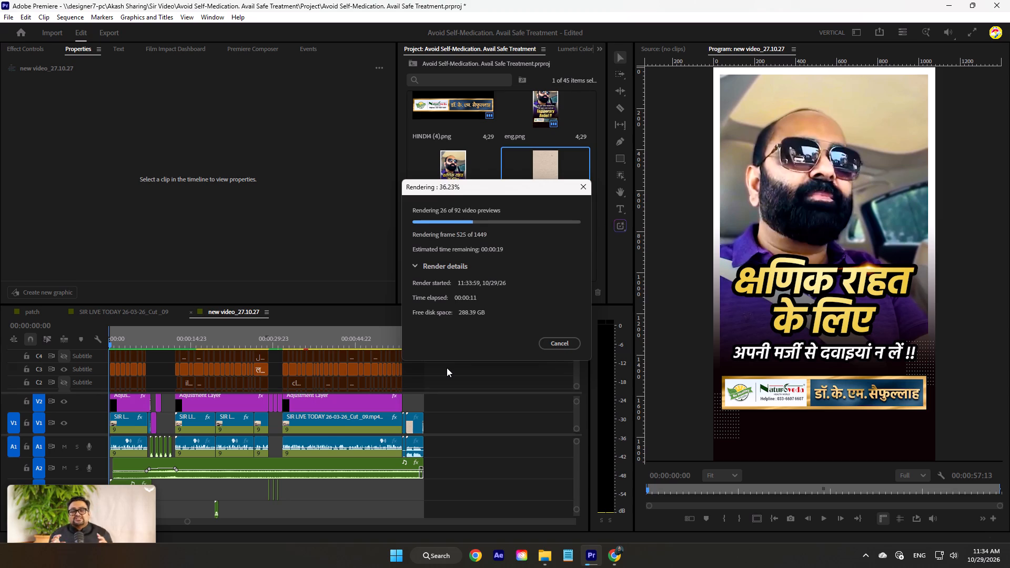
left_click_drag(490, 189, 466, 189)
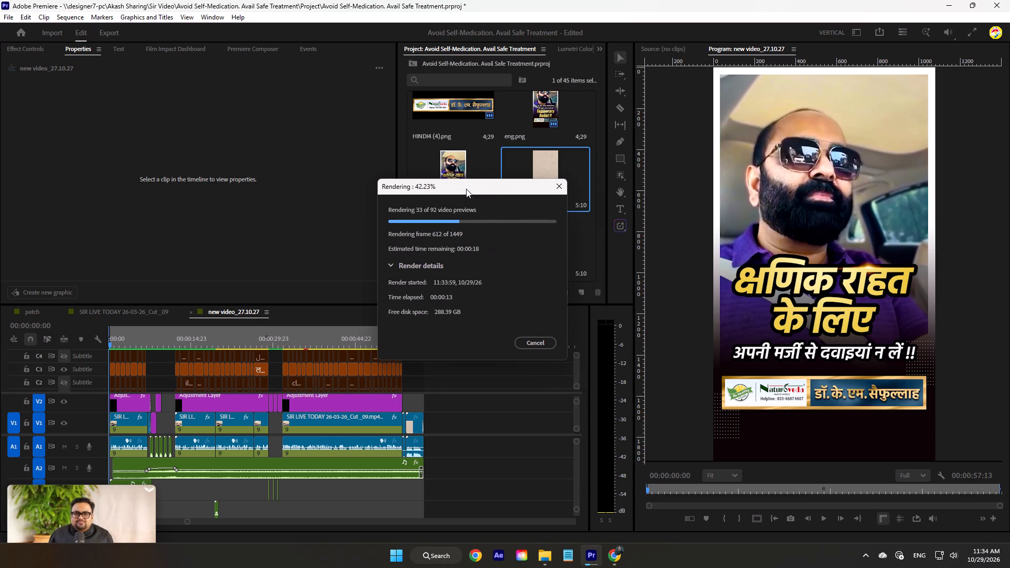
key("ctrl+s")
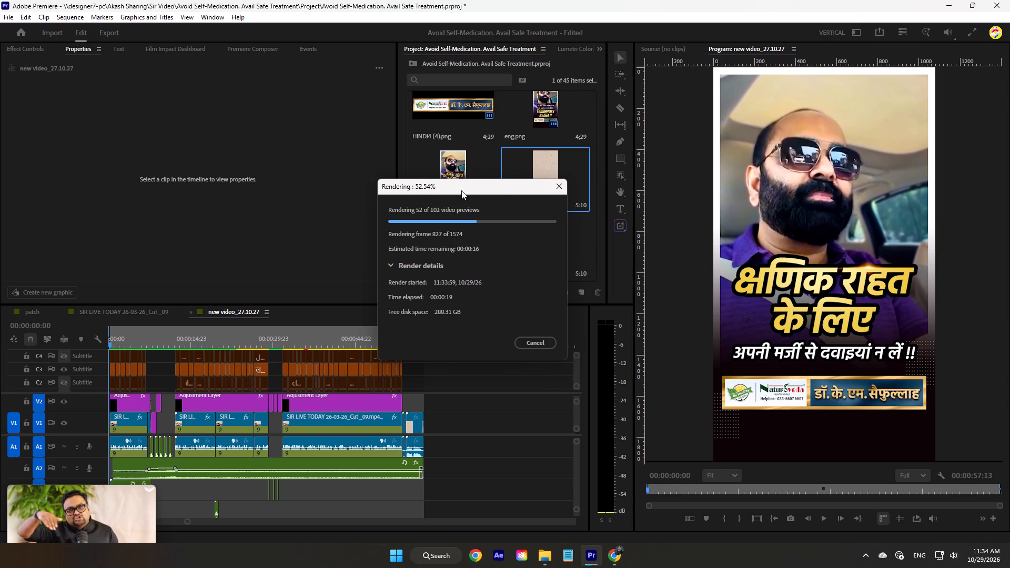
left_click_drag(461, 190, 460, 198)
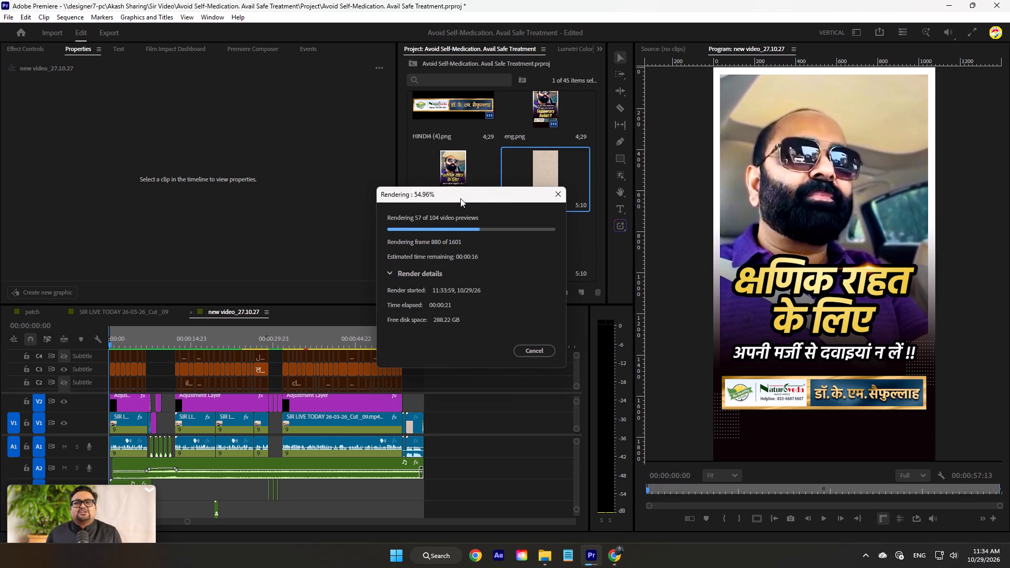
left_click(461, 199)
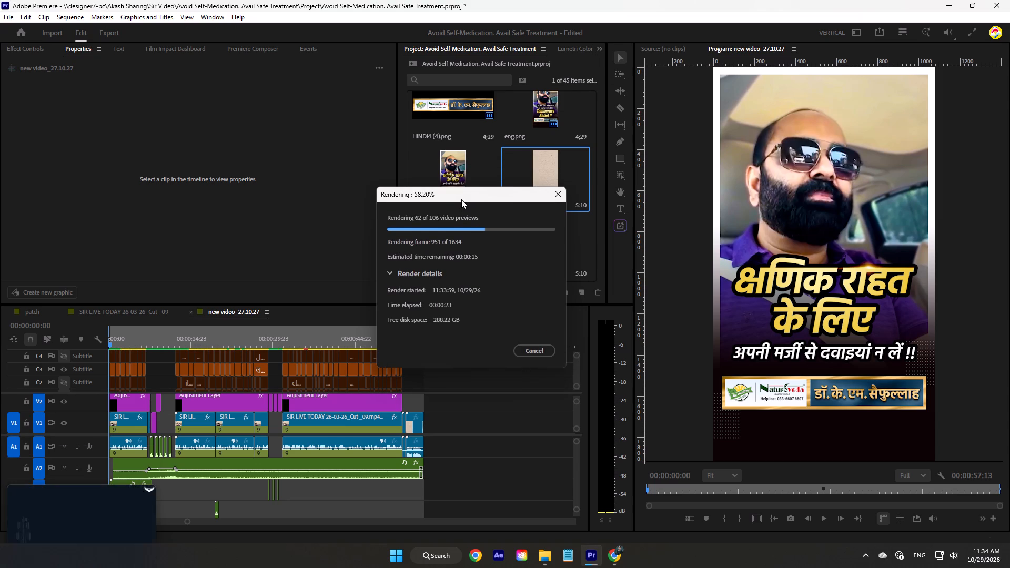
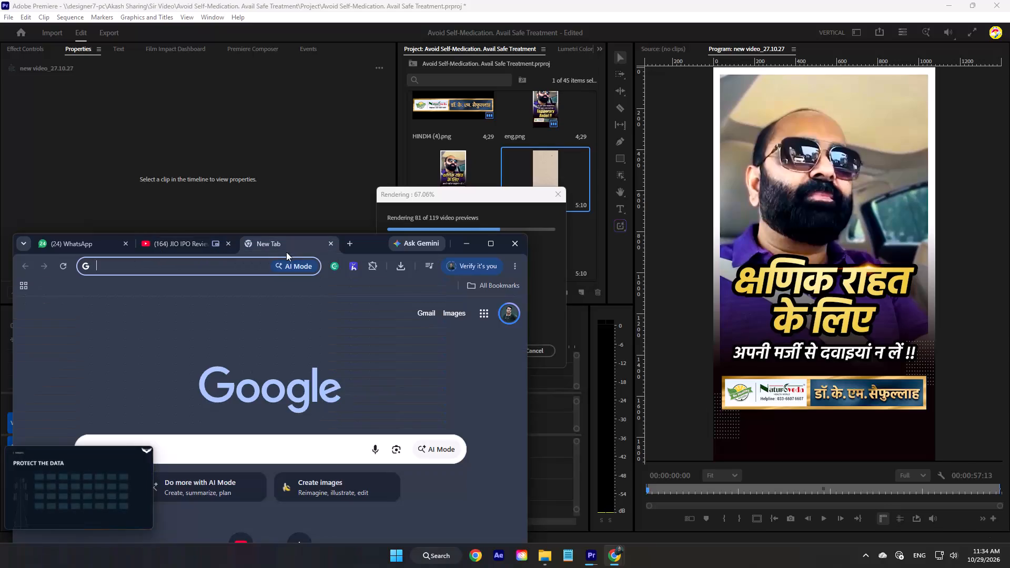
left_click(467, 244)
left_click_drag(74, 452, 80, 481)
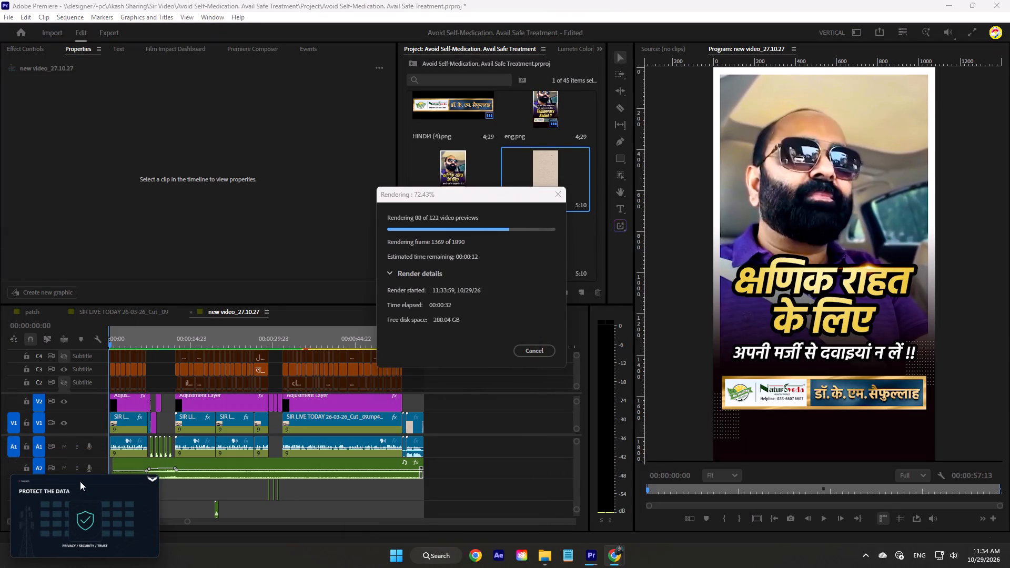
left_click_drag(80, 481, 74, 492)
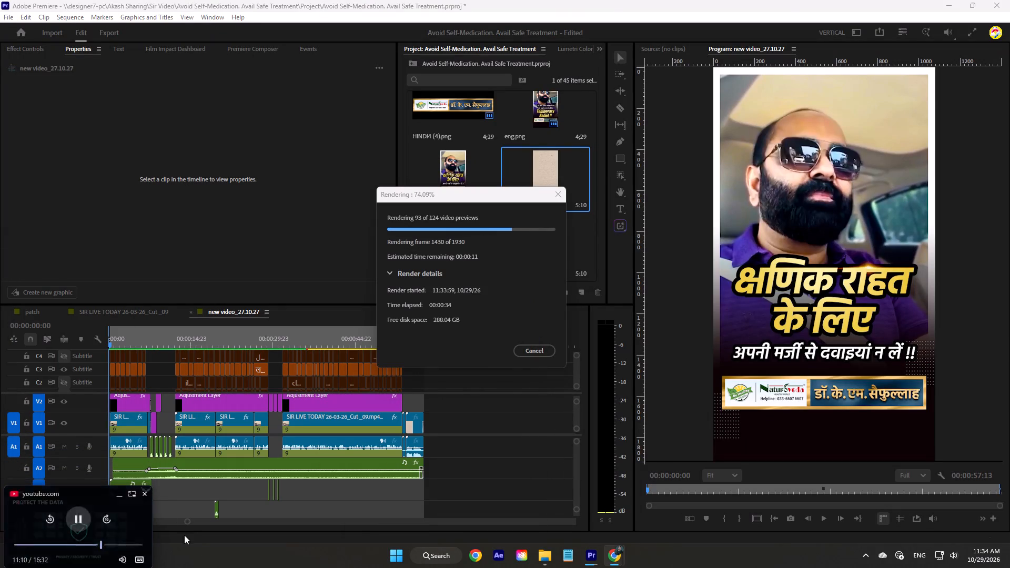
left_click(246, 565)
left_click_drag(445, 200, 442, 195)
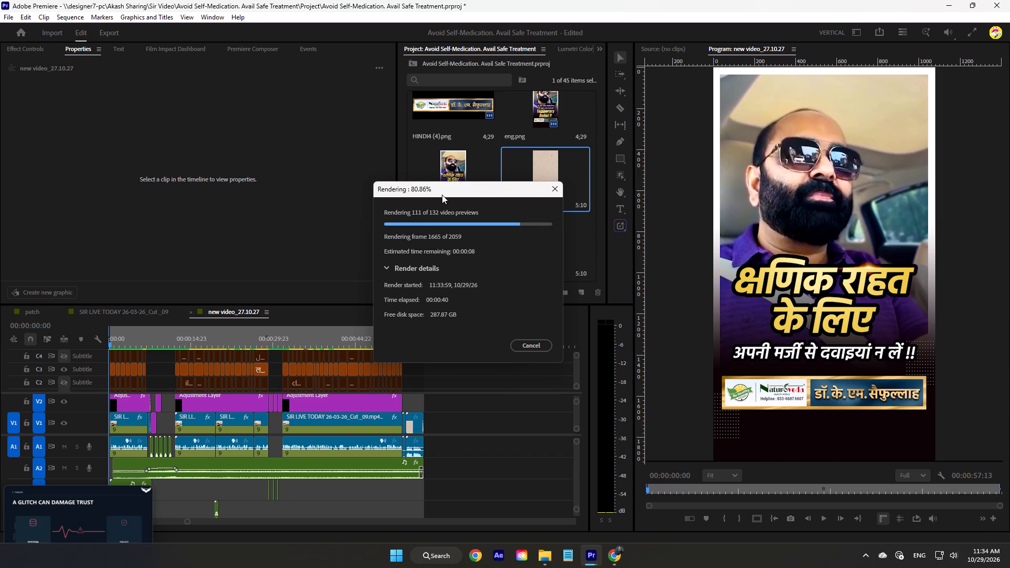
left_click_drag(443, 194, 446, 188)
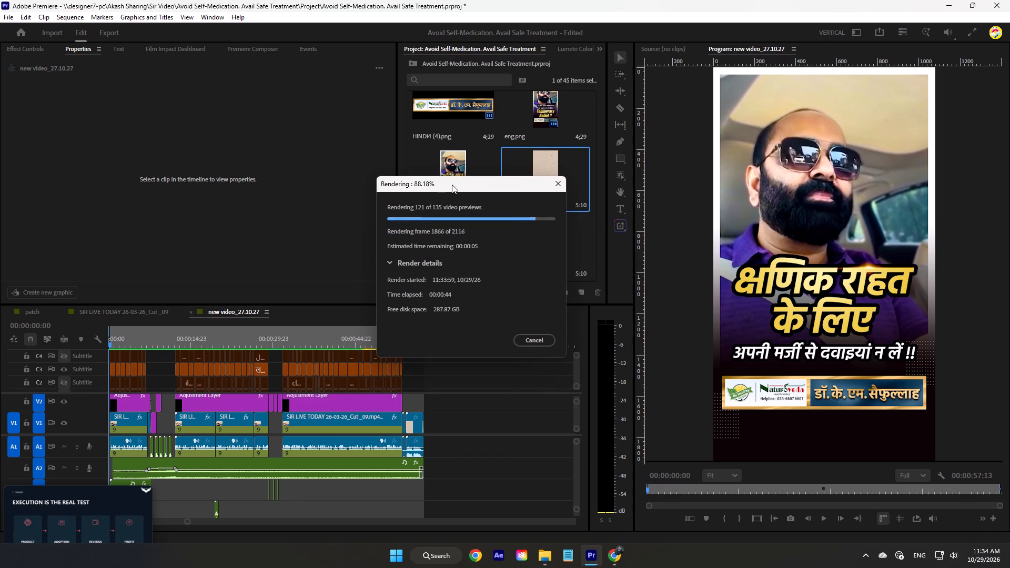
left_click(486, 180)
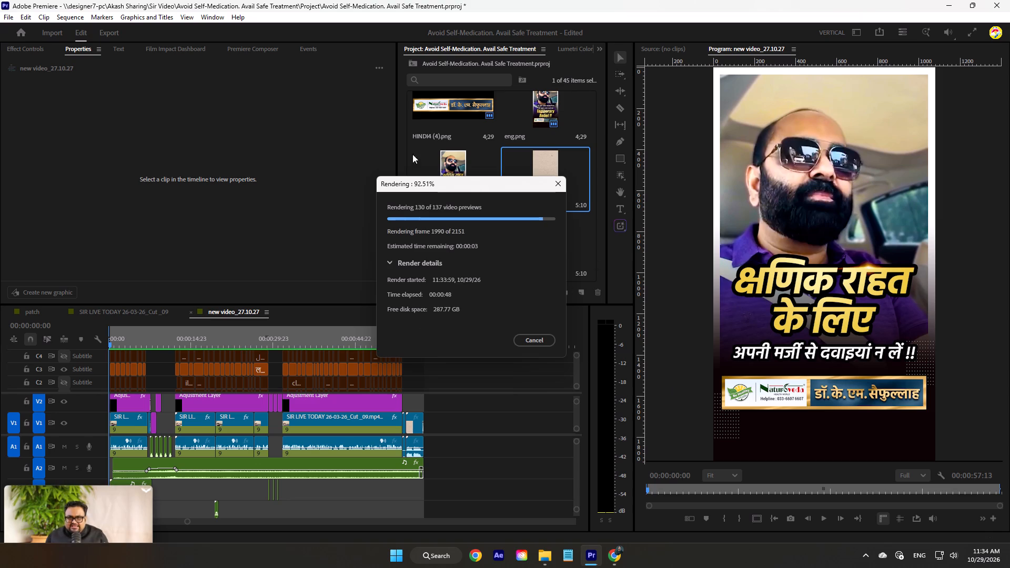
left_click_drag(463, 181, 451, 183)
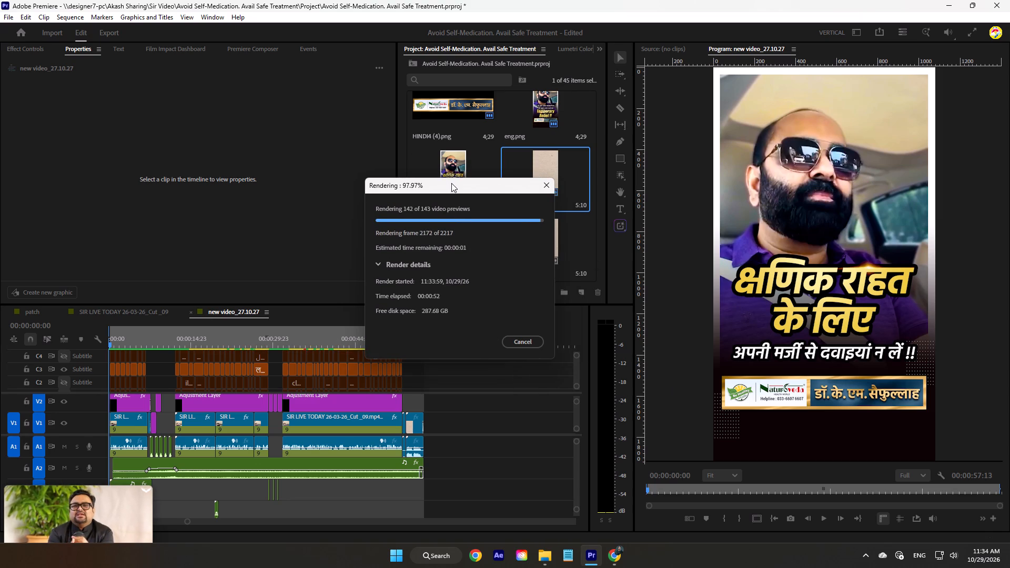
Play the rendered Hindi sequence from its start in short stretches up to about 00:00:07:04 to check captions and picture.
key("space")
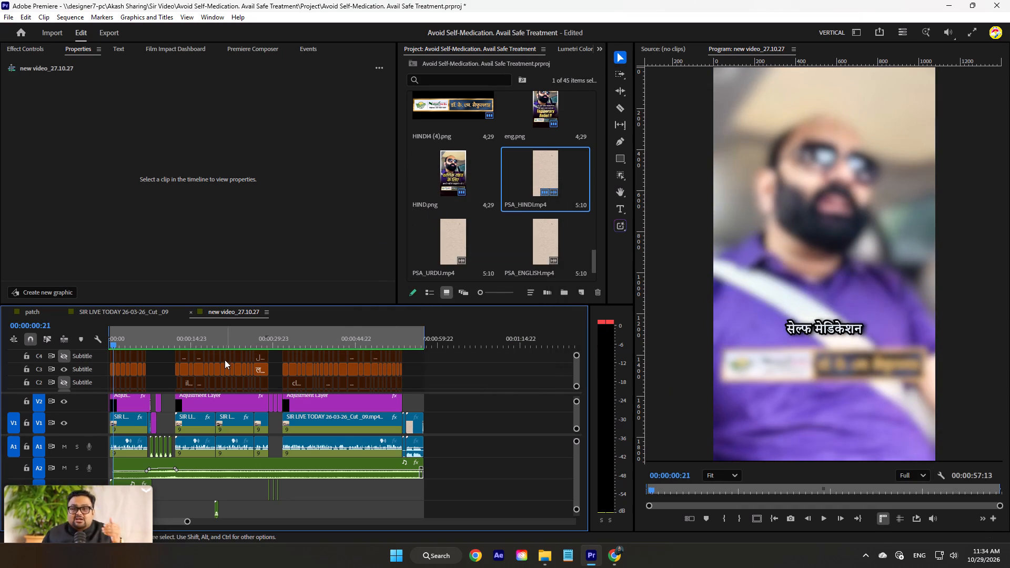
key("space")
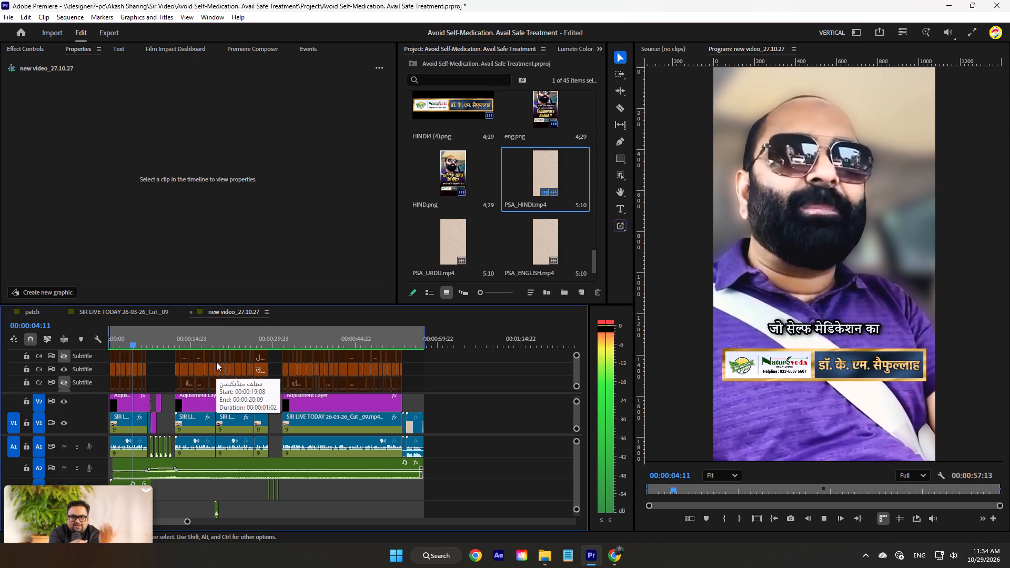
key("space")
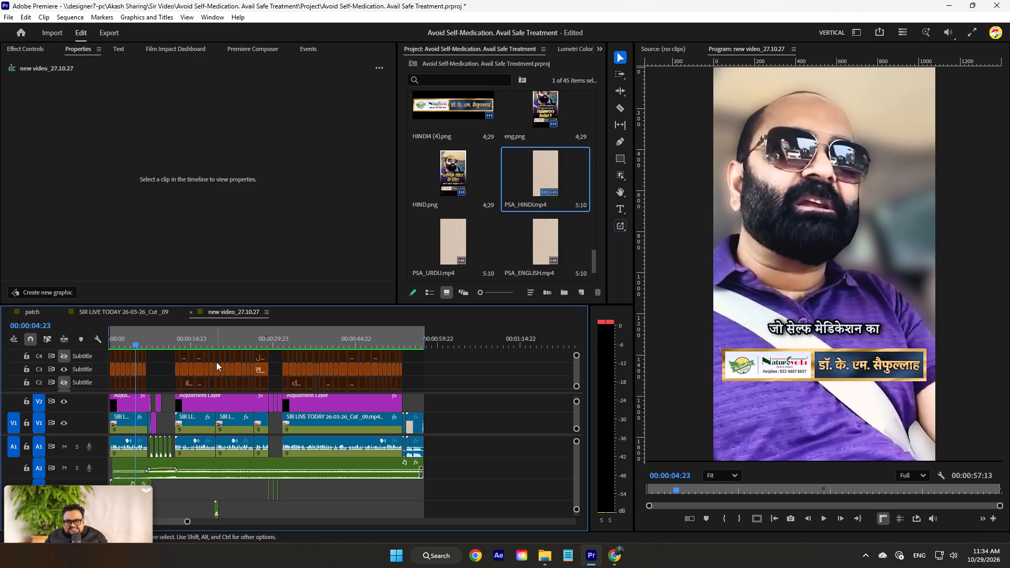
key("space")
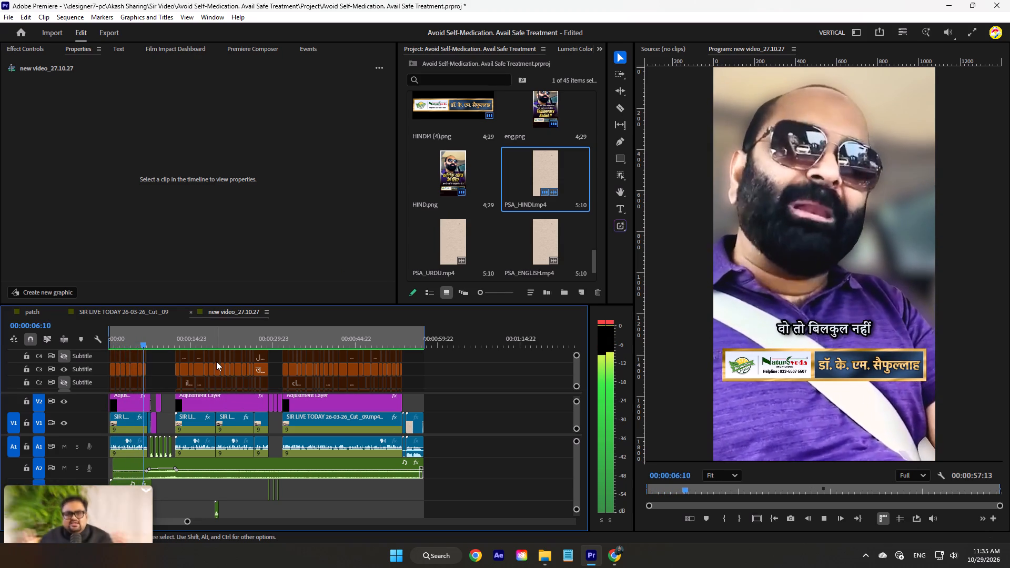
key("space")
Save the project and return the playhead to the start of the Hindi sequence.
key("ctrl+s")
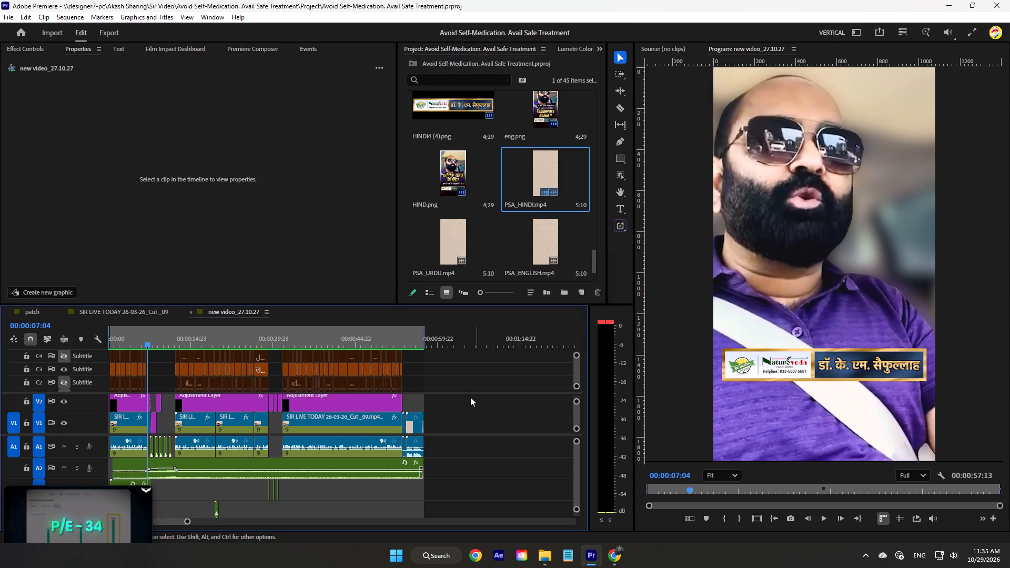
key("ctrl+s")
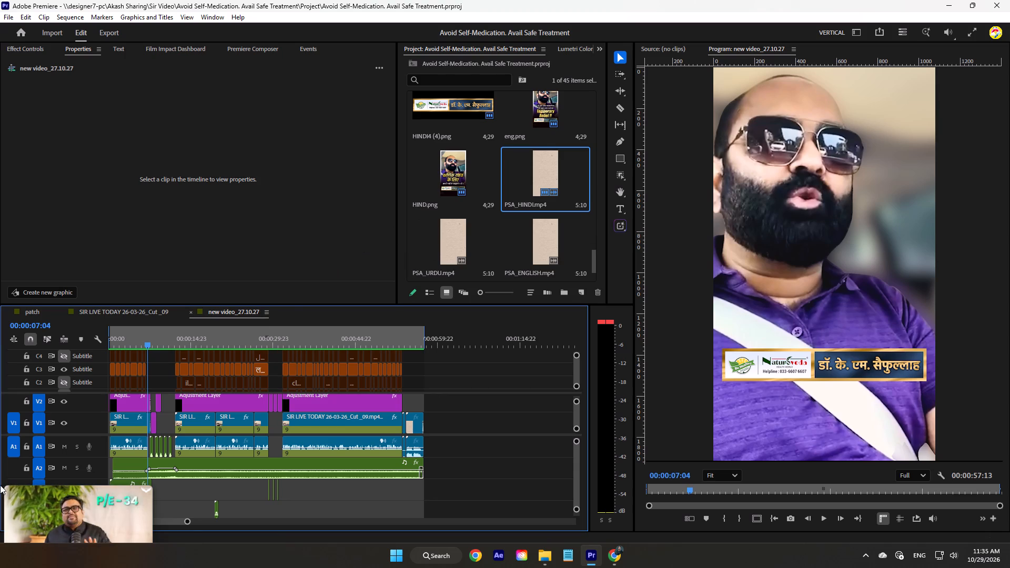
left_click_drag(149, 345, 79, 363)
key("ctrl+s")
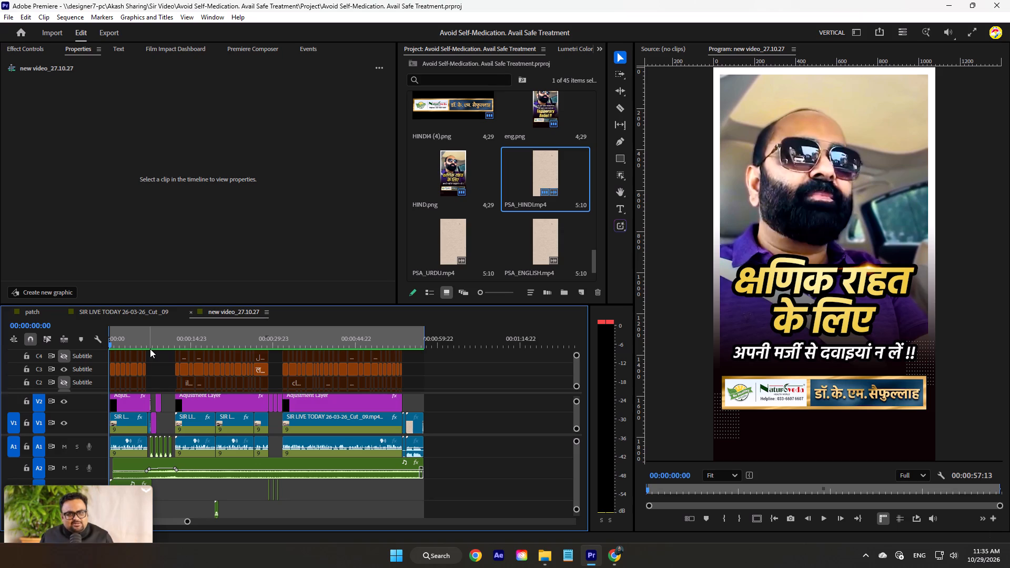
key("ctrl+s")
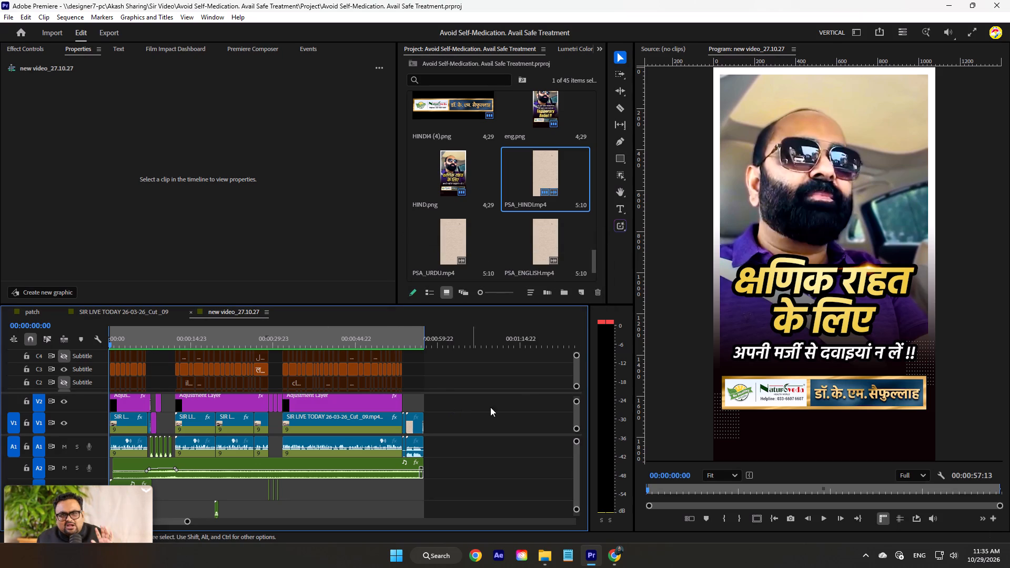
Reduce the heights of the video and audio tracks so more of them fit in the timeline, and save the project.
left_click_drag(577, 402, 582, 374)
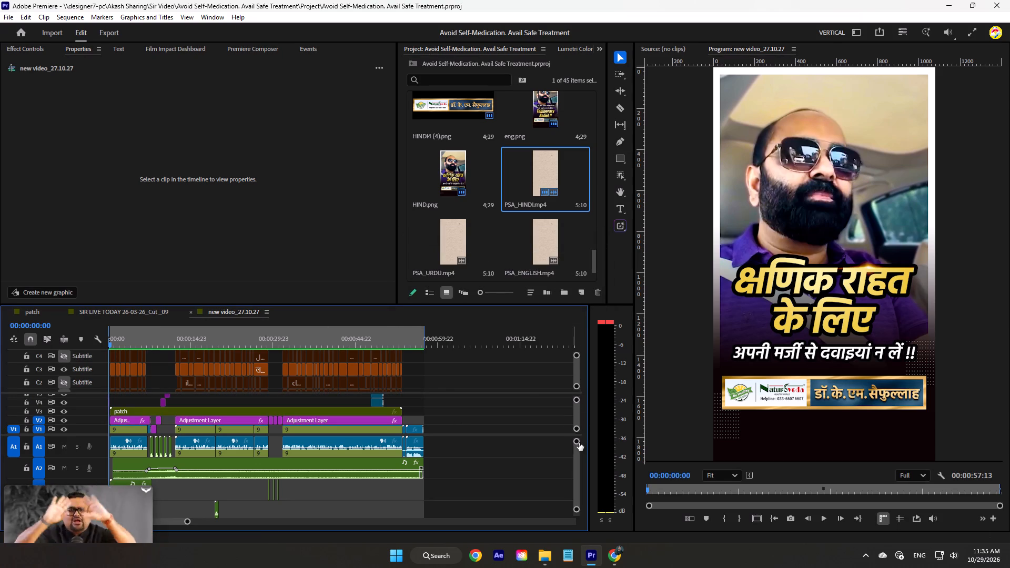
left_click_drag(577, 440, 579, 420)
left_click_drag(577, 510, 582, 532)
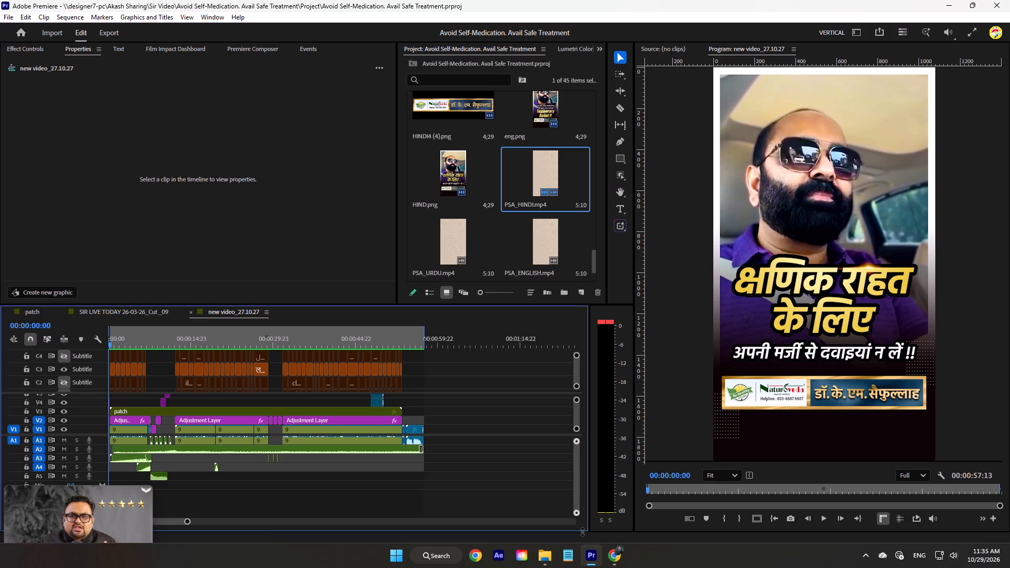
left_click_drag(582, 532, 582, 534)
left_click_drag(117, 343, 94, 349)
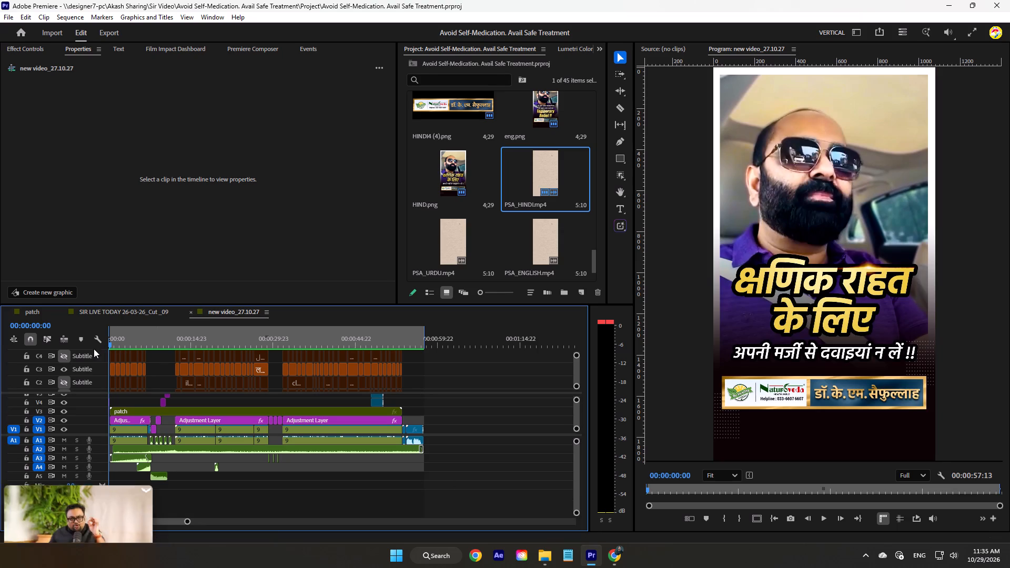
left_click_drag(94, 349, 93, 349)
key("ctrl+s")
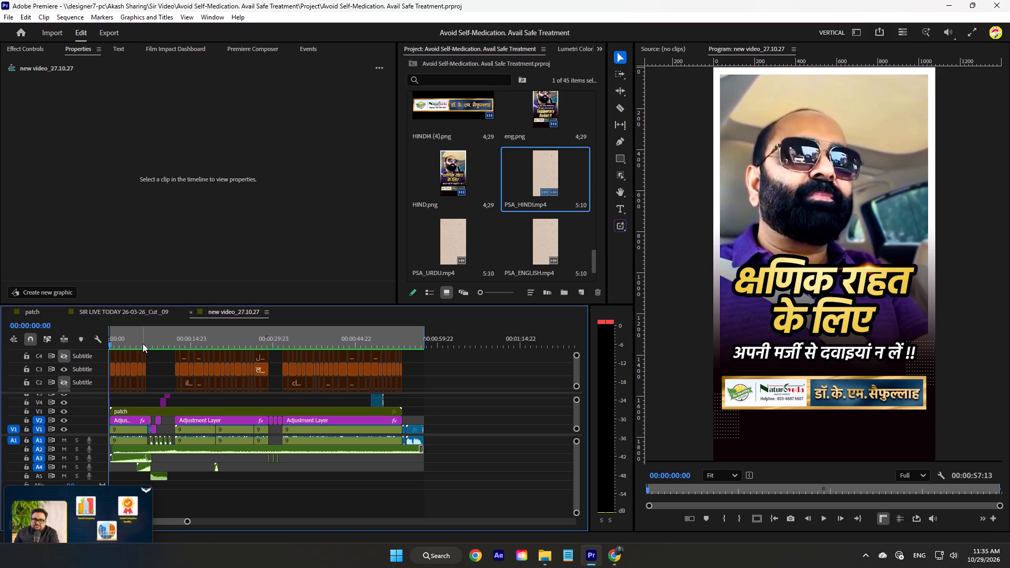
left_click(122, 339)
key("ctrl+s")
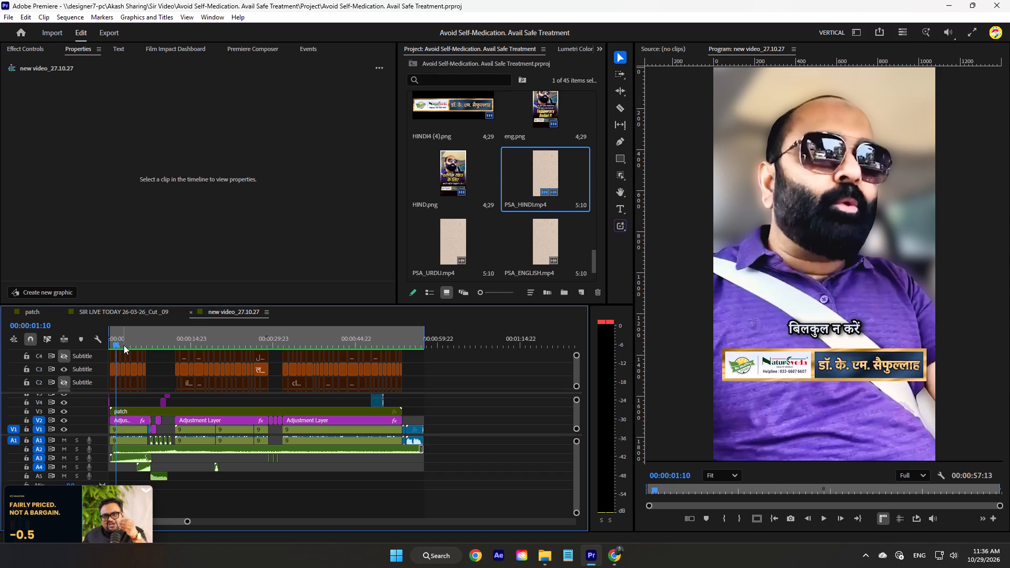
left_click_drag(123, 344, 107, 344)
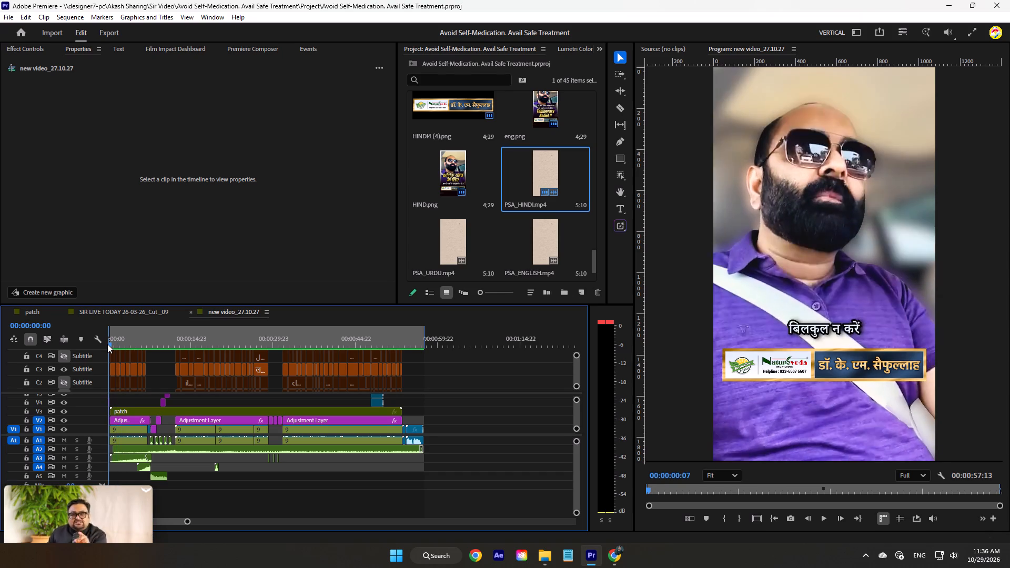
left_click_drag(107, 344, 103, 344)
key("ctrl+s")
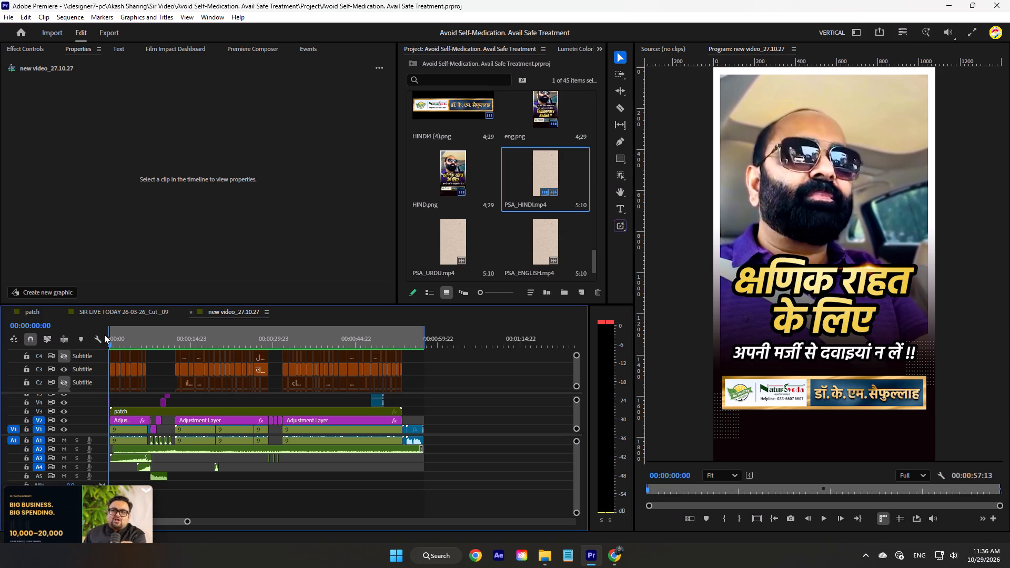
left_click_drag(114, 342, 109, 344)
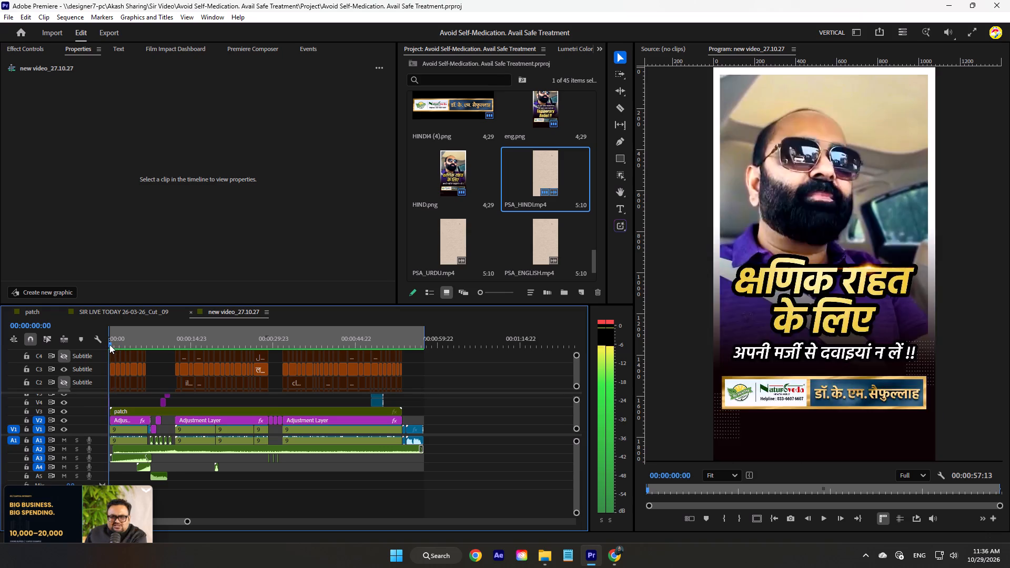
Scrub through the Hindi sequence from its start to just past the end of the PSA clip, and save the project.
left_click_drag(109, 344, 431, 344)
key("ctrl+s")
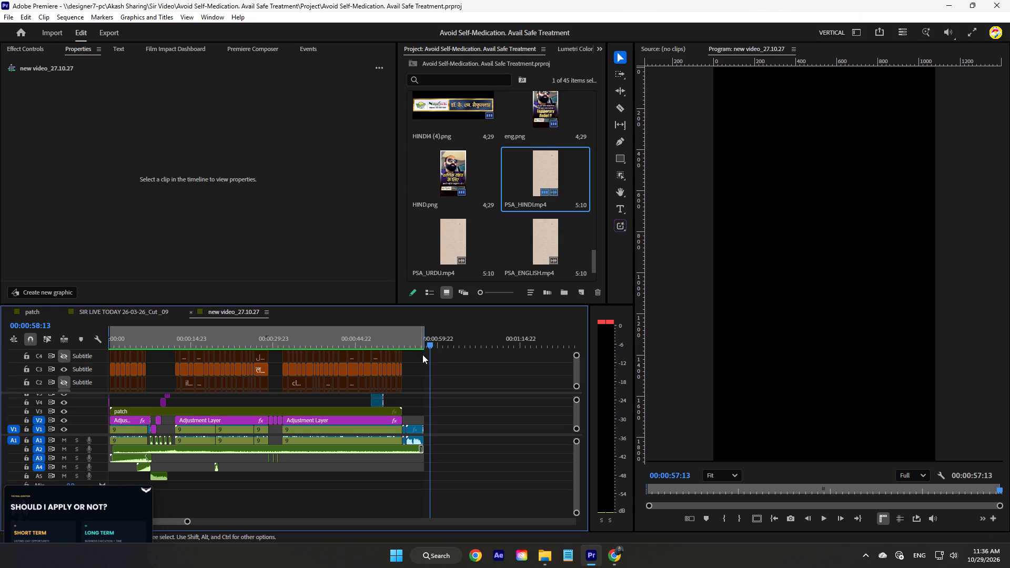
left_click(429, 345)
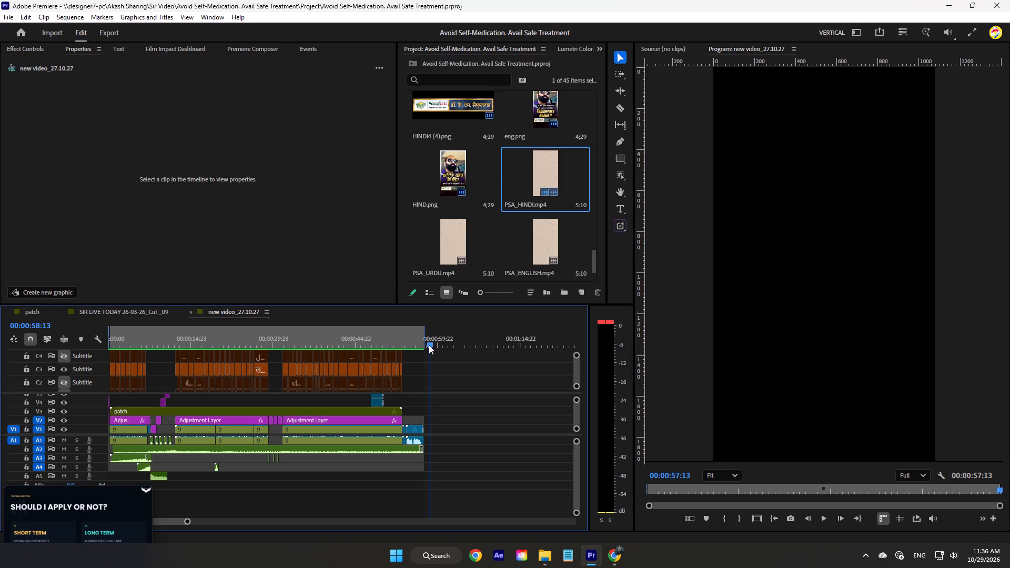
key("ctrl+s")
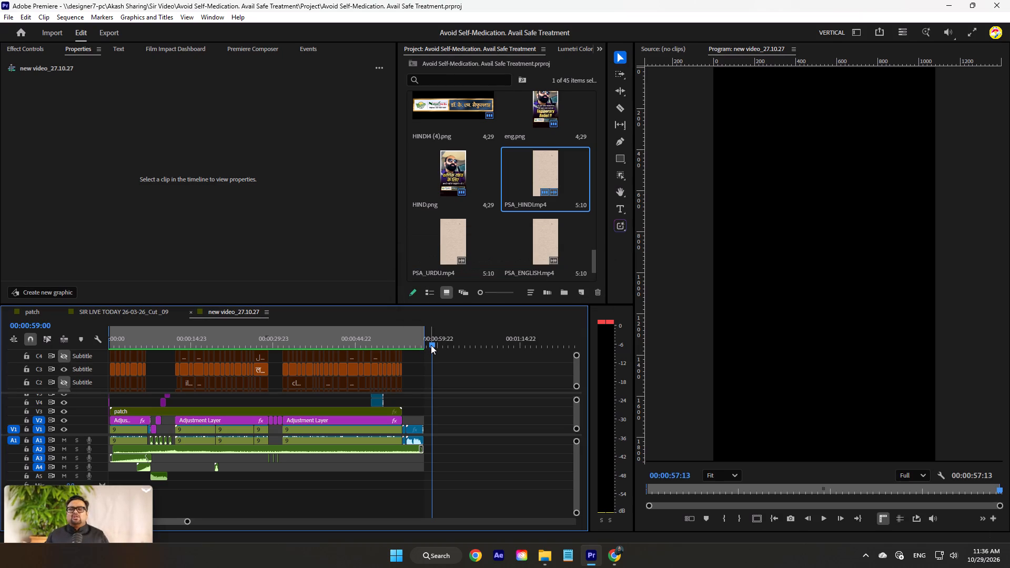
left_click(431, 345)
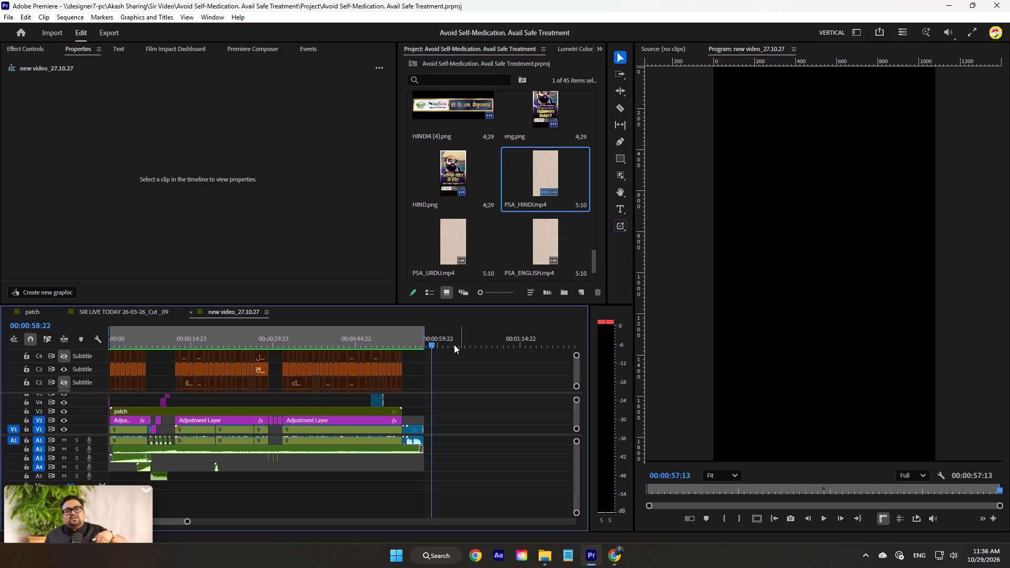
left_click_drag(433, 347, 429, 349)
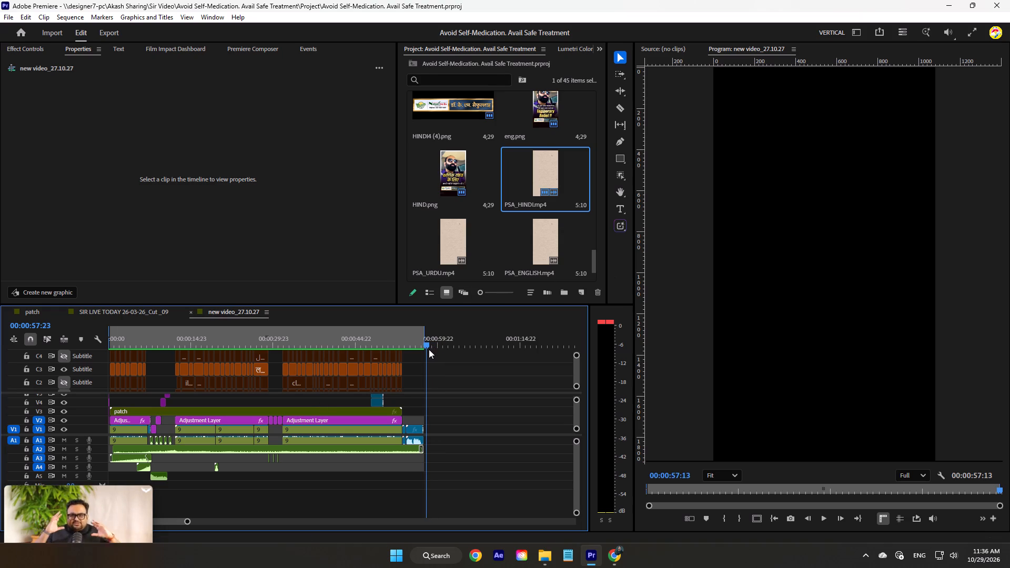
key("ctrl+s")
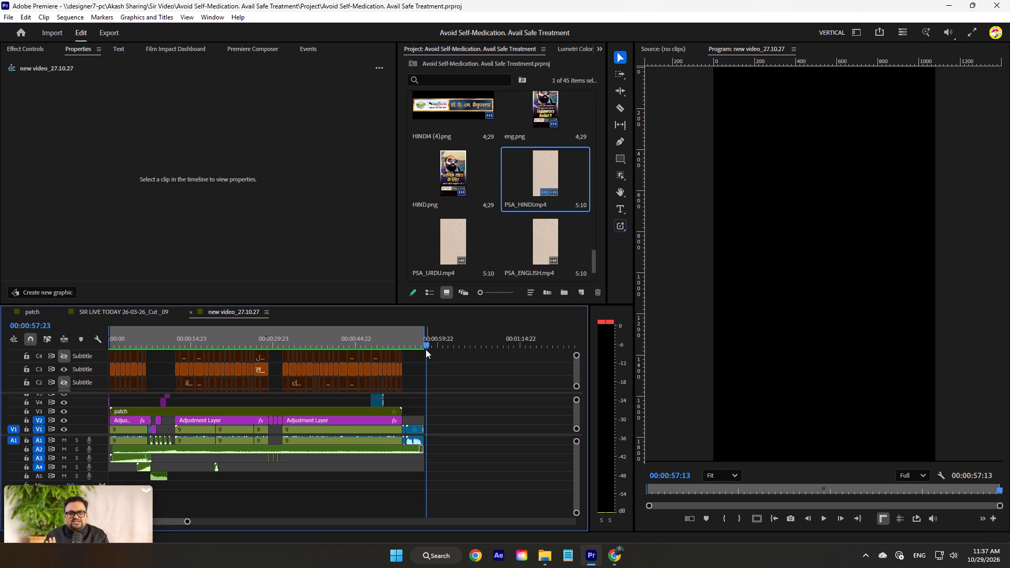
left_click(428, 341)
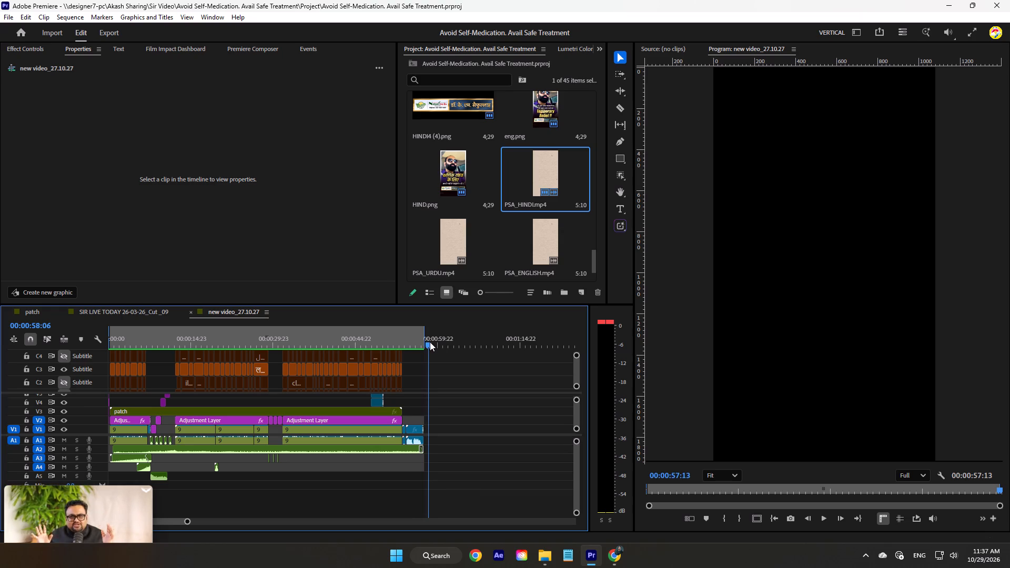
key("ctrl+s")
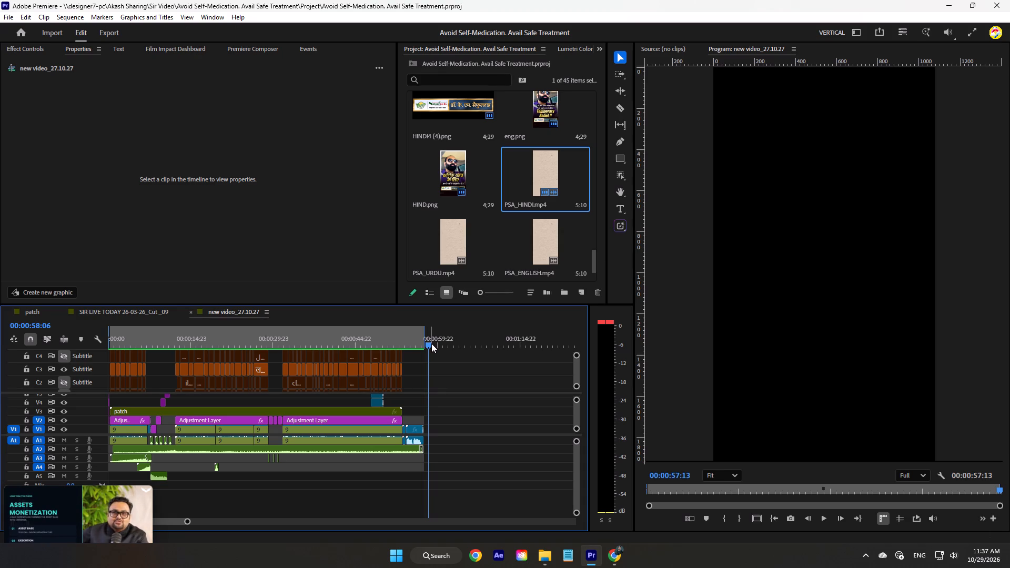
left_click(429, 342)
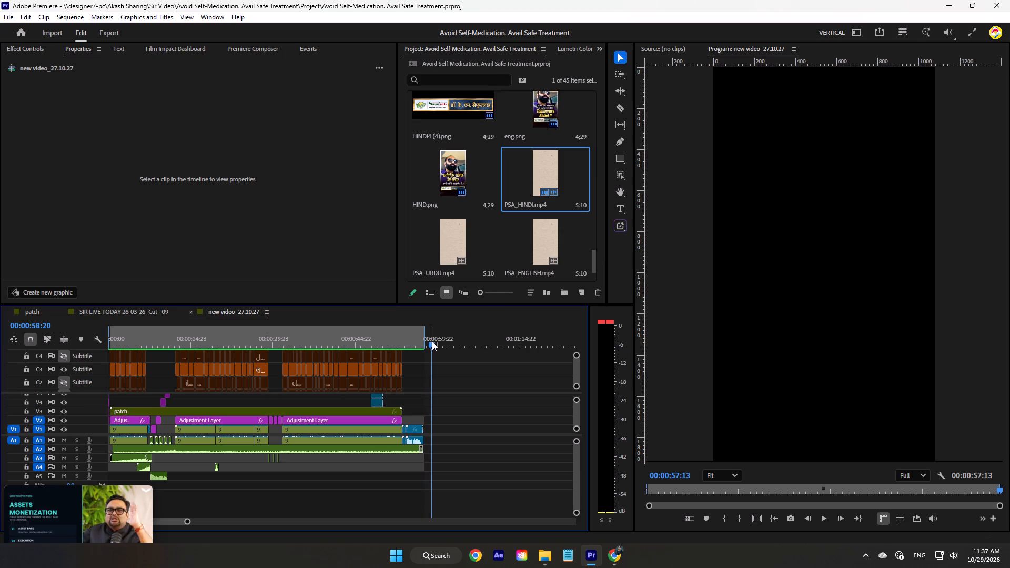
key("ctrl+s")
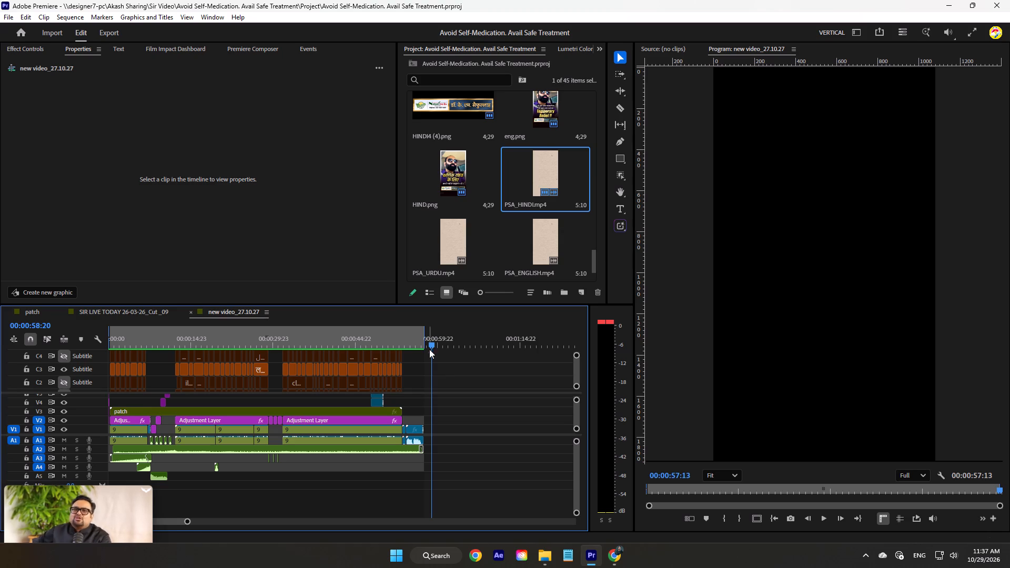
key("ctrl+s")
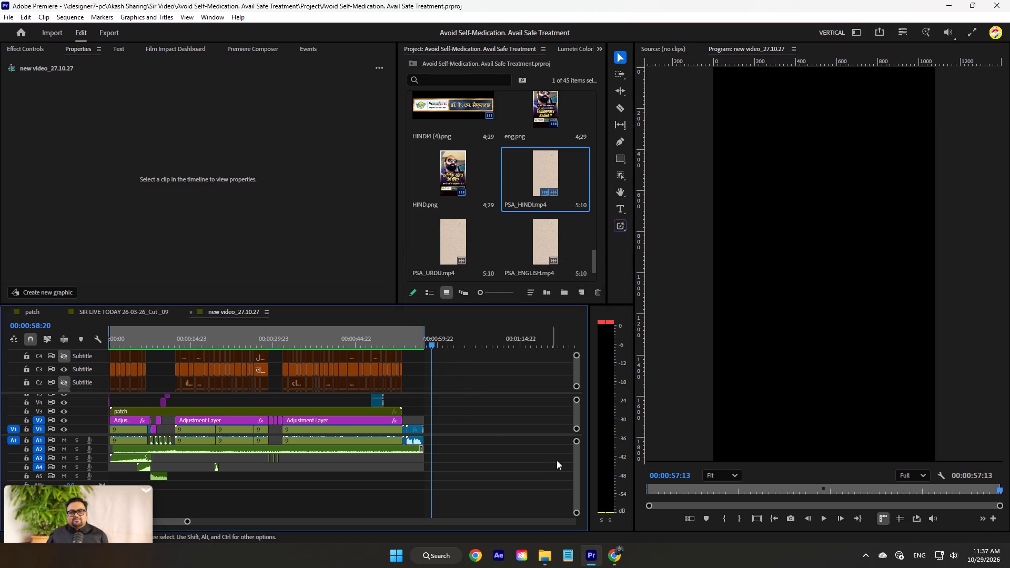
In File Explorer, open the Avoid Self-Medication project's Render > New video_27.10.26 folder holding the earlier render.
left_click(548, 556)
left_click(351, 334)
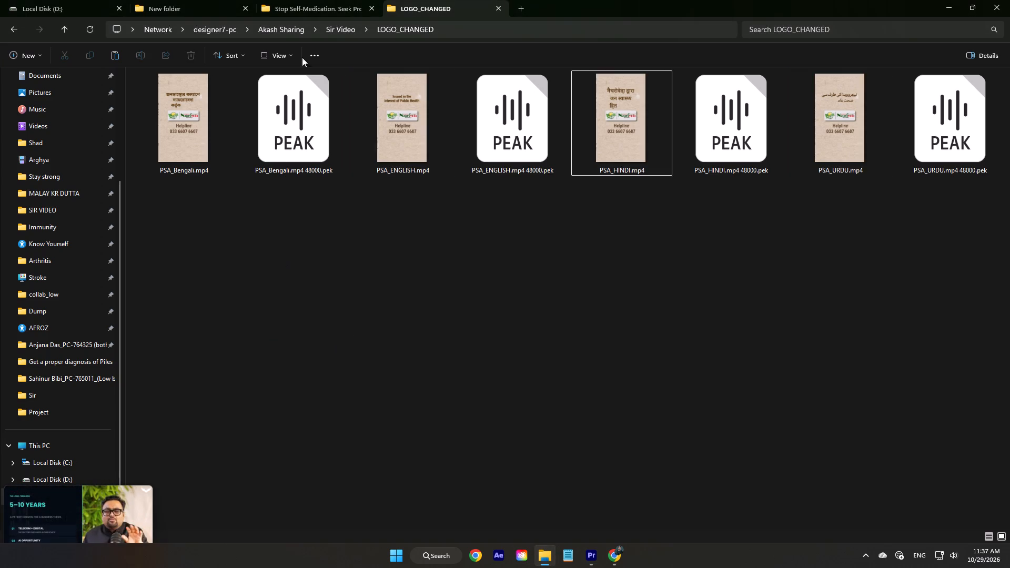
left_click(305, 0)
left_click(171, 9)
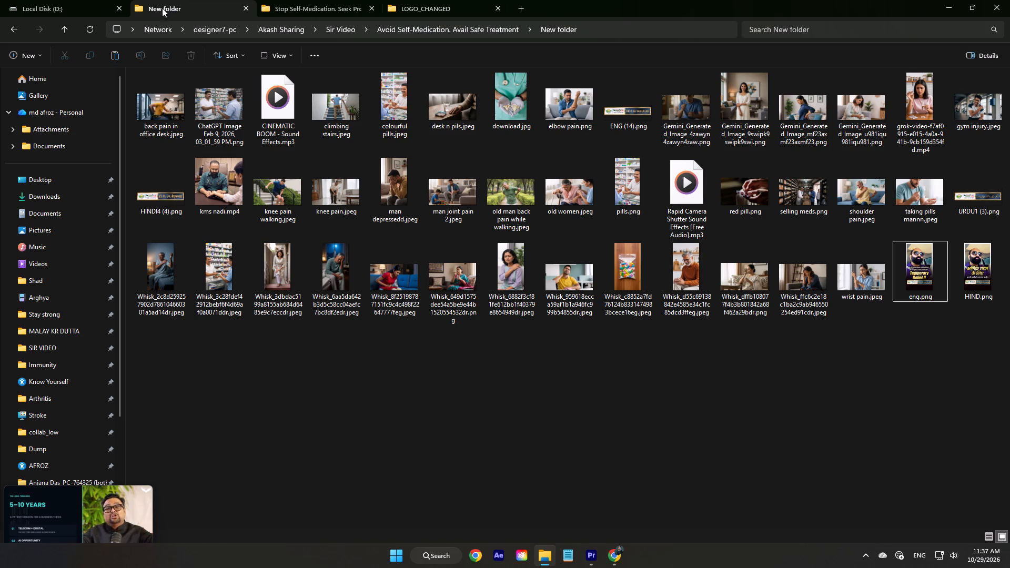
left_click(291, 1)
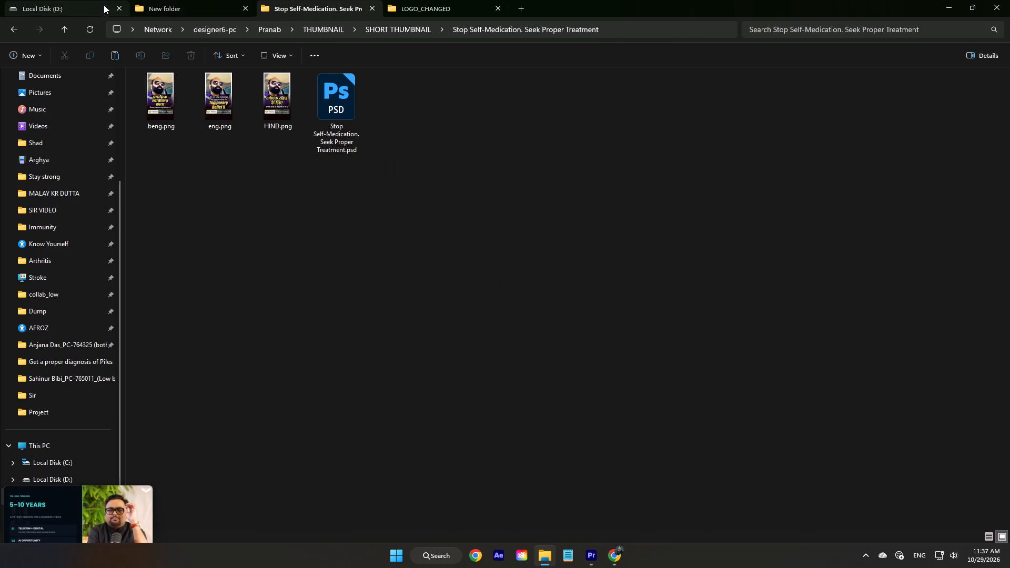
left_click(165, 1)
left_click(65, 25)
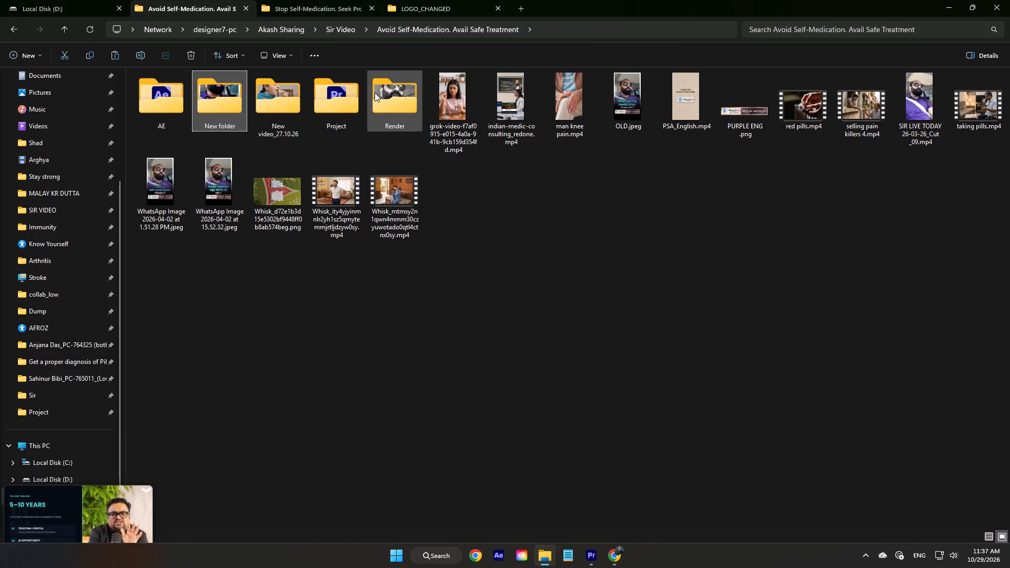
double_click(375, 93)
double_click(163, 96)
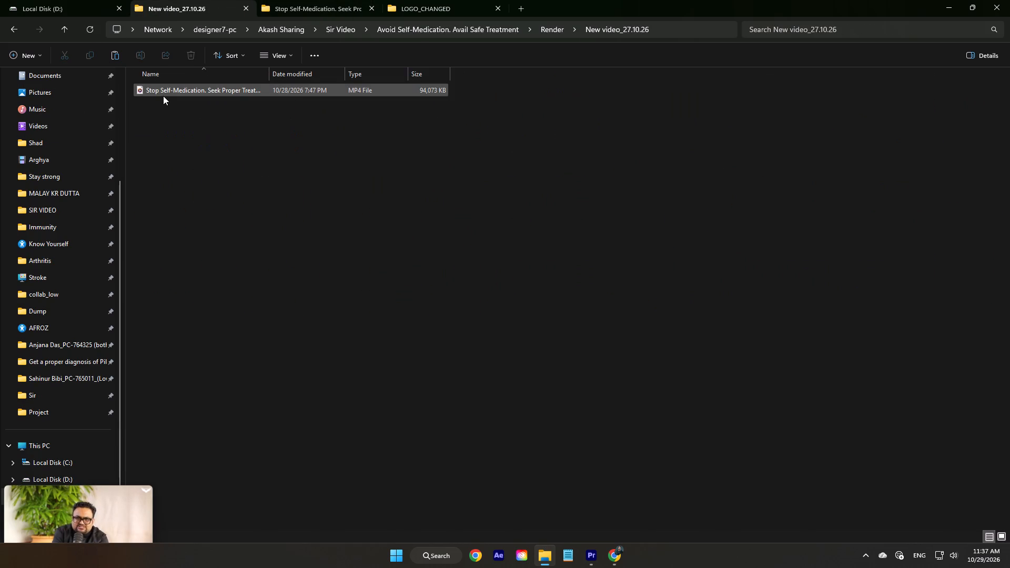
Copy the title "Stop Self-Medication. Seek Proper Treatment" from the rendered Bangla video's file name, leaving the file name unchanged.
right_click(164, 94)
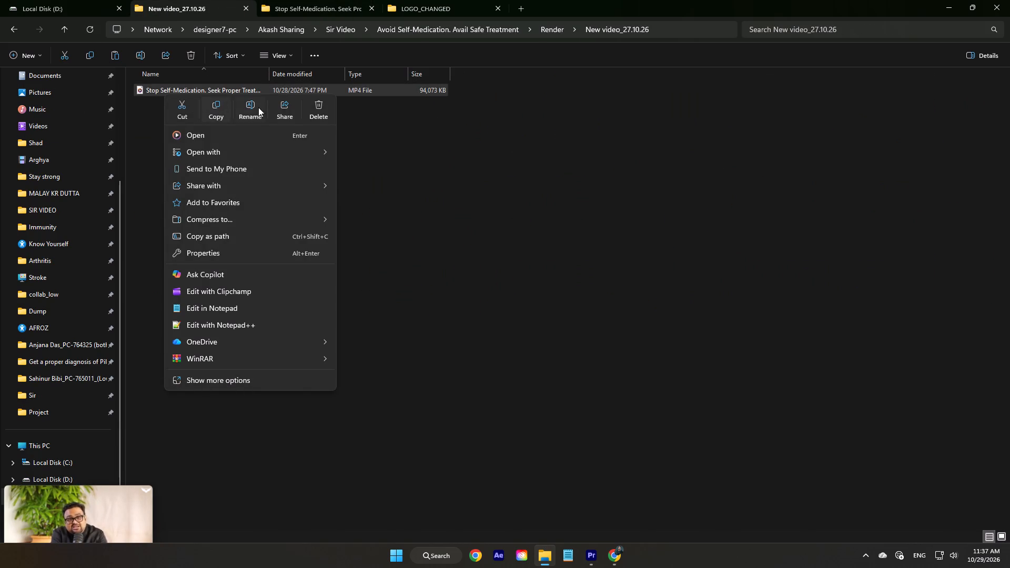
left_click(248, 107)
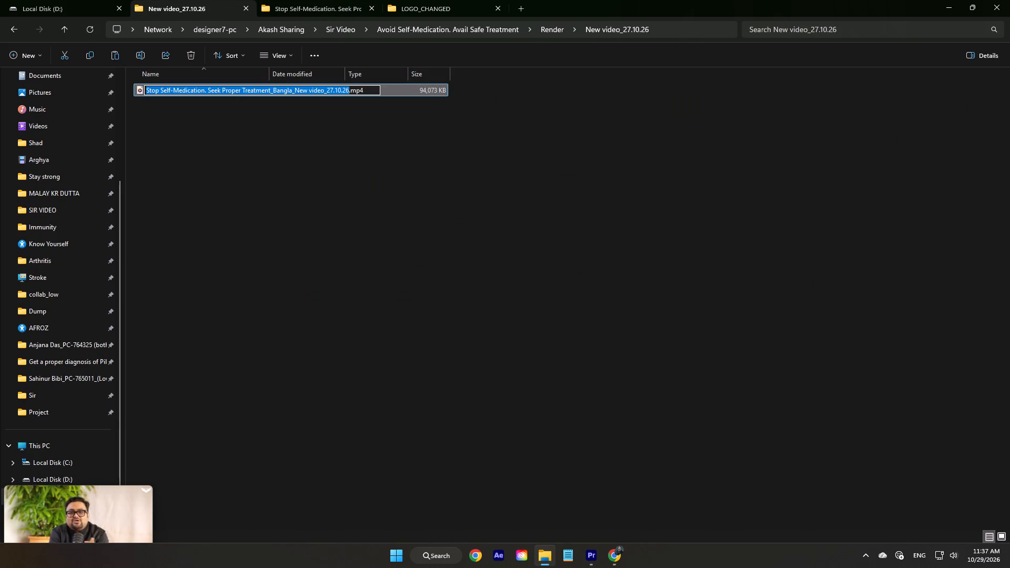
left_click(272, 91)
left_click_drag(271, 89, 153, 89)
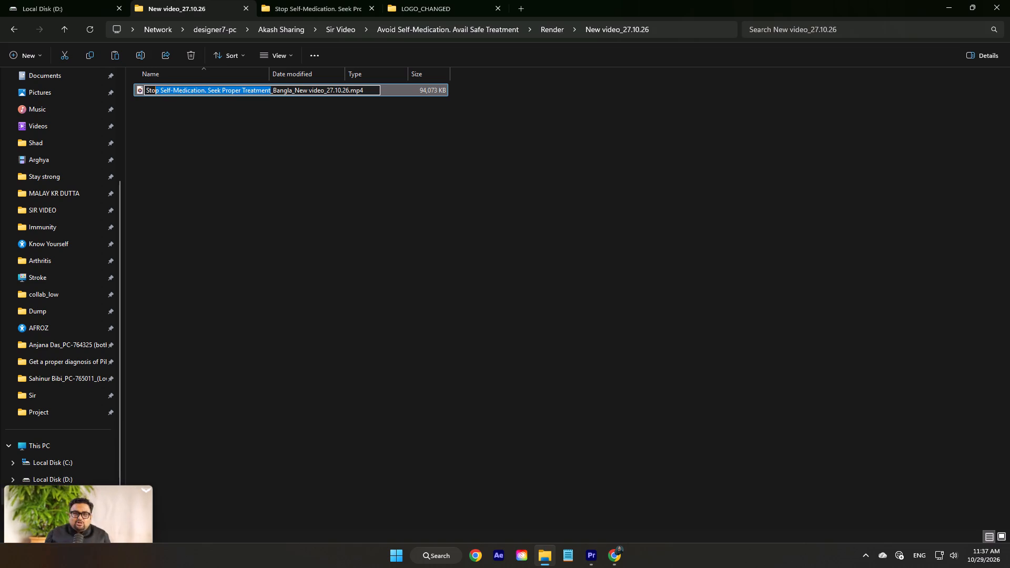
left_click_drag(153, 89, 138, 89)
key("ctrl+c")
left_click(204, 175)
Create a folder named "Stop Self-Medication. Seek Proper Treatment" inside Afroz Sharing\SIR VIDEO on drive D.
left_click(49, 3)
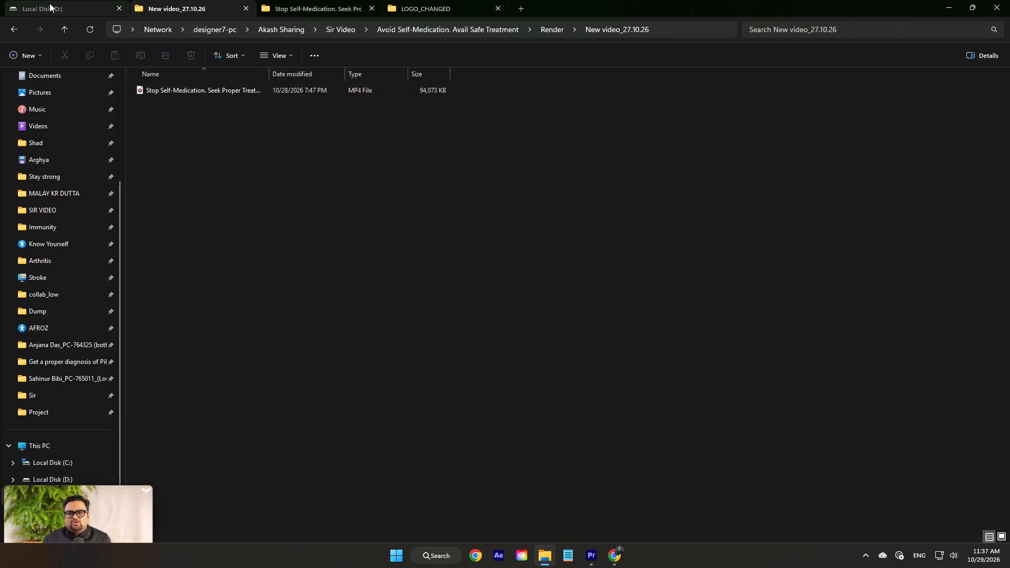
left_click(60, 473)
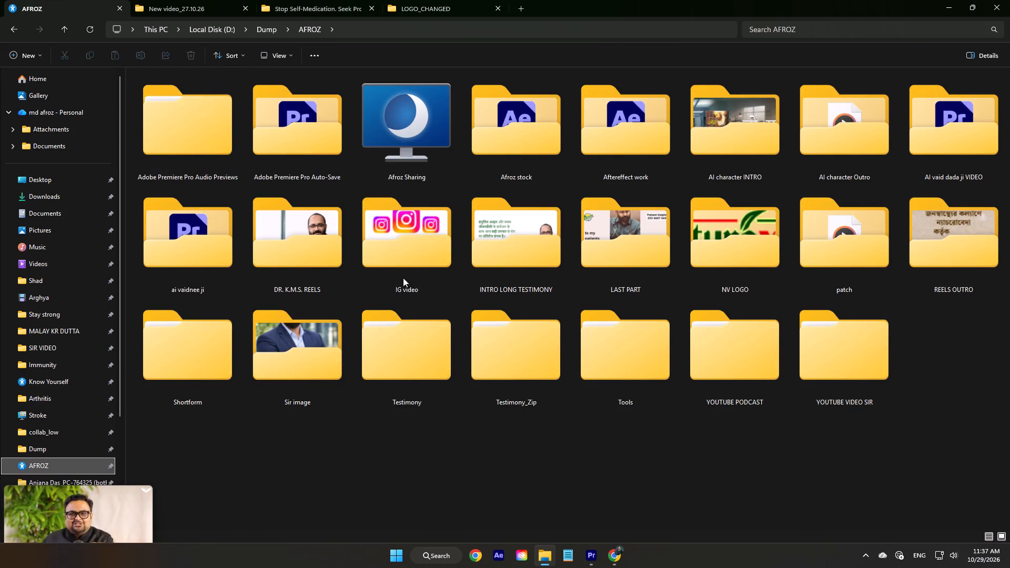
left_click(408, 245)
double_click(379, 136)
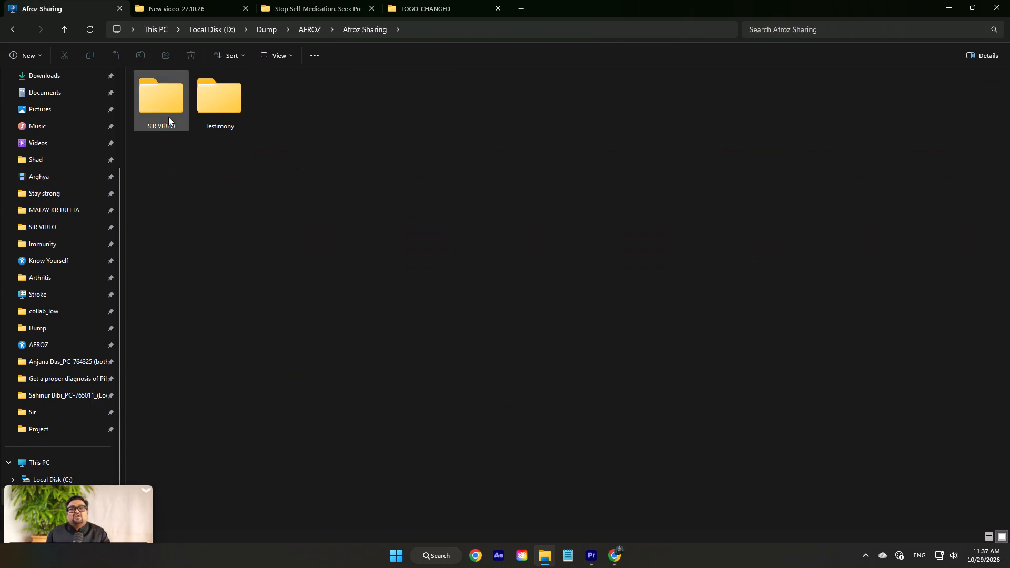
left_click(165, 115)
double_click(151, 100)
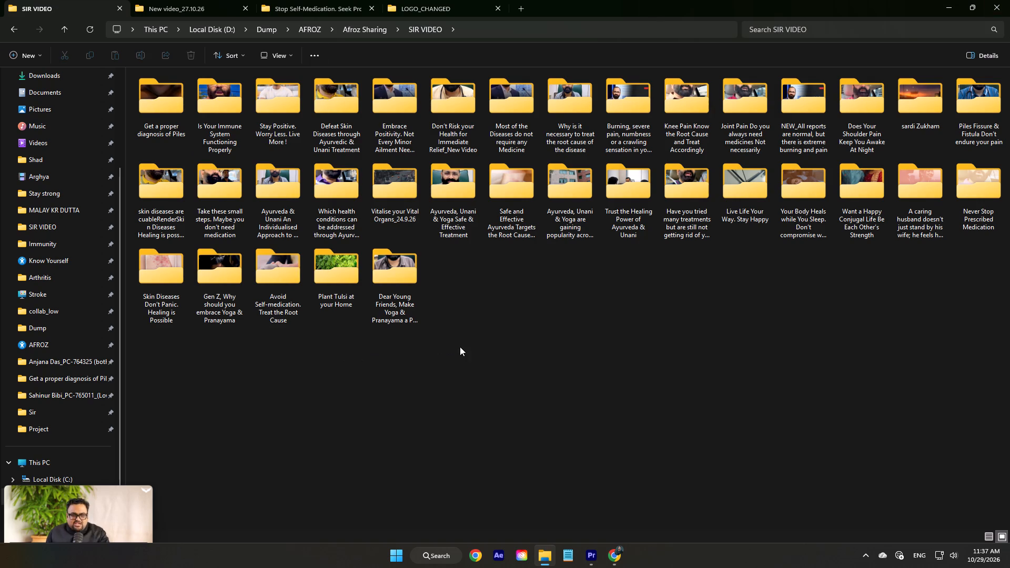
right_click(471, 349)
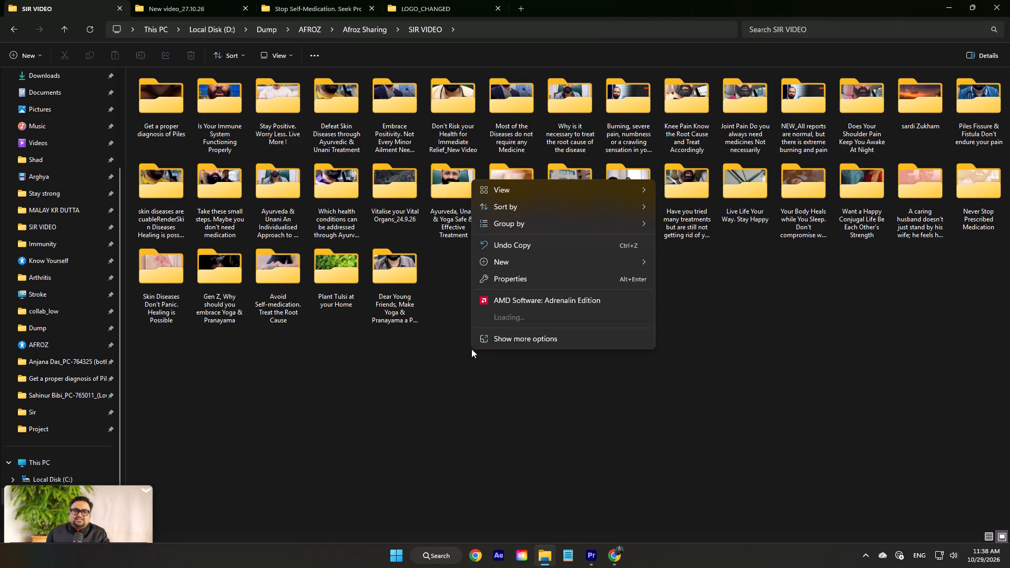
left_click(673, 261)
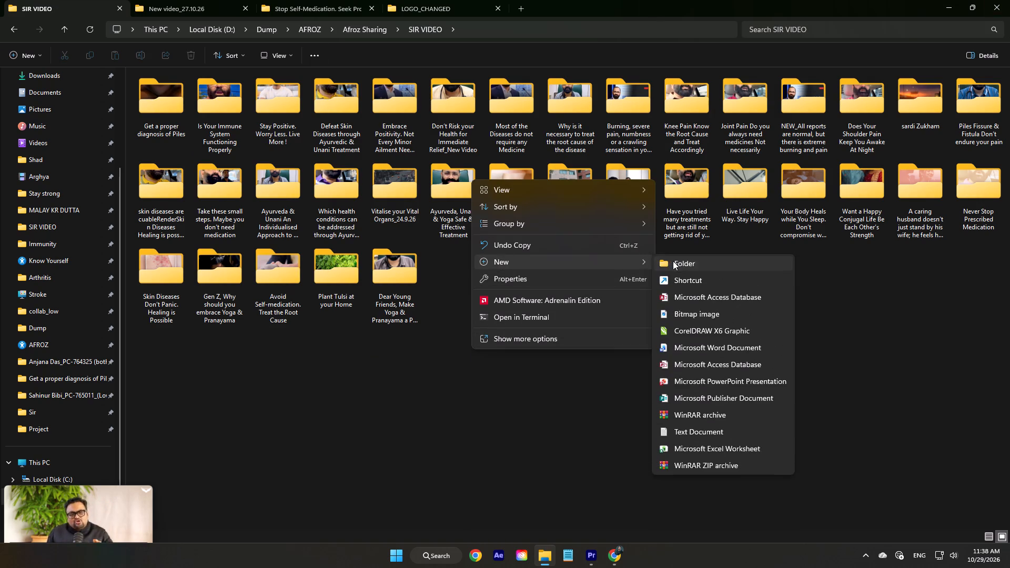
key("ctrl+v")
Copy the full path of the new Stop Self-Medication folder and switch back to Premiere.
double_click(460, 272)
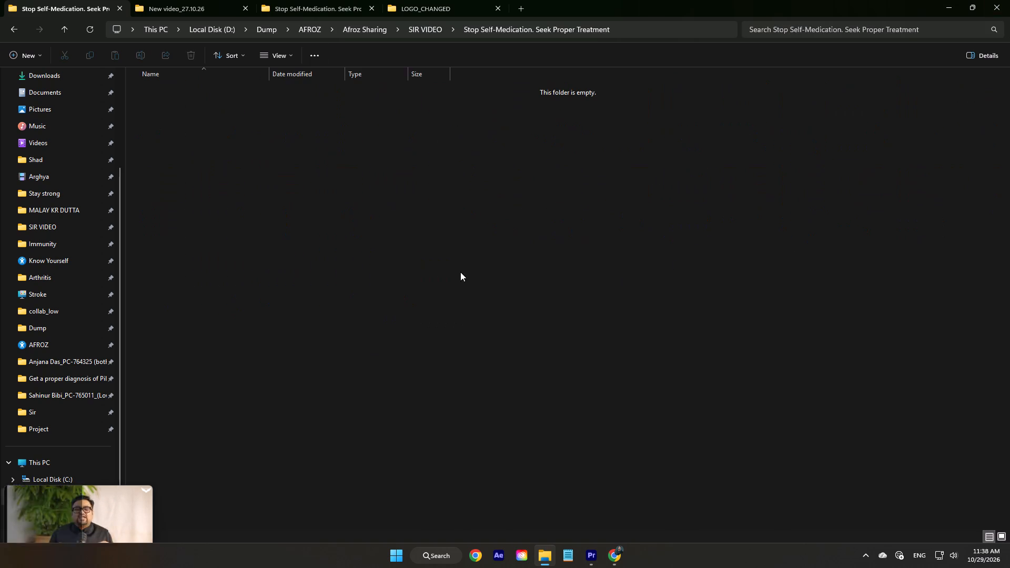
left_click(645, 26)
key("ctrl+c")
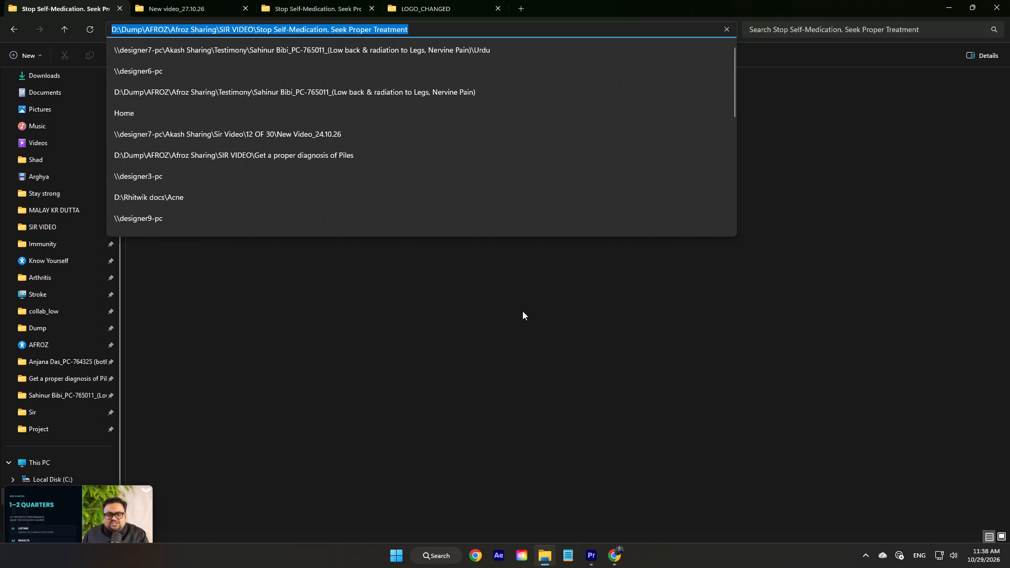
left_click(522, 311)
left_click(585, 552)
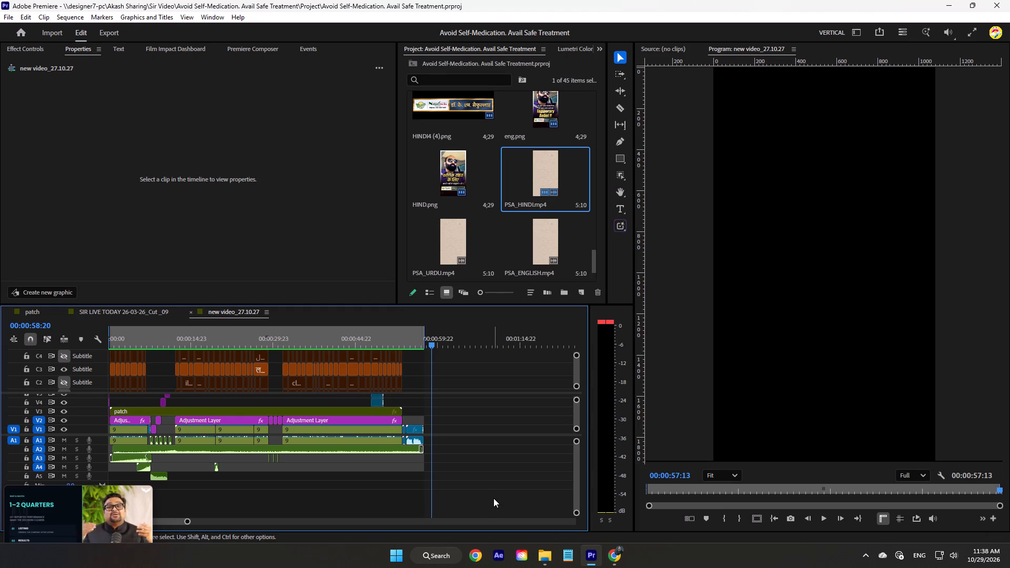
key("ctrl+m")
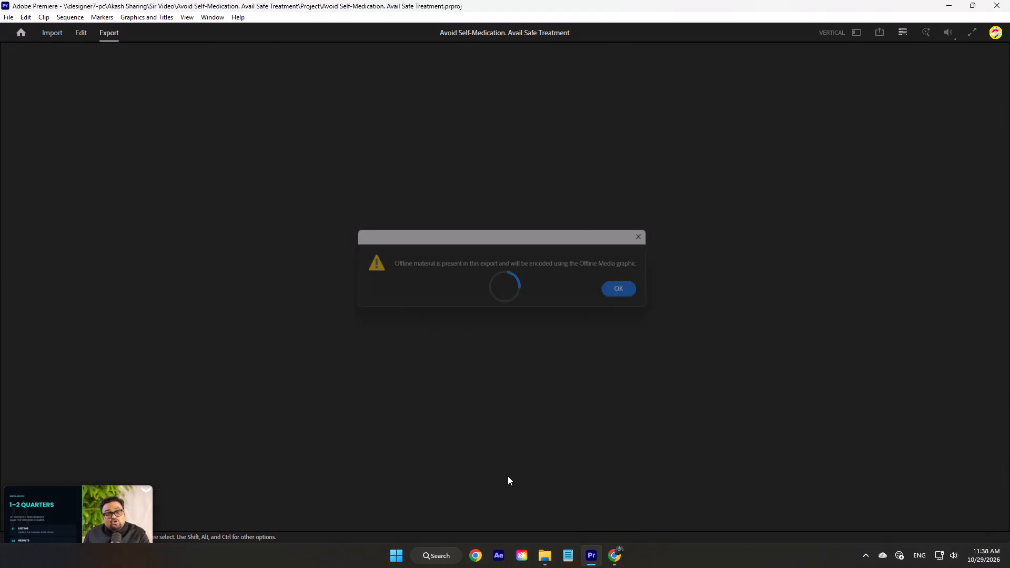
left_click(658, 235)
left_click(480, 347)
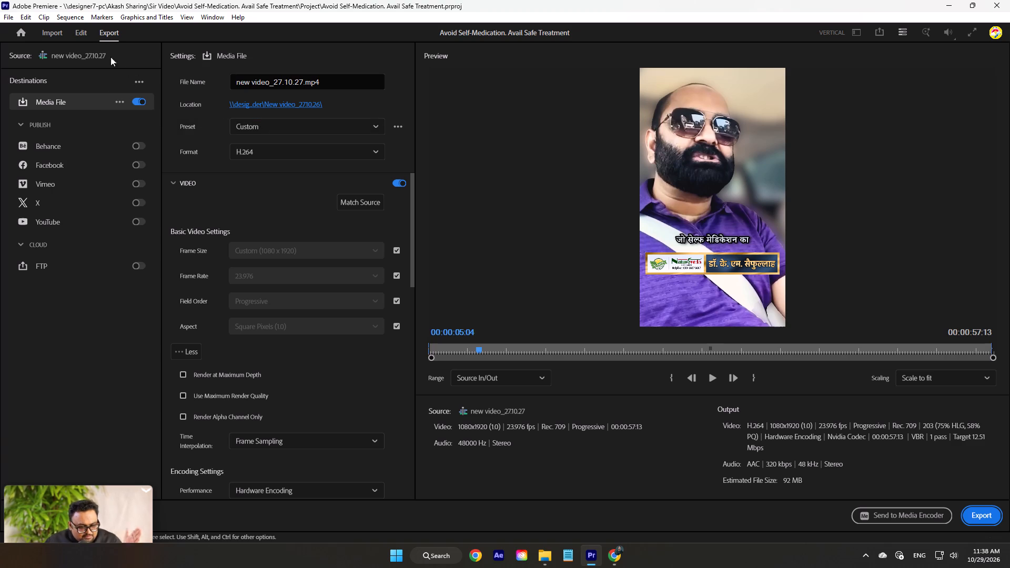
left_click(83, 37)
Examine the new video_27.10.27 timeline and the SIR LIVE TODAY sequence in an enlarged view for offline clips.
left_click(468, 371)
left_click_drag(362, 343, 304, 338)
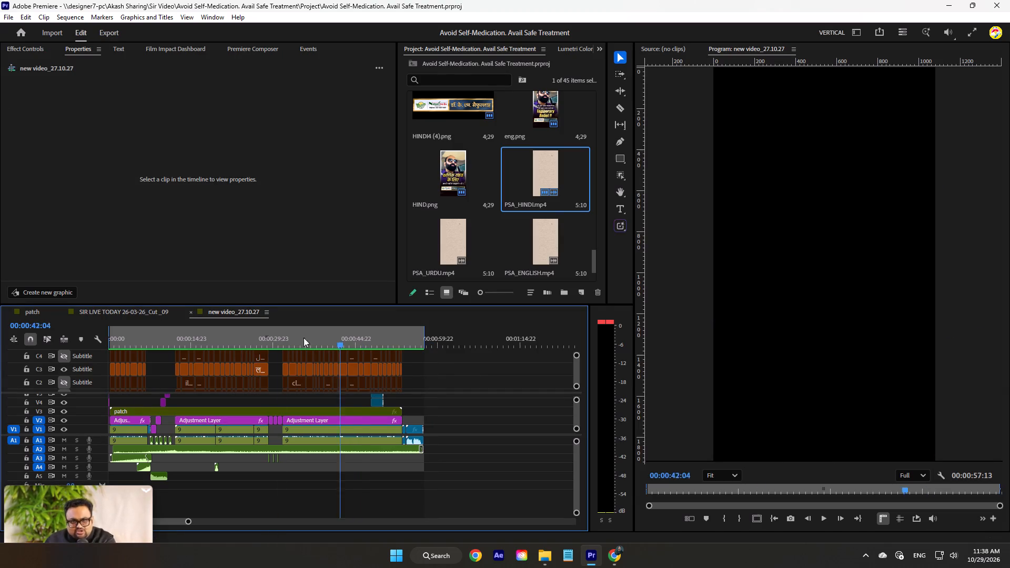
left_click_drag(304, 338, 0, 391)
key("grave")
key("grave")
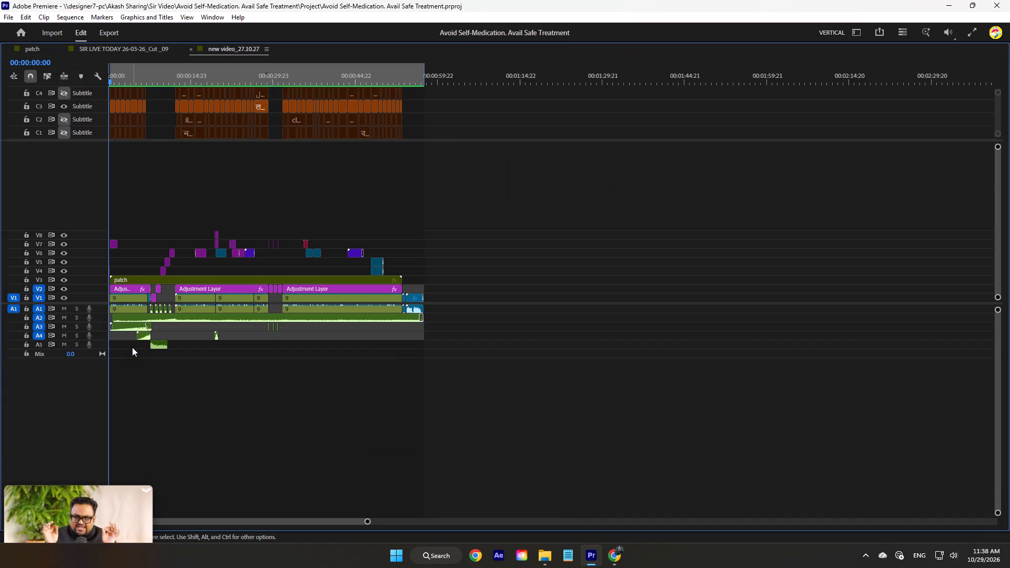
scroll(267, 383, "up", 20, "alt")
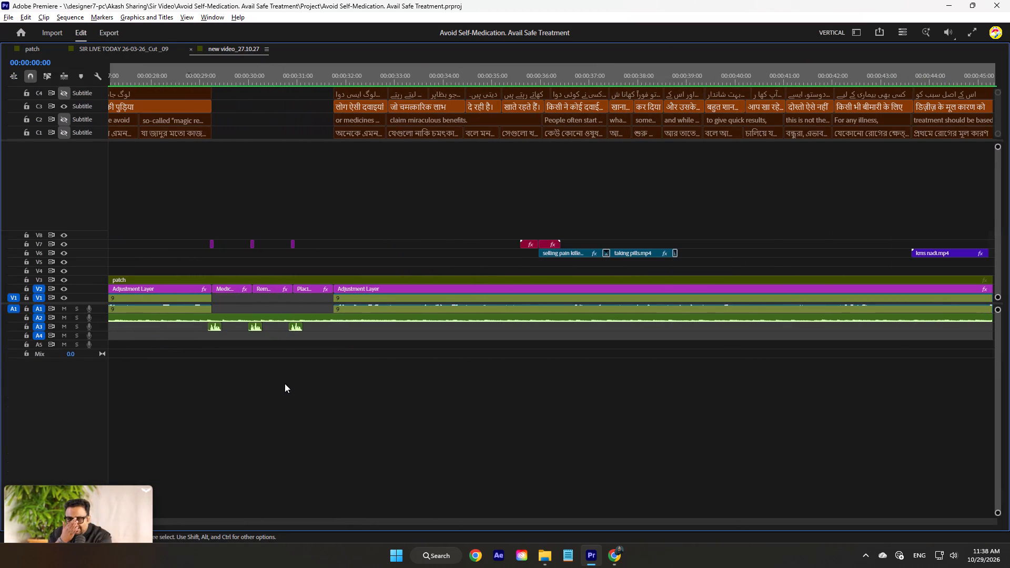
scroll(285, 383, "down", 16, "alt")
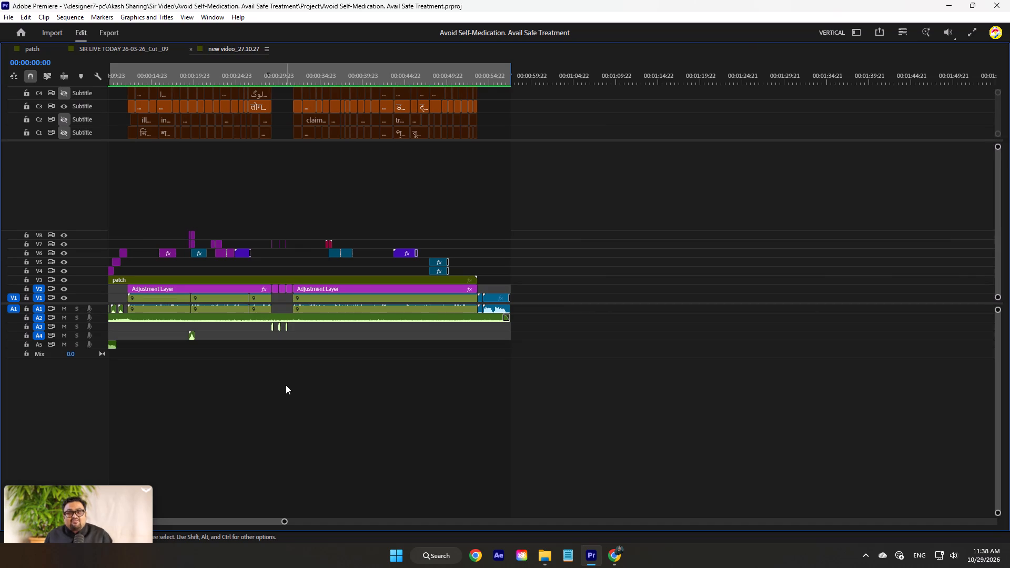
left_click(126, 53)
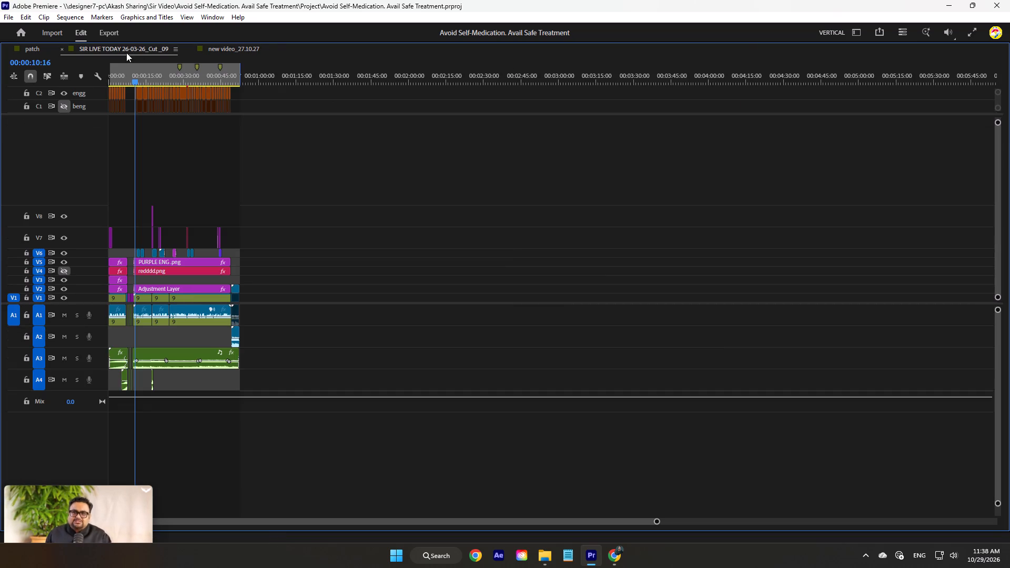
In the patch sequence, delete the three BENG1.png clips from track V1 and toggle that track's visibility.
left_click(39, 55)
left_click(37, 54)
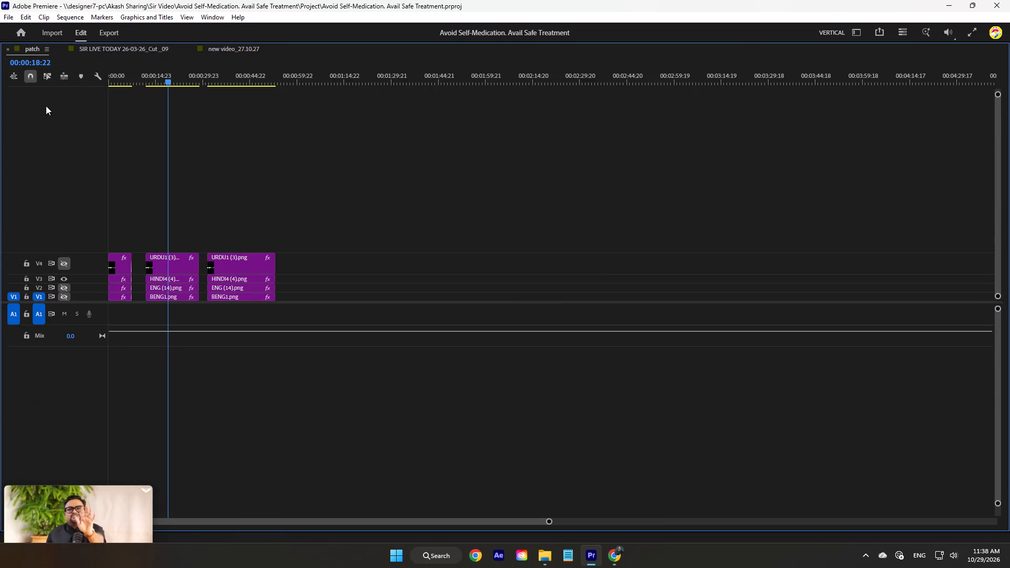
left_click_drag(316, 302, 193, 302)
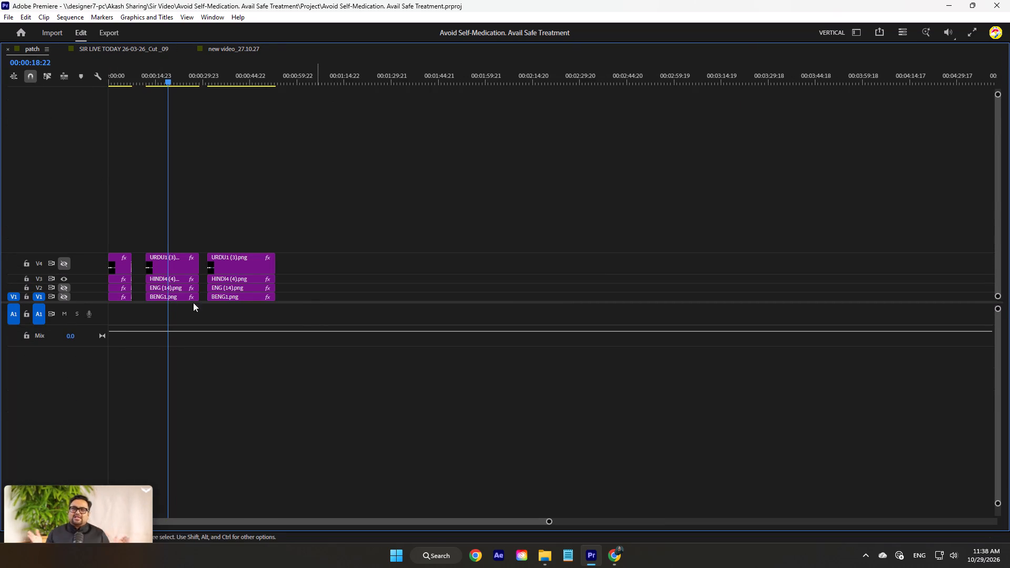
left_click_drag(193, 302, 107, 290)
left_click_drag(298, 281, 127, 288)
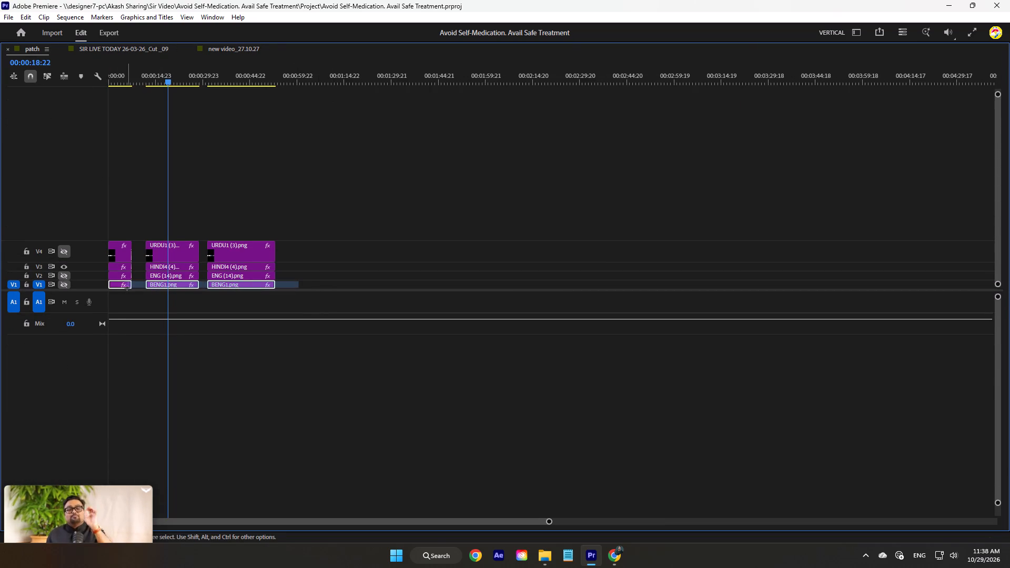
left_click_drag(127, 288, 118, 288)
key("BackSpace")
left_click(65, 284)
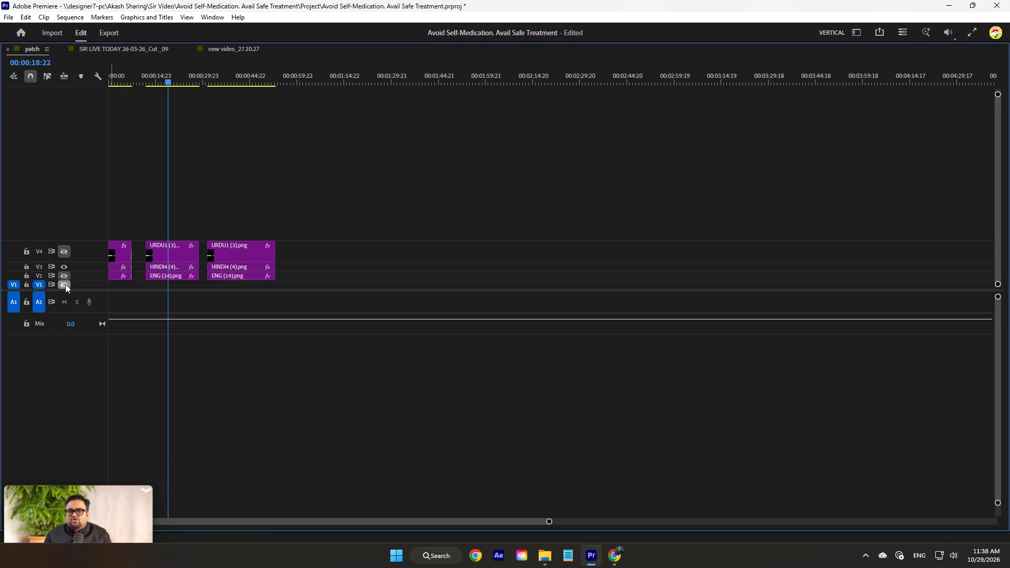
left_click(396, 208)
Return to the new video_27.10.27 sequence, place the playhead at its start, and restore the normal panel layout.
left_click(243, 38)
left_click(244, 46)
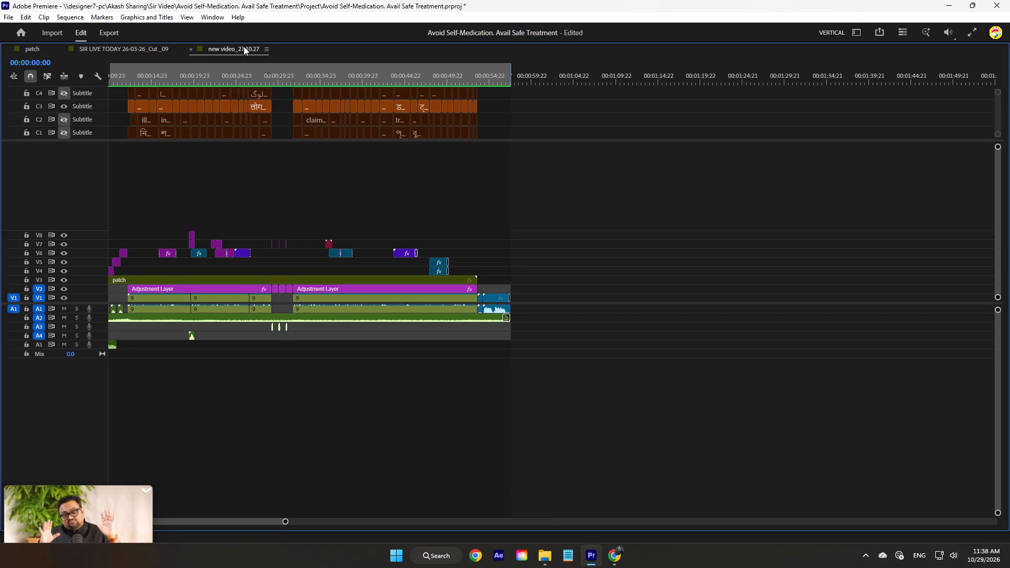
left_click(622, 225)
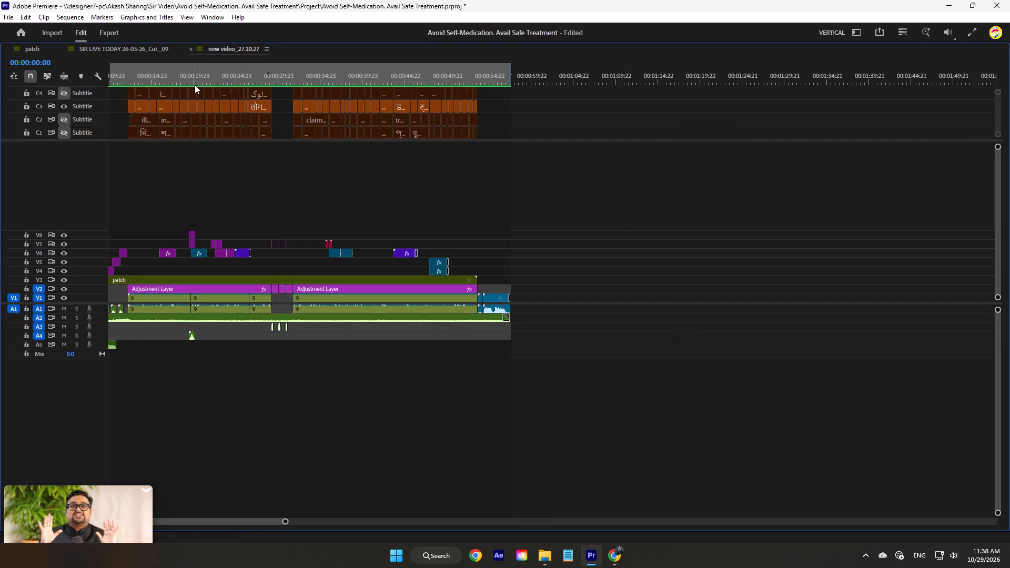
left_click_drag(195, 85, 68, 107)
key("grave")
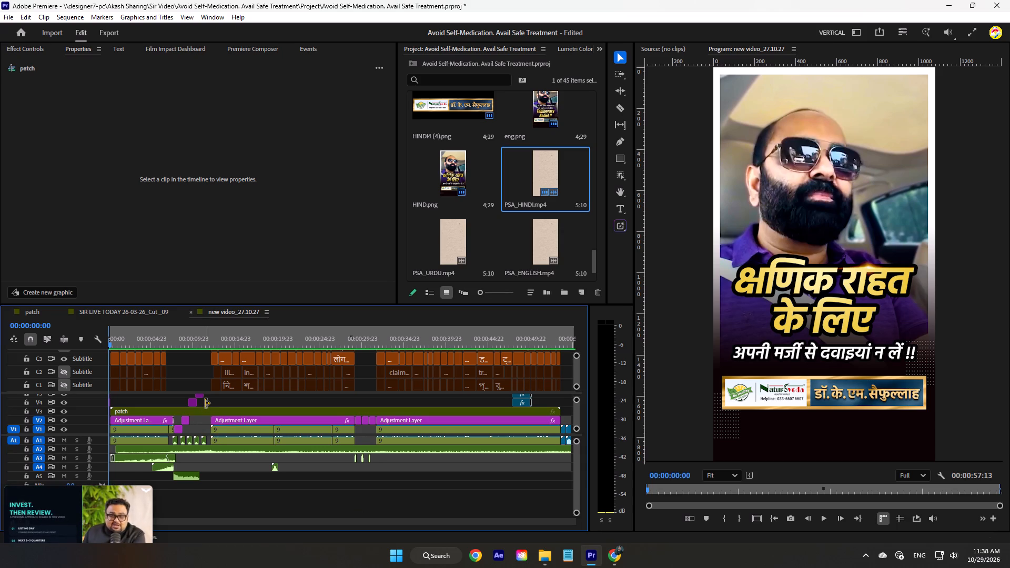
Open the export settings for new video_27.10.27 and point the save location to SIR VIDEO\Stop Self-Medication. Seek Proper Treatment.
key("ctrl+m")
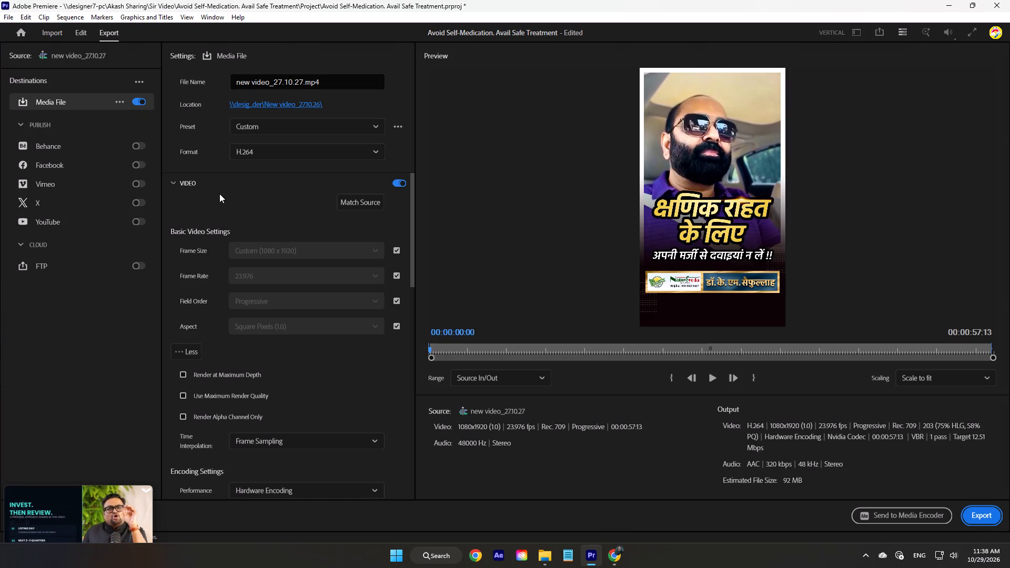
left_click(285, 104)
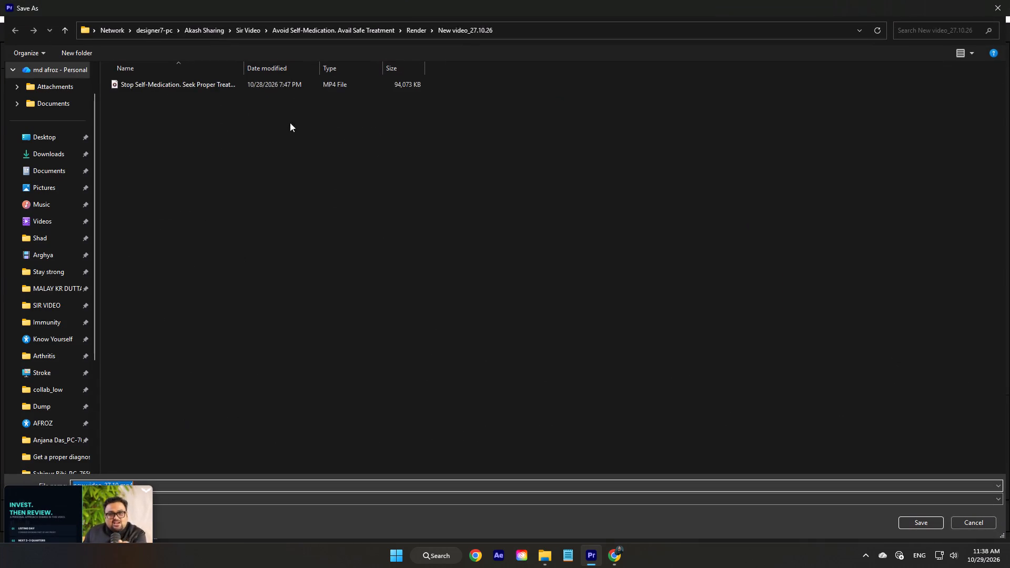
left_click(561, 26)
key("ctrl+v")
key("Return")
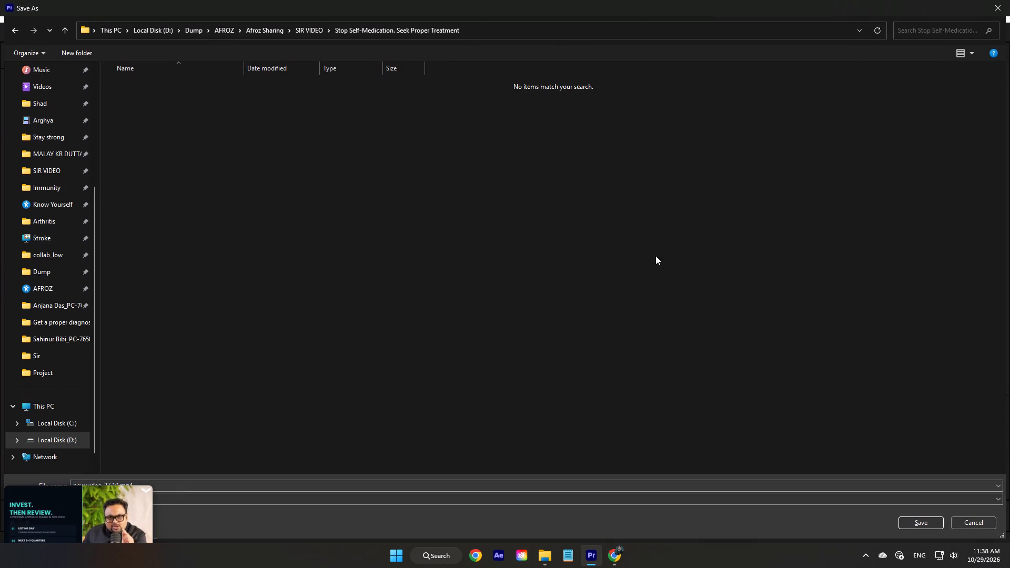
Name the export file Stop Self-Medication. Seek Proper Treatment_Hindi and save it in the Stop Self-Medication folder.
left_click_drag(69, 495, 73, 521)
left_click(165, 481)
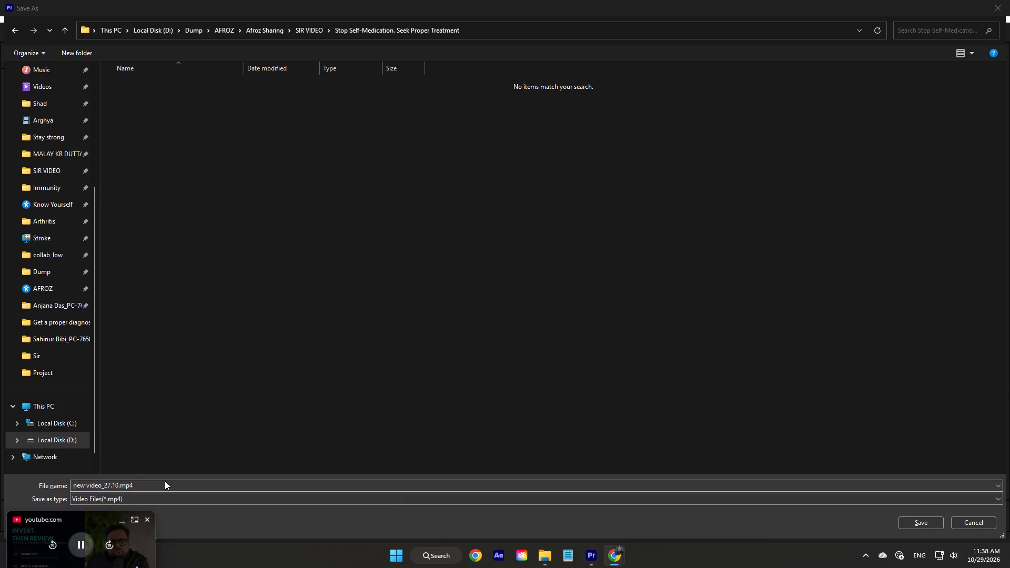
key("ctrl+v")
left_click_drag(193, 486, 0, 481)
key("BackSpace")
left_click(215, 488)
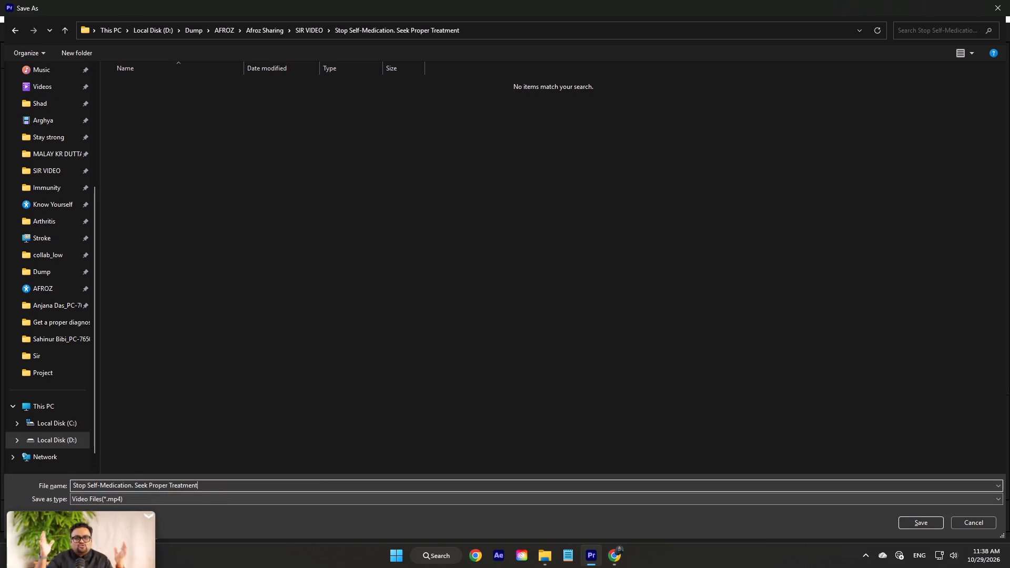
key("shift+underscore")
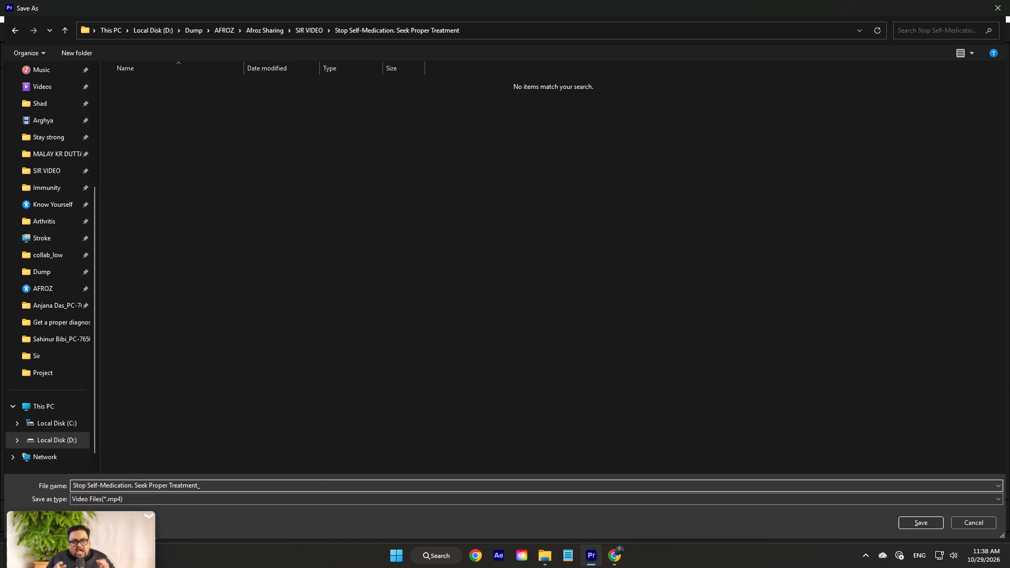
type("Hindi")
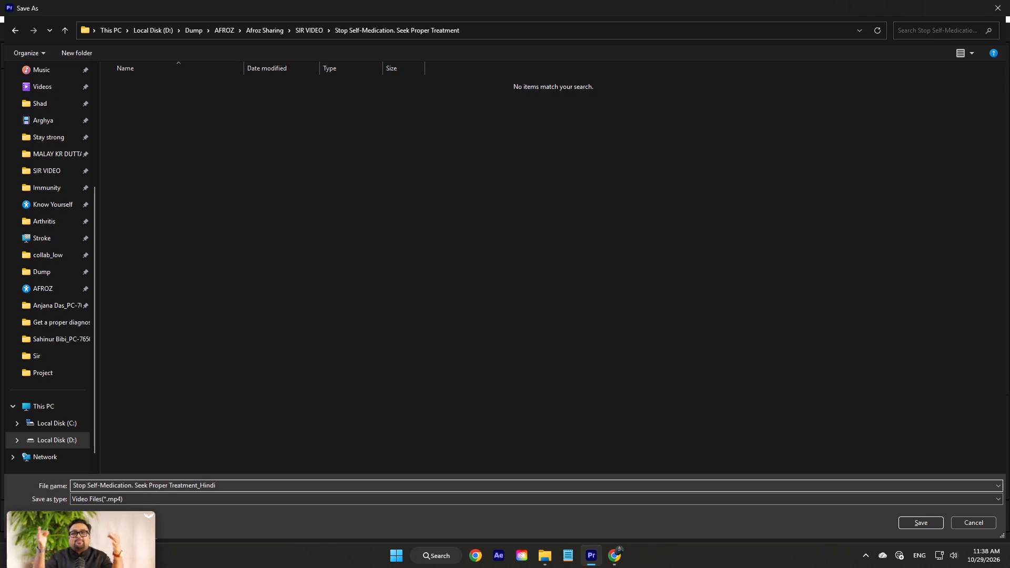
key("Return")
Go through the export presets and export the Hindi version of new video_27.10.27 in H.264 format.
left_click(277, 119)
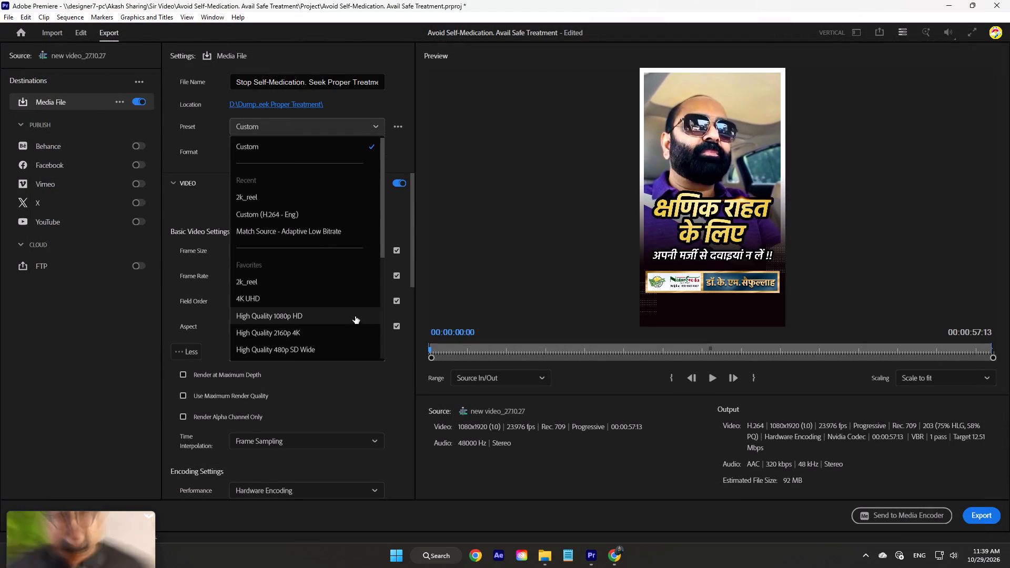
scroll(355, 316, "down", 16)
left_click(336, 327)
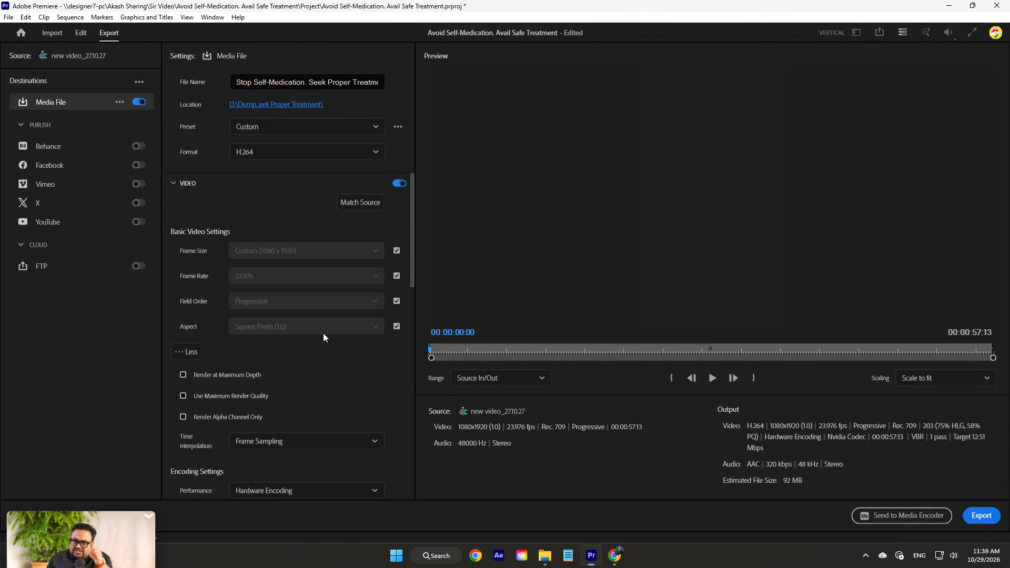
left_click(972, 522)
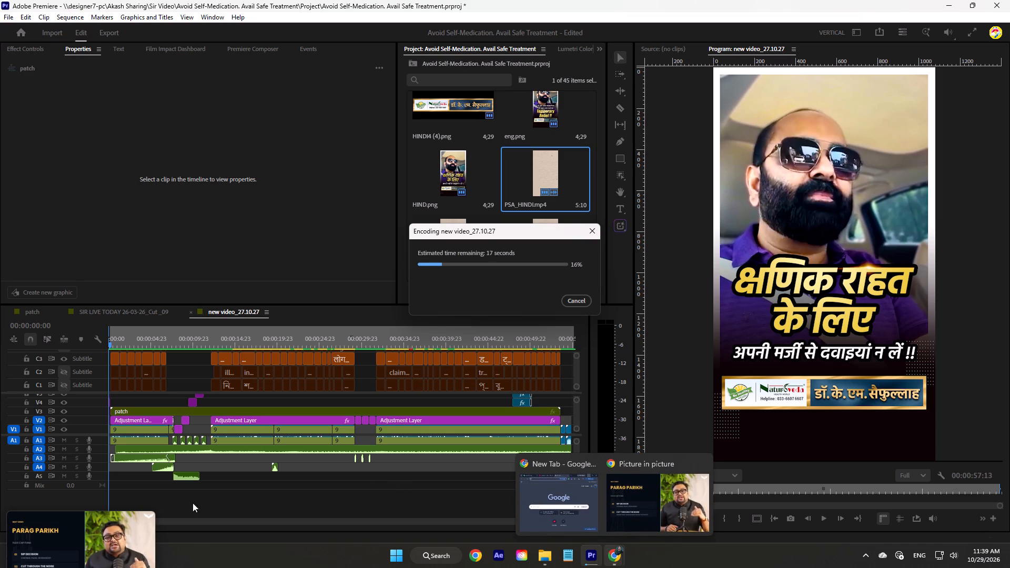
left_click(488, 237)
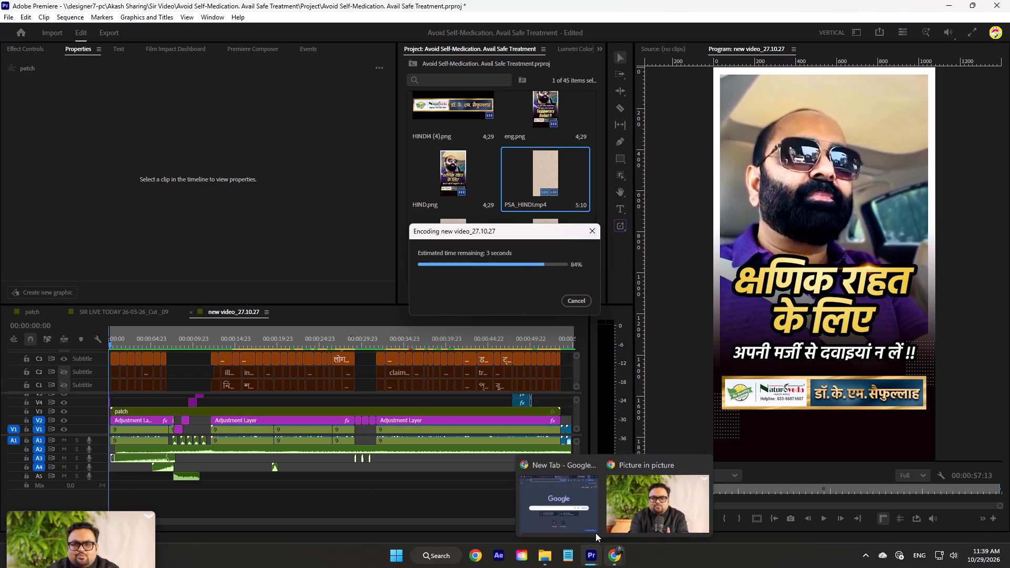
Switch to the YouTube page in Chrome, expand the JIO IPO Review video's description and like the video.
left_click(560, 490)
left_click(194, 249)
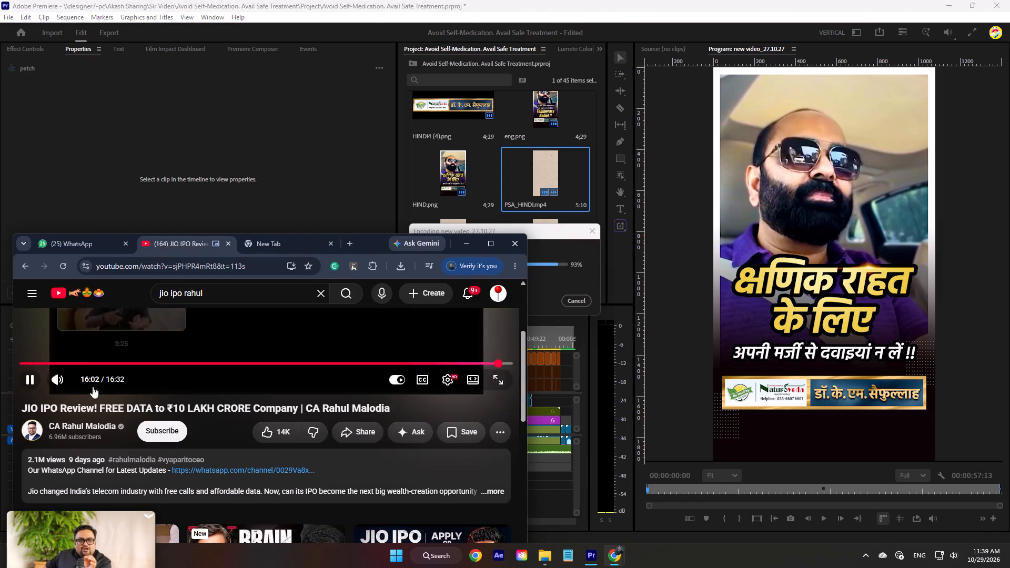
left_click(419, 466)
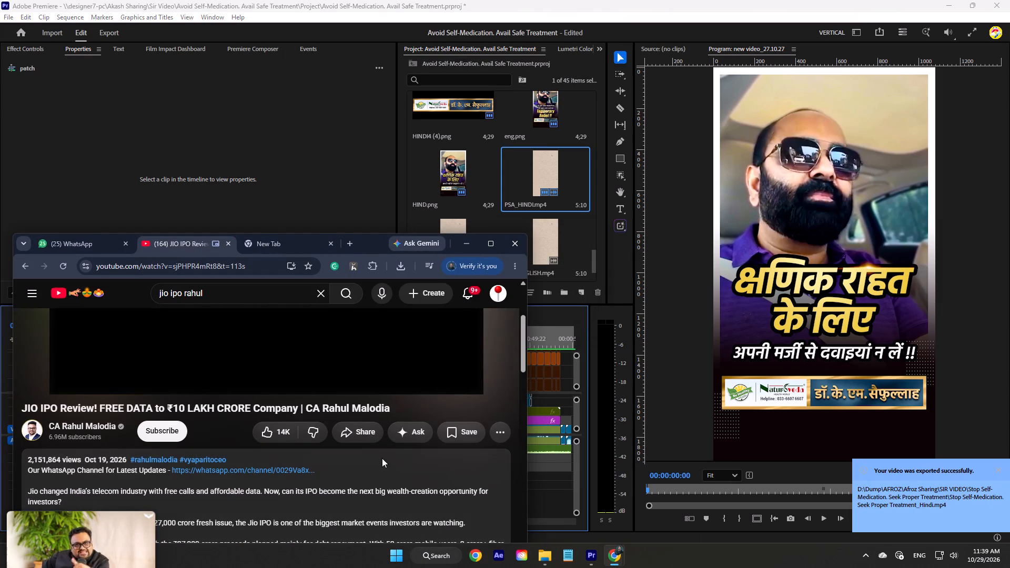
scroll(380, 458, "down", 2)
scroll(265, 439, "up", 1)
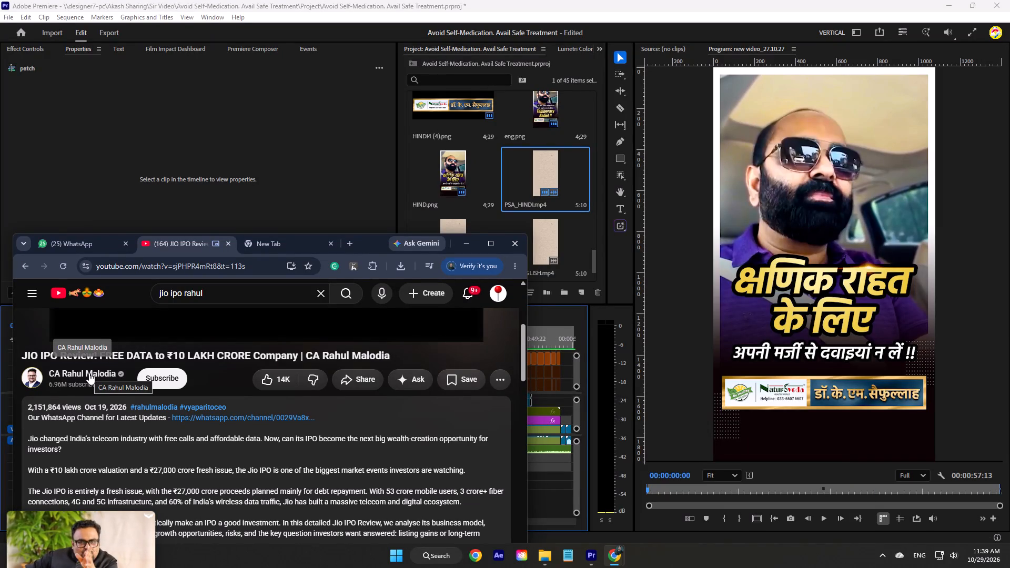
left_click(287, 379)
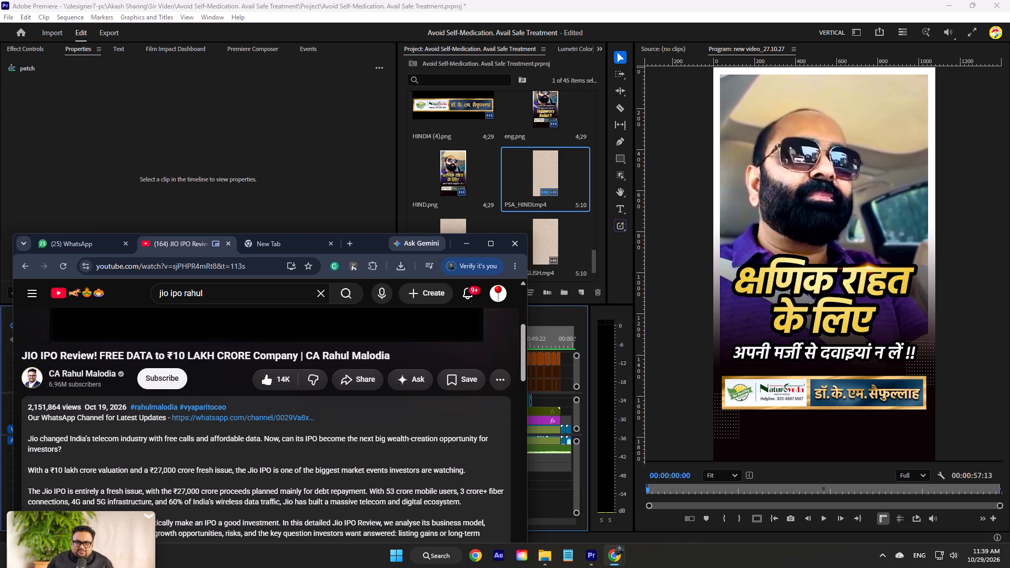
Open the CA Rahul Malodia channel and look through its latest videos.
left_click(90, 373)
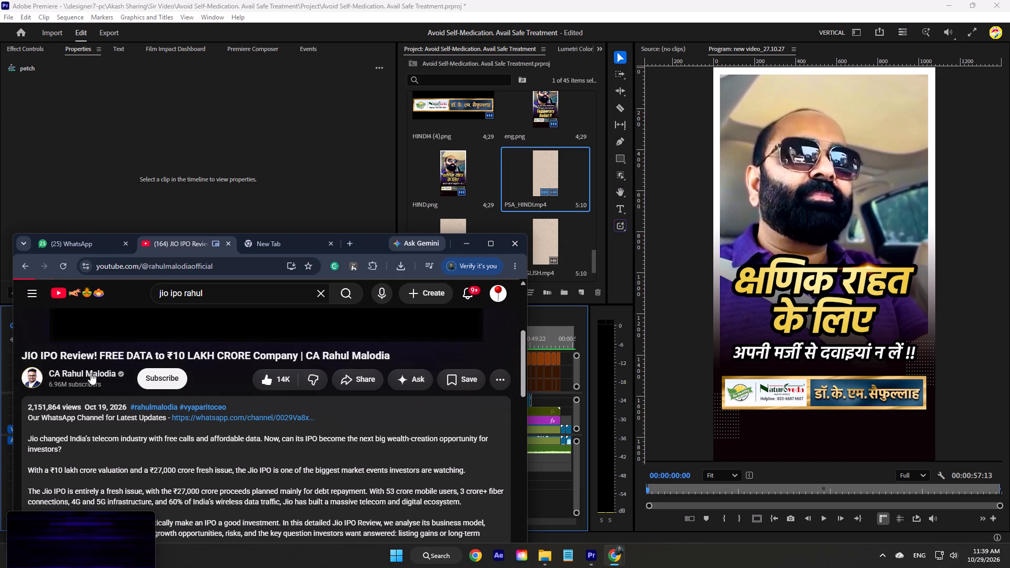
scroll(108, 387, "down", 1)
scroll(108, 387, "up", 1)
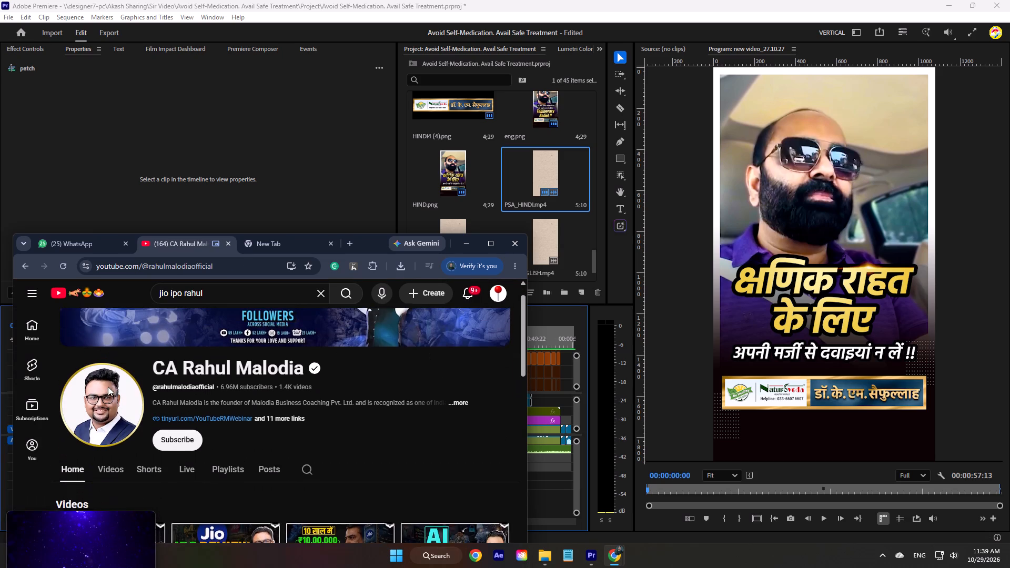
scroll(108, 387, "down", 1)
left_click(112, 453)
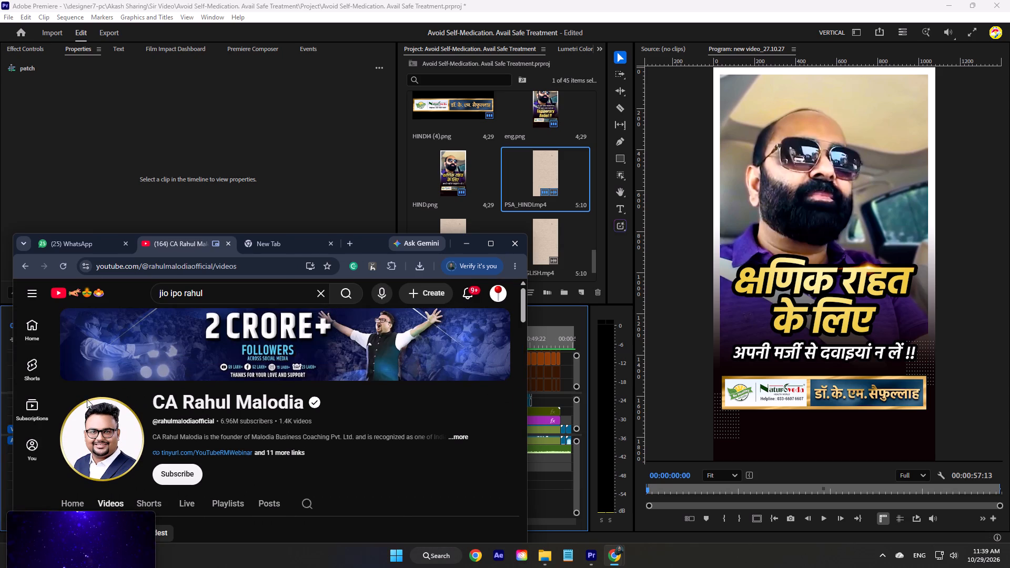
scroll(94, 389, "down", 3)
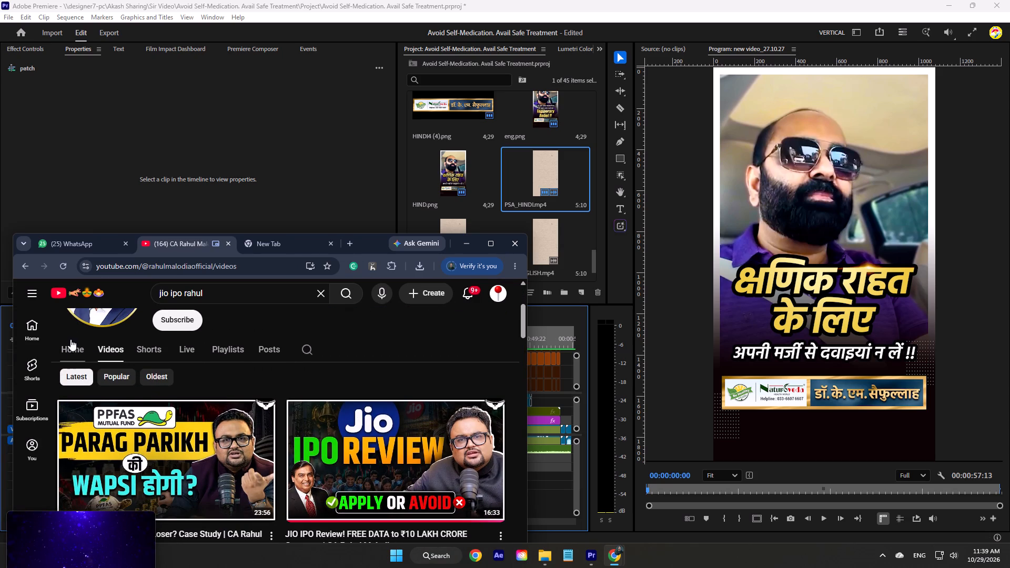
scroll(64, 334, "down", 5)
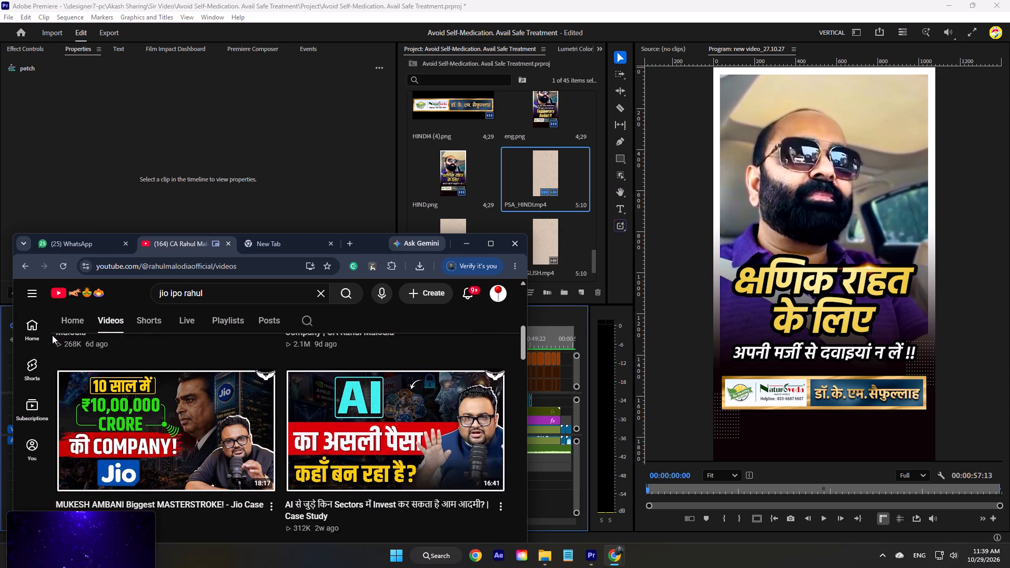
scroll(52, 335, "up", 1)
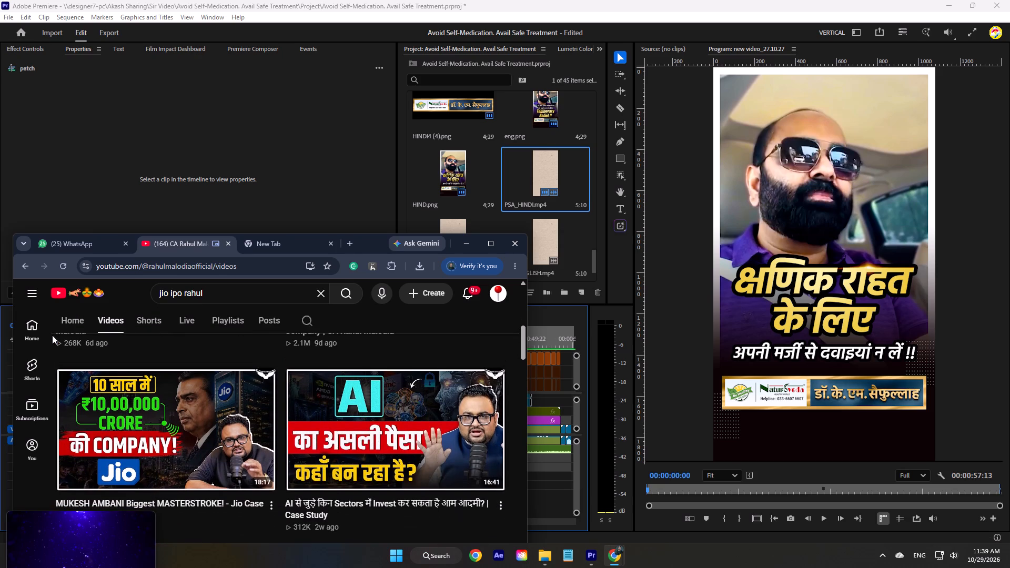
scroll(52, 335, "up", 2)
scroll(52, 335, "down", 2)
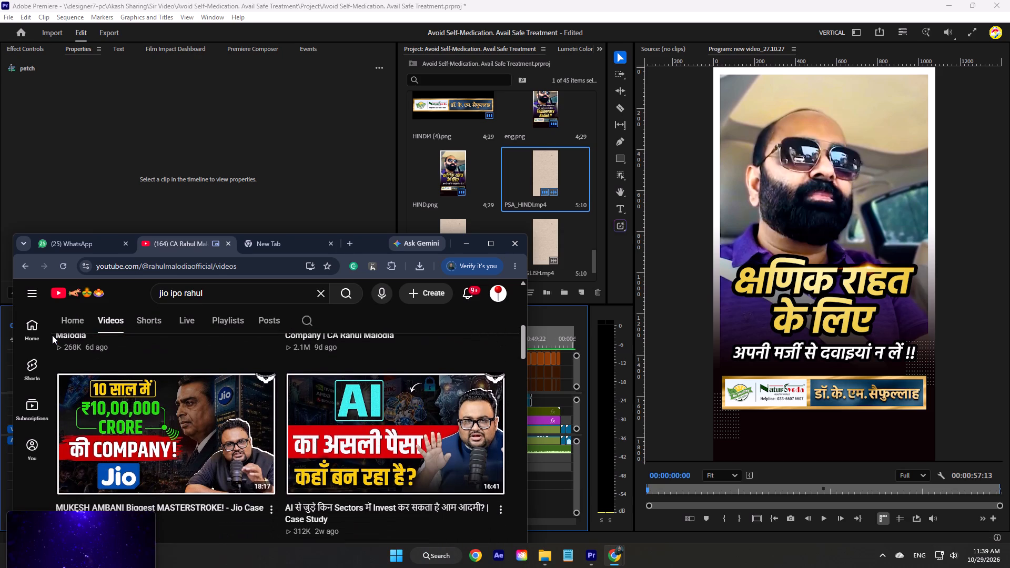
scroll(52, 336, "down", 1)
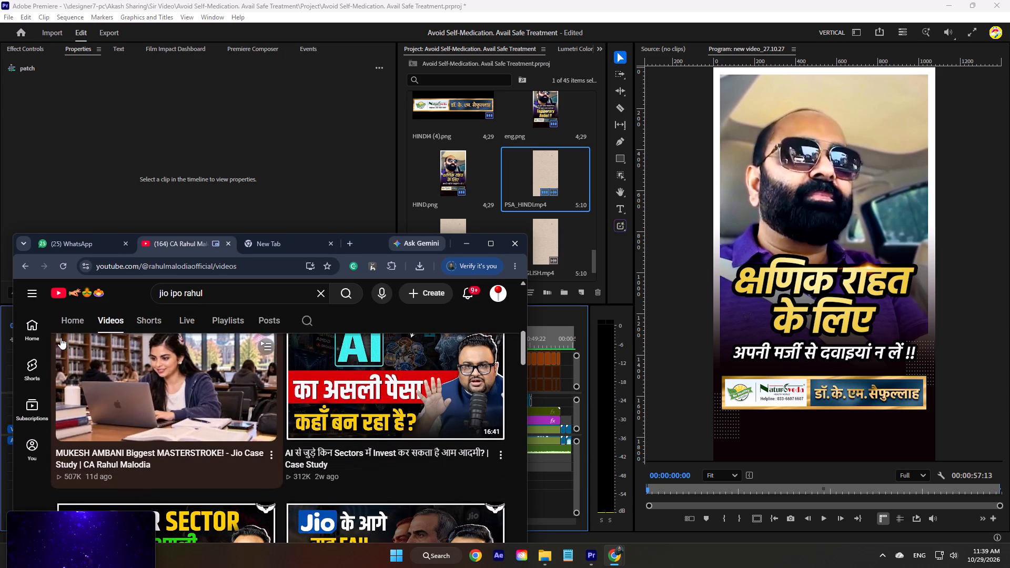
scroll(49, 339, "down", 3)
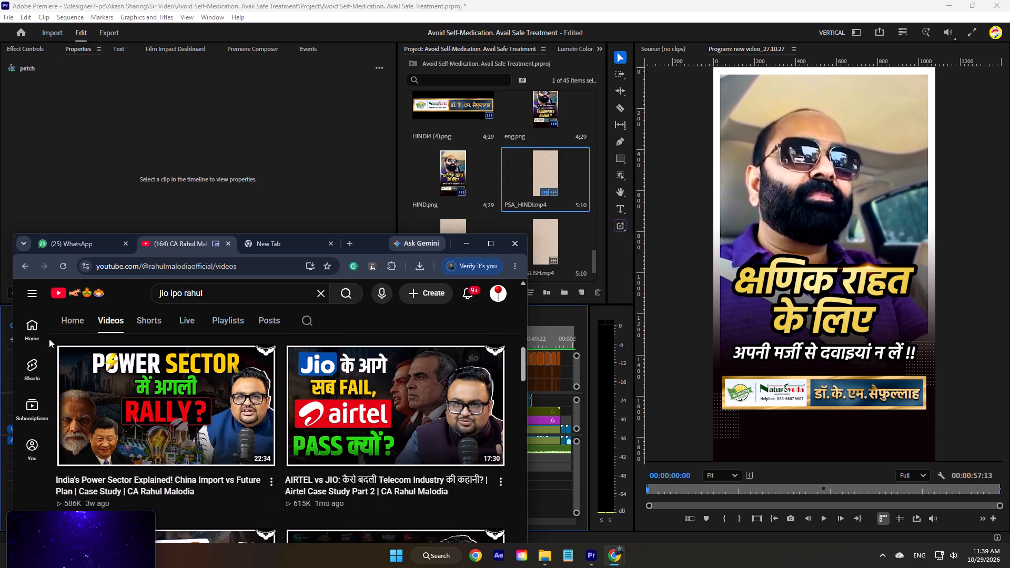
scroll(49, 339, "down", 2)
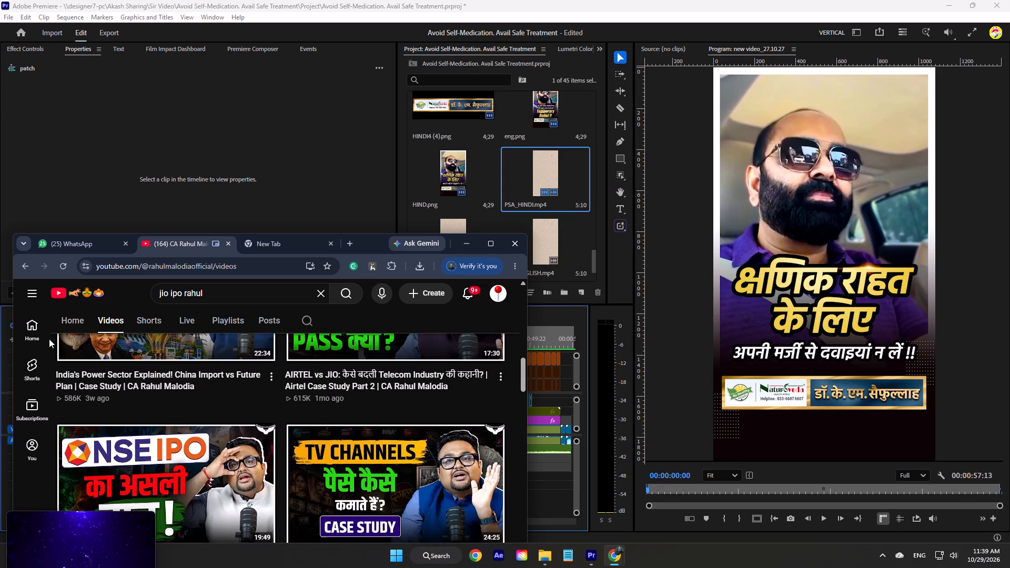
scroll(49, 339, "down", 2)
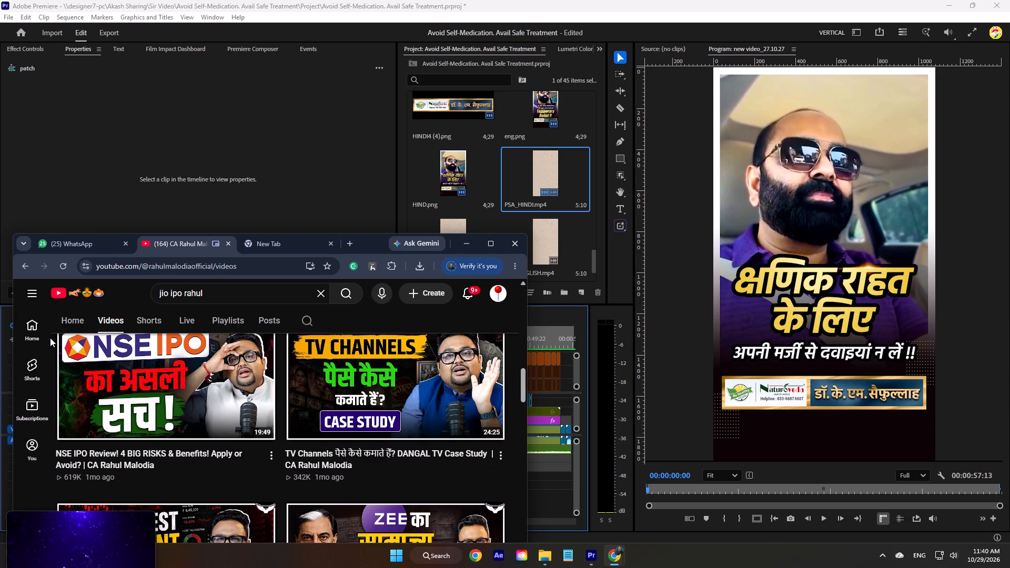
Go to the YouTube home page and look through the recommended videos and Shorts.
left_click(67, 294)
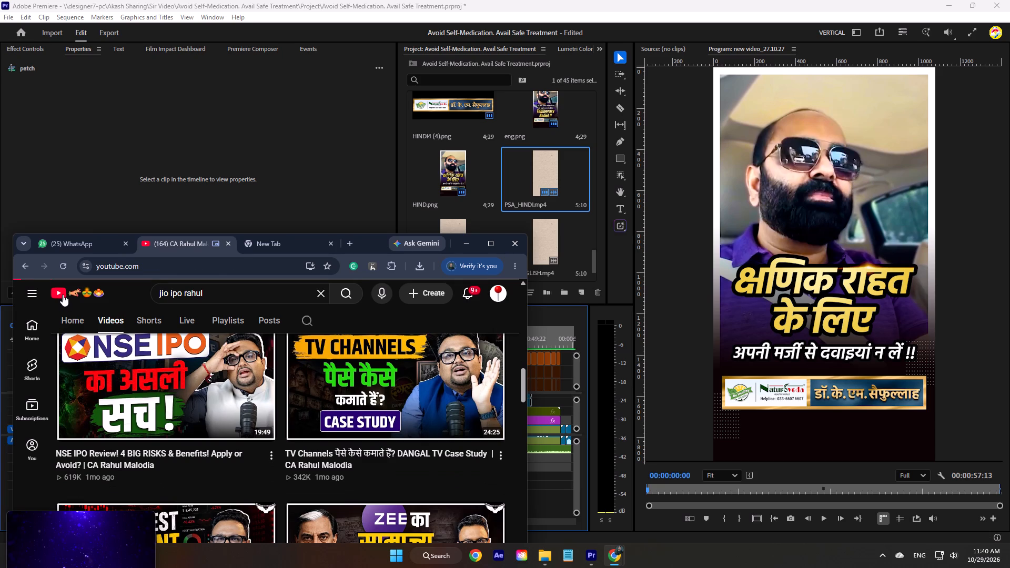
left_click(314, 293)
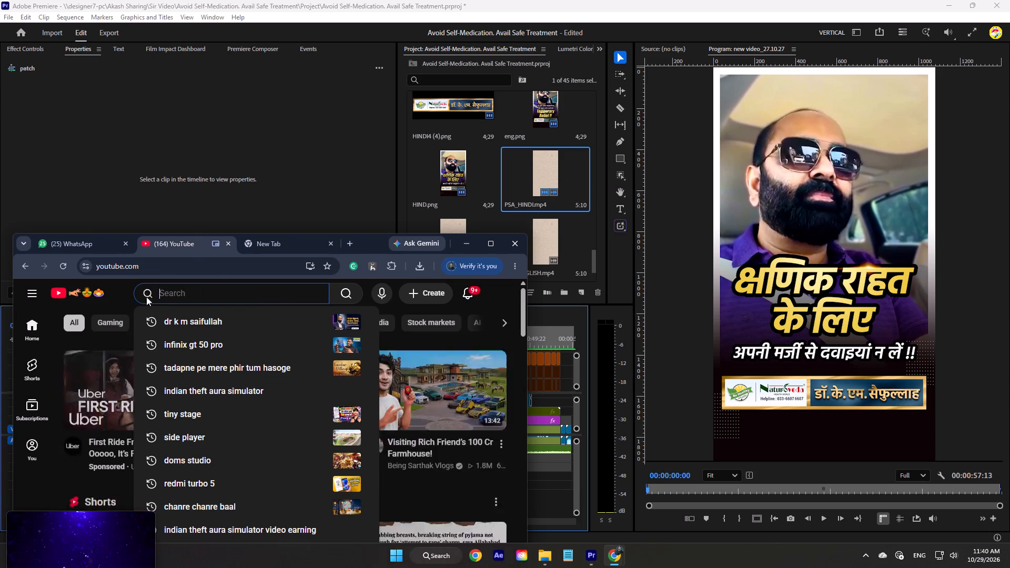
left_click(123, 303)
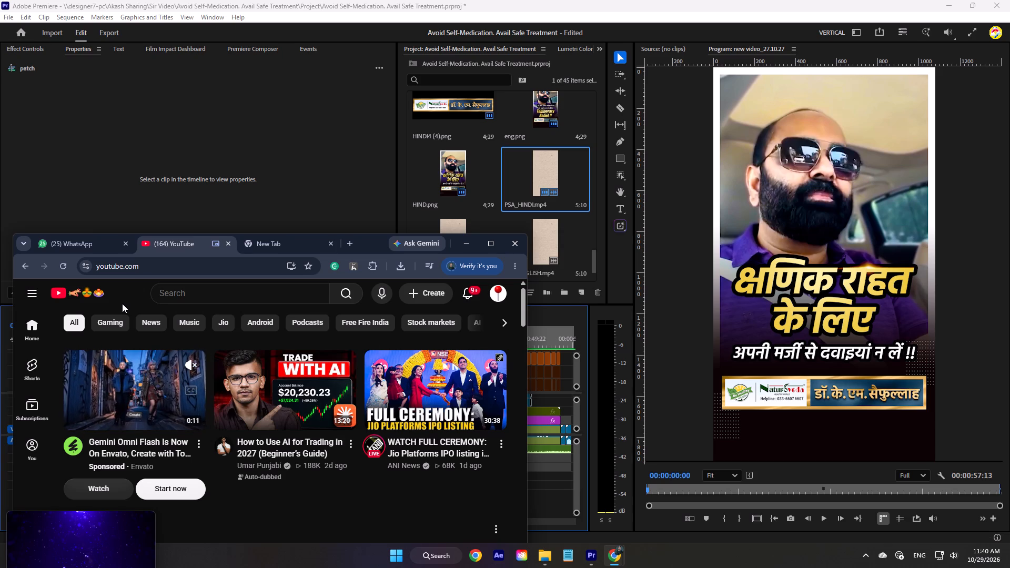
scroll(125, 306, "down", 3)
scroll(125, 308, "up", 1)
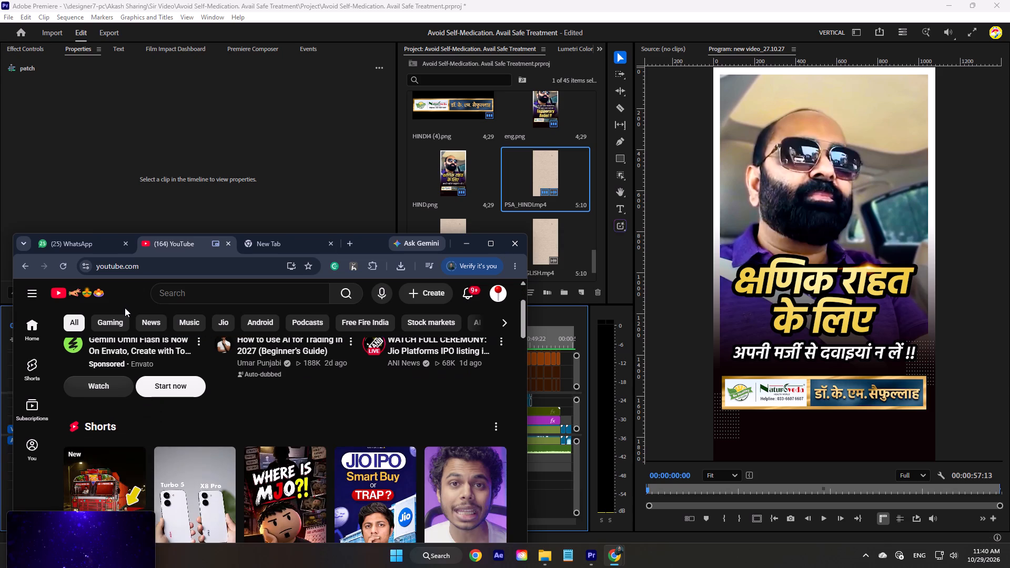
scroll(125, 308, "down", 2)
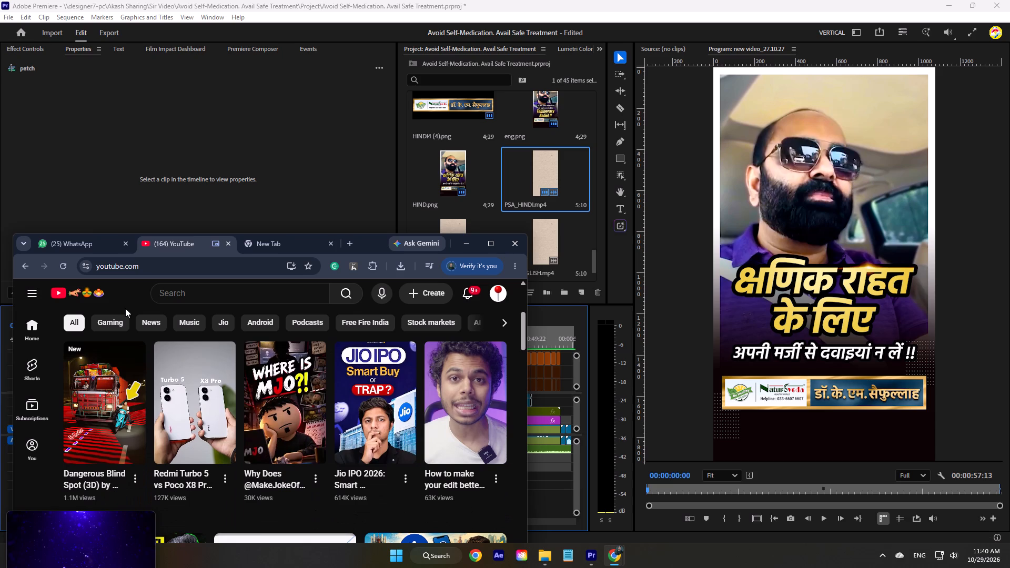
scroll(125, 309, "down", 3)
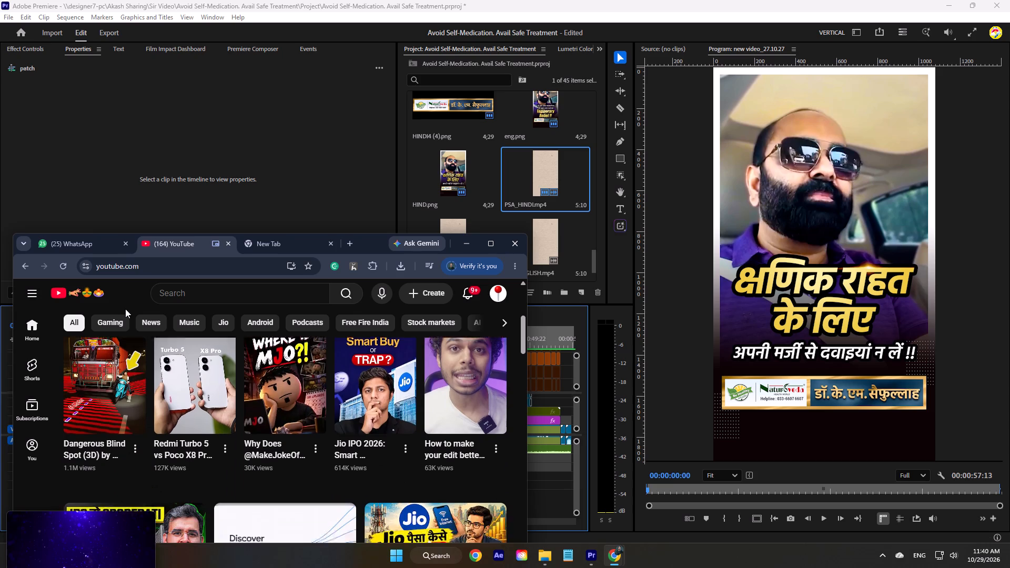
scroll(126, 310, "down", 10)
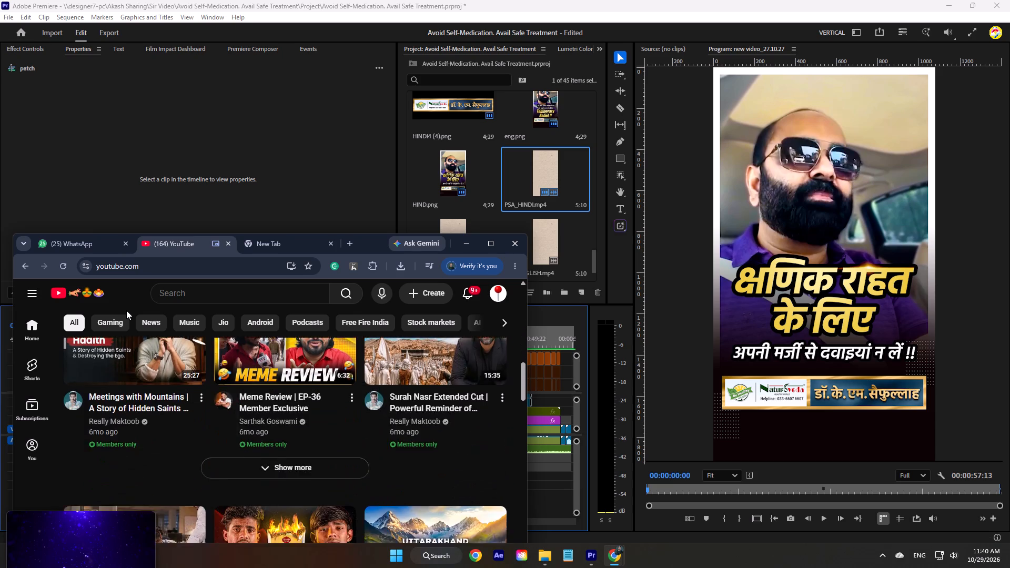
scroll(126, 310, "up", 2)
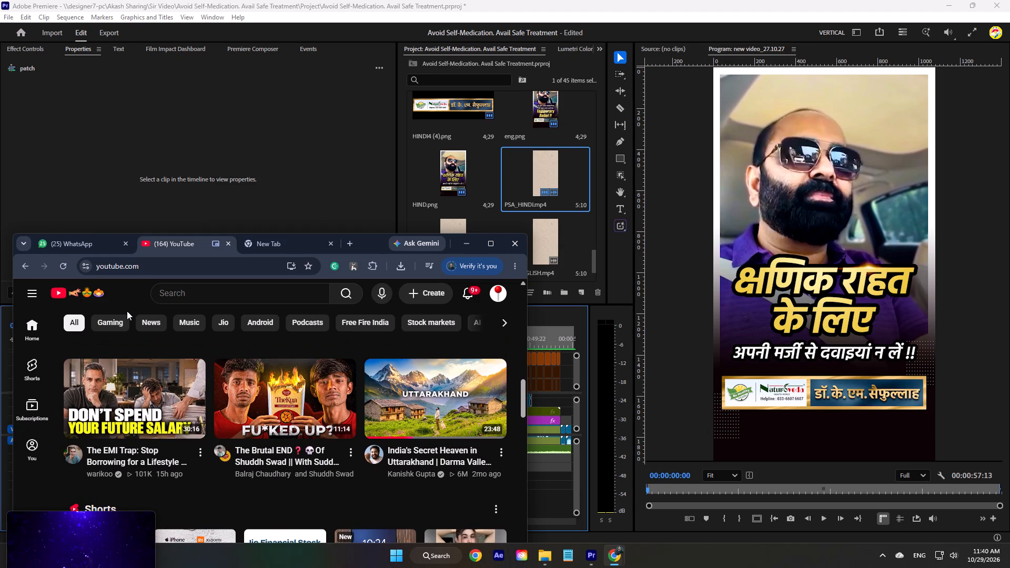
Search YouTube for mjo and open the Make Joke Of channel from the results.
left_click(291, 293)
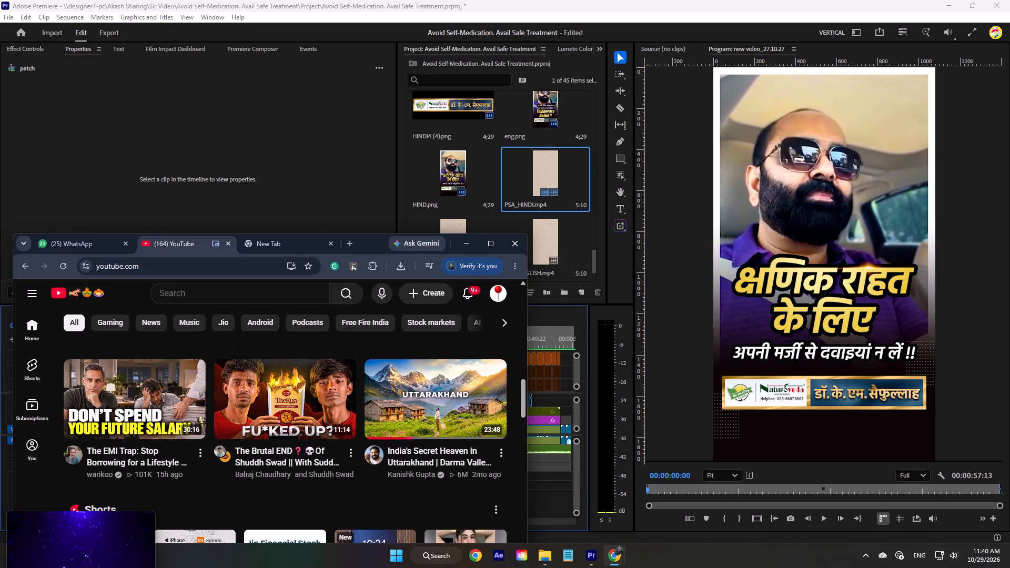
type("mjo")
left_click(264, 320)
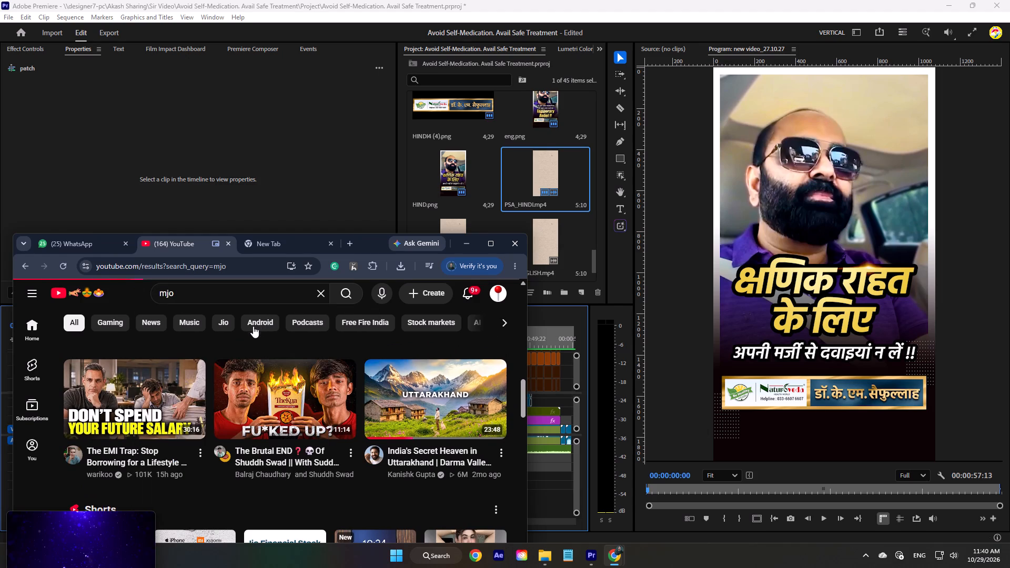
scroll(184, 349, "down", 4)
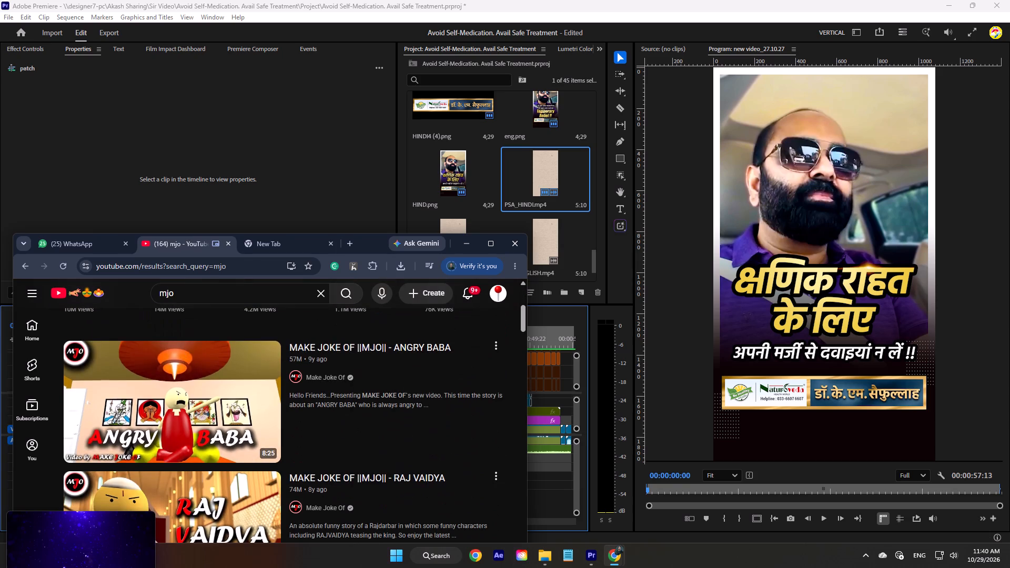
left_click(325, 376)
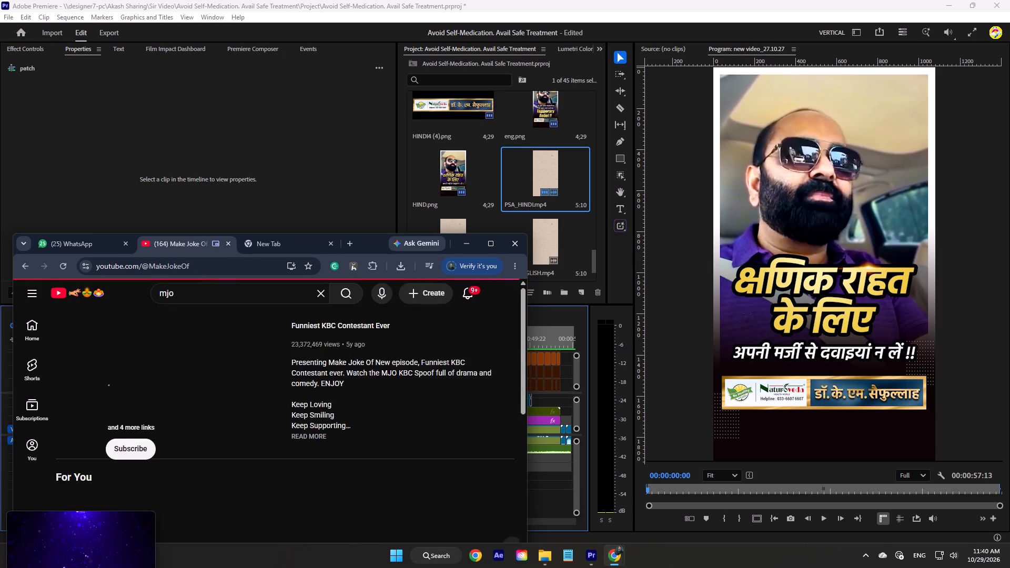
Open the Make Joke Of channel's videos and look through the latest uploads.
left_click(103, 502)
scroll(268, 412, "down", 4)
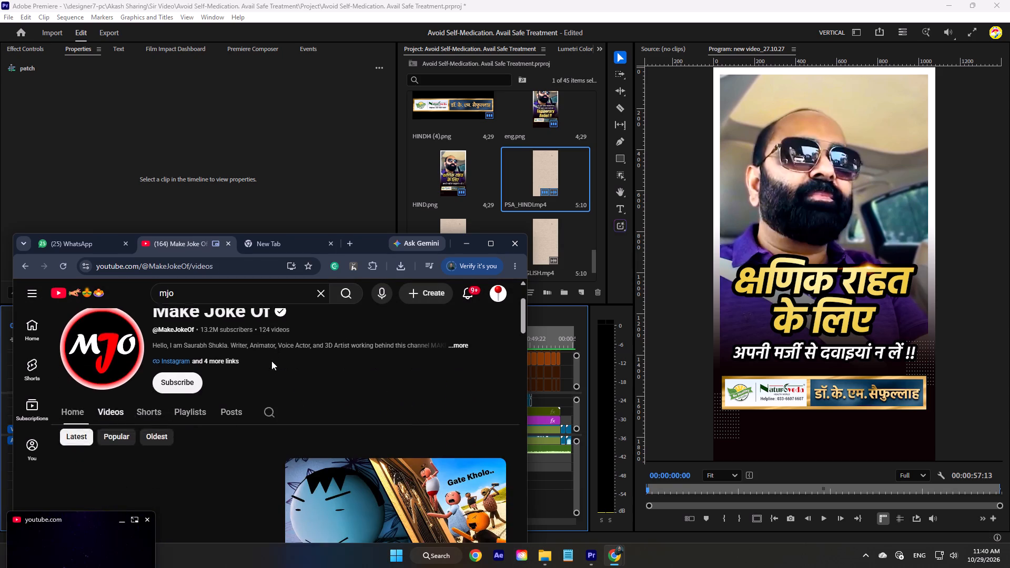
scroll(271, 359, "down", 3)
scroll(266, 354, "up", 1)
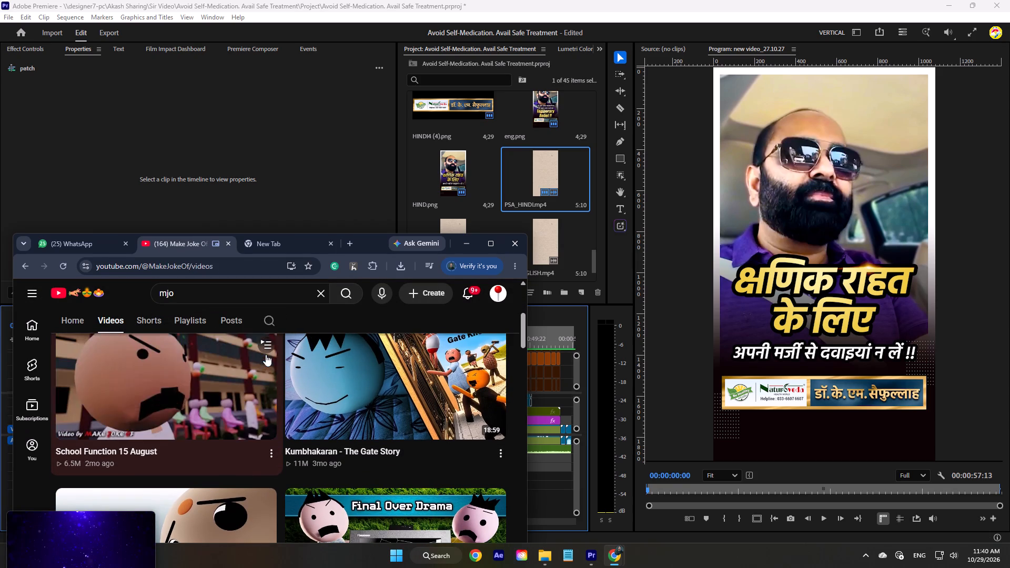
scroll(266, 352, "down", 4)
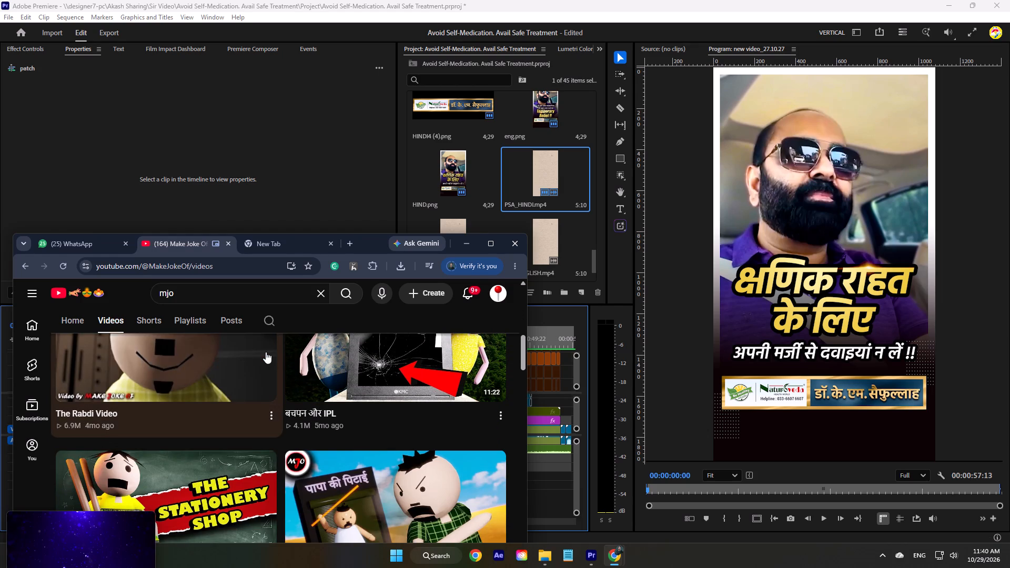
scroll(266, 350, "up", 9)
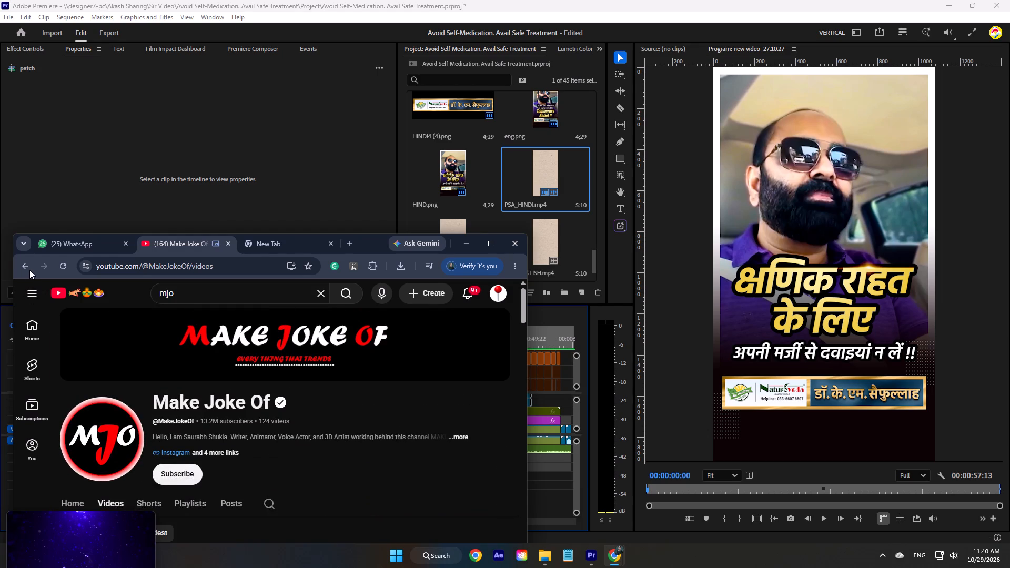
Return to the YouTube home feed and look through its Shorts, recommended videos, latest posts and top news.
left_click(30, 270)
left_click(29, 270)
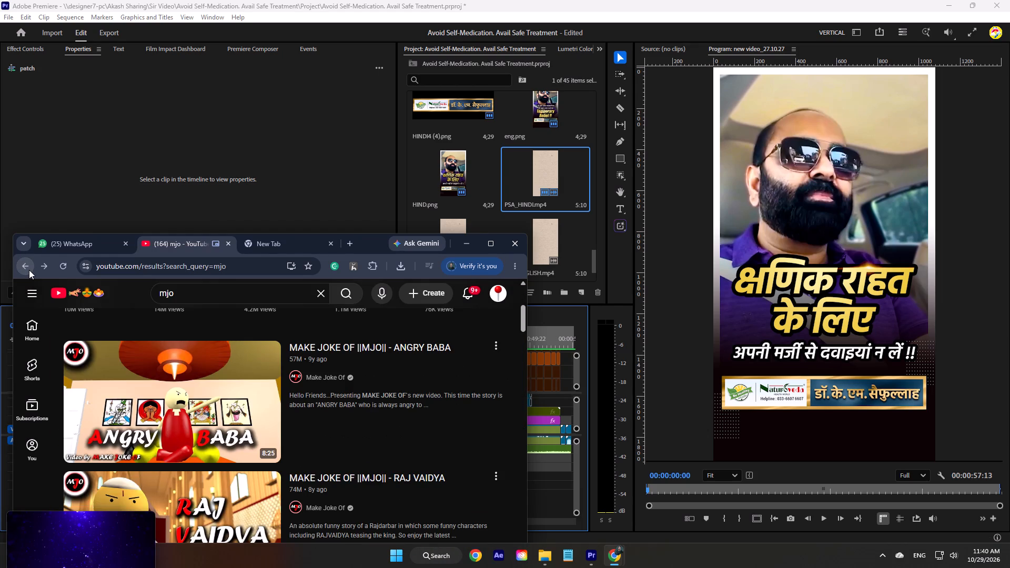
left_click(29, 270)
scroll(22, 269, "down", 3)
scroll(82, 338, "down", 3)
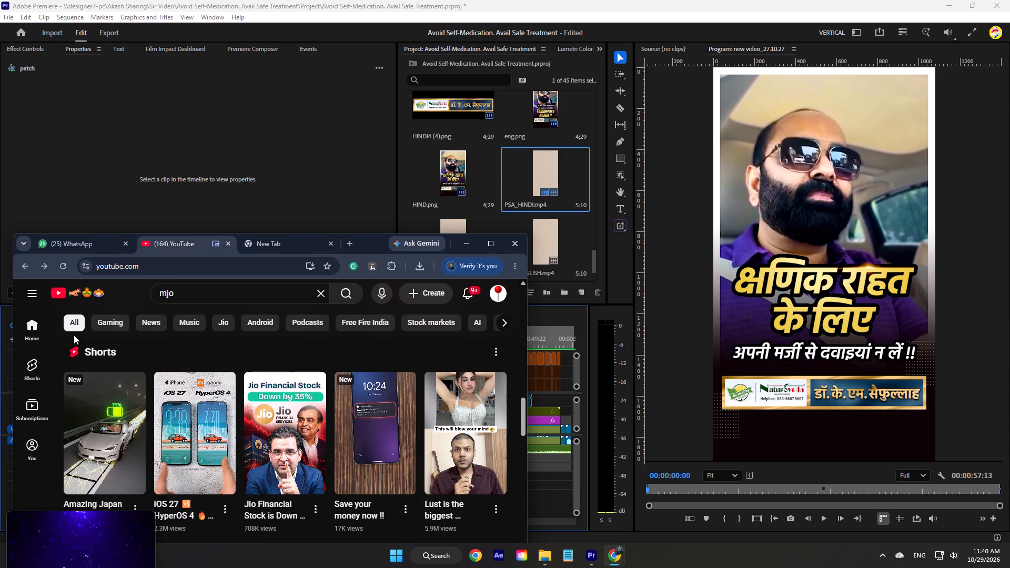
scroll(74, 335, "down", 1)
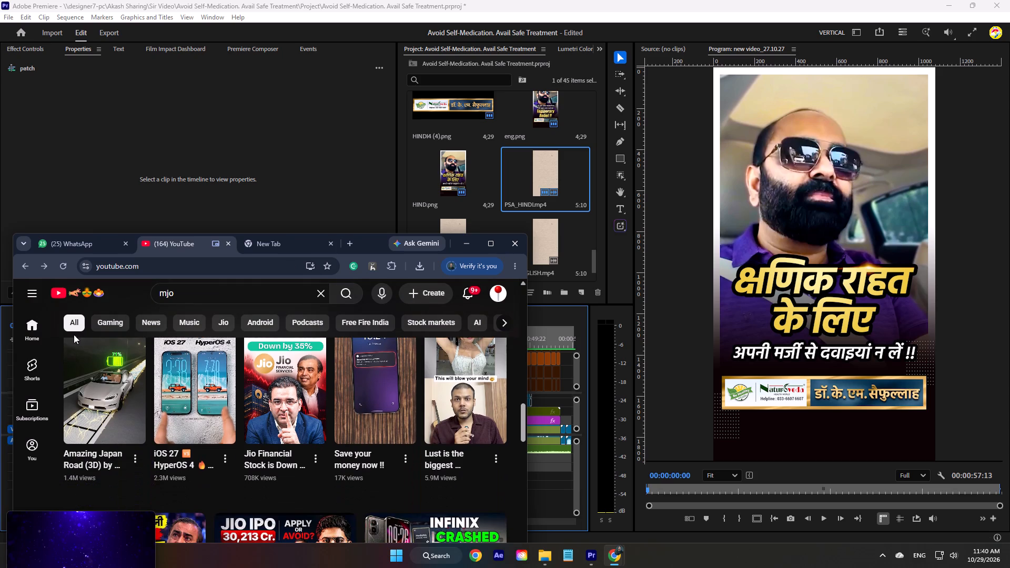
scroll(74, 334, "down", 2)
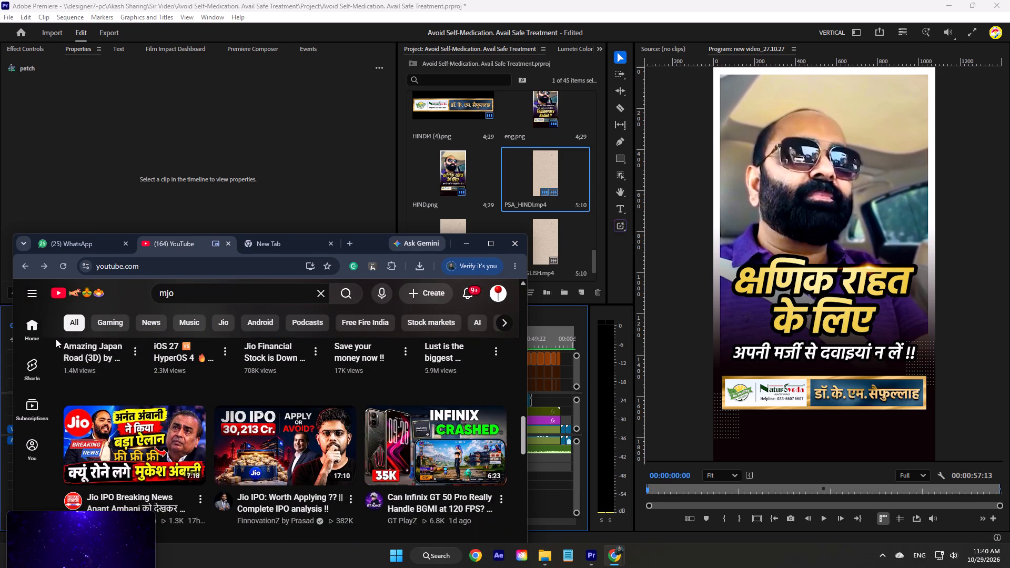
scroll(56, 339, "down", 1)
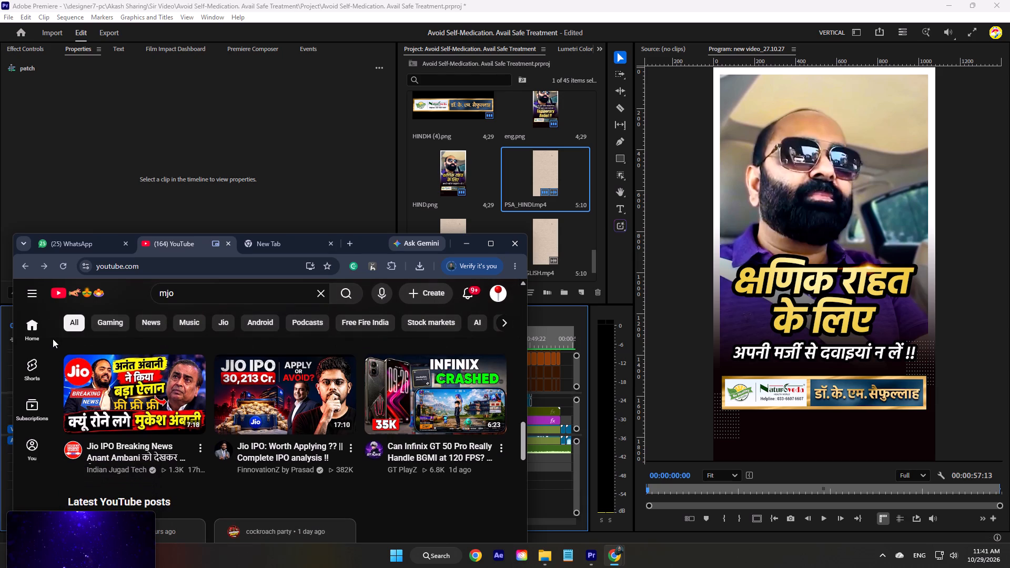
scroll(49, 338, "down", 1)
scroll(48, 339, "up", 1)
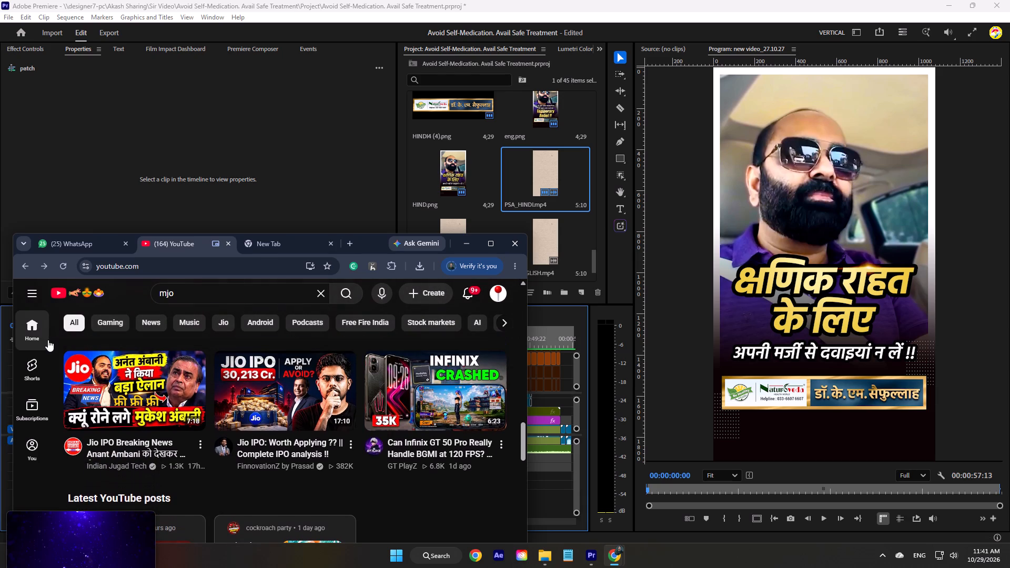
scroll(47, 341, "down", 3)
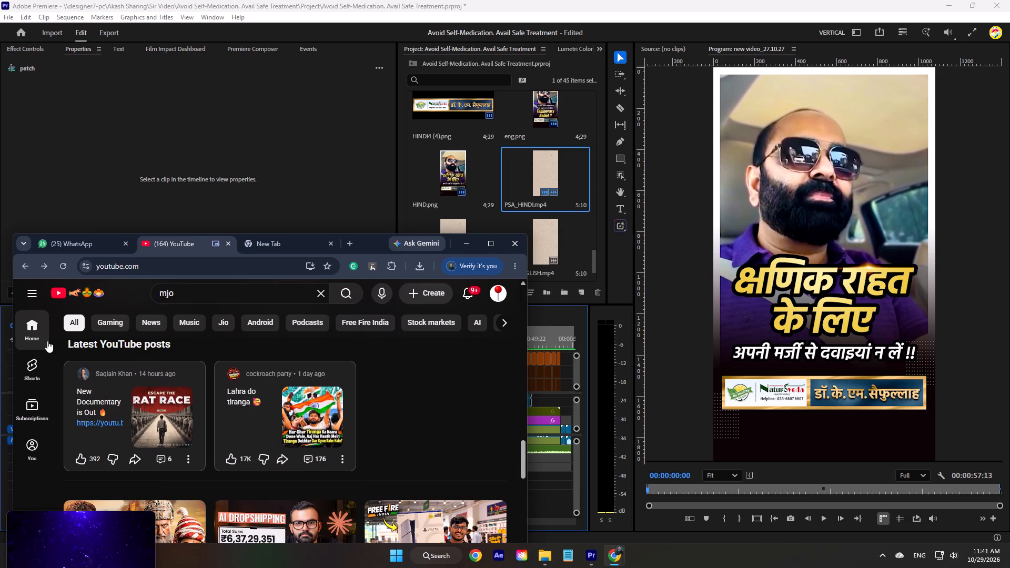
scroll(47, 341, "down", 2)
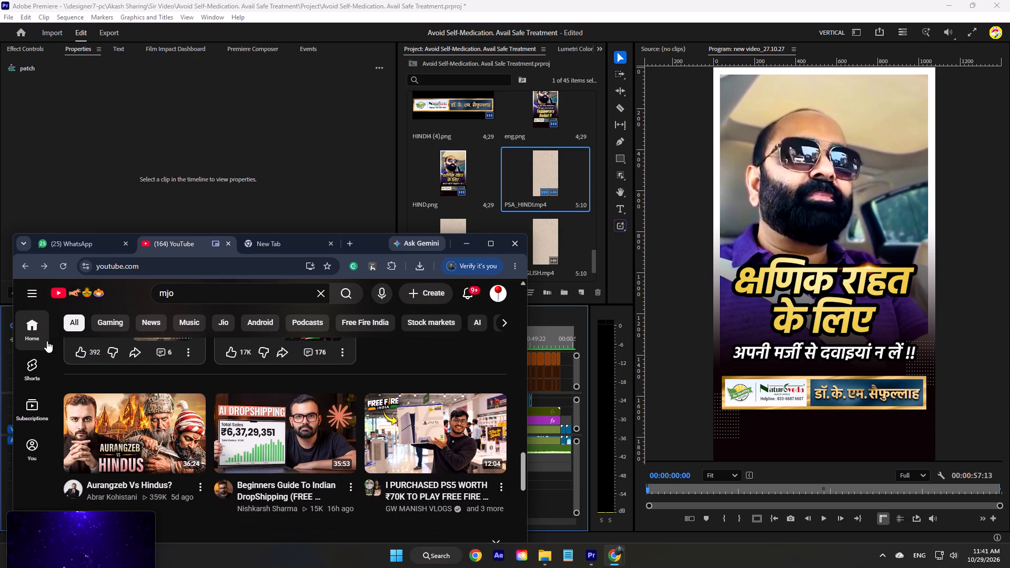
scroll(46, 341, "down", 1)
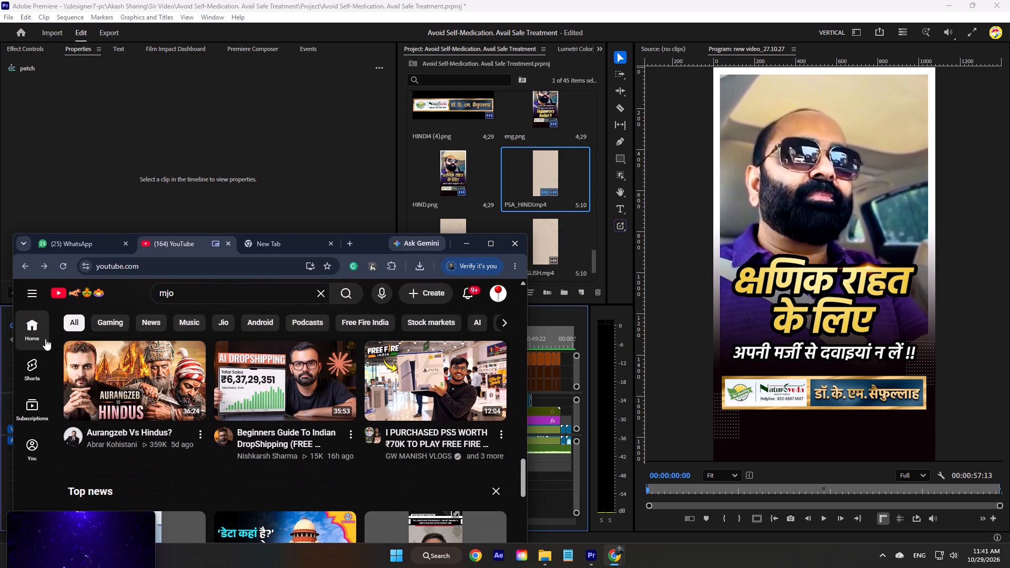
scroll(46, 338, "down", 3)
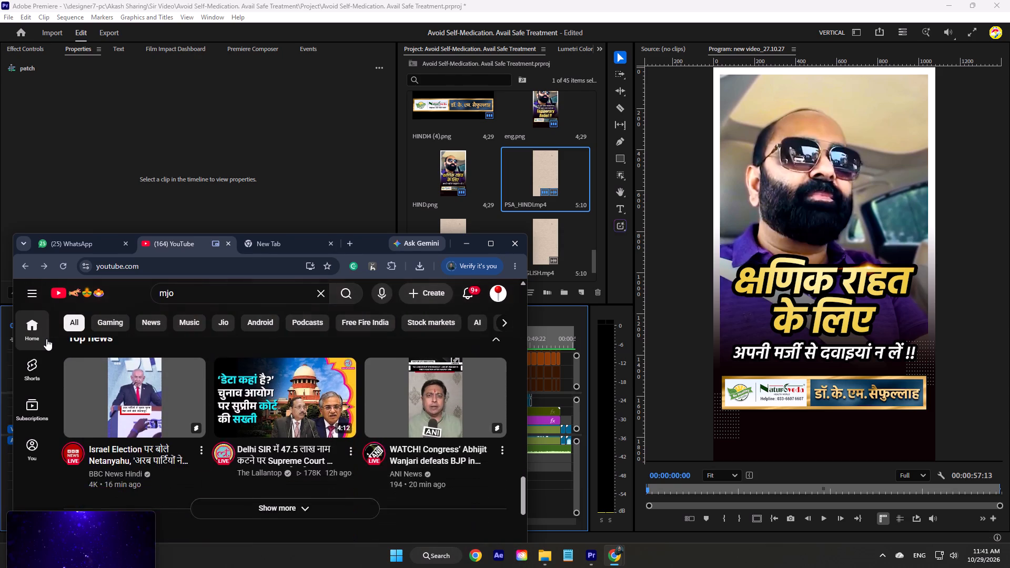
scroll(46, 339, "down", 3)
scroll(46, 339, "up", 4)
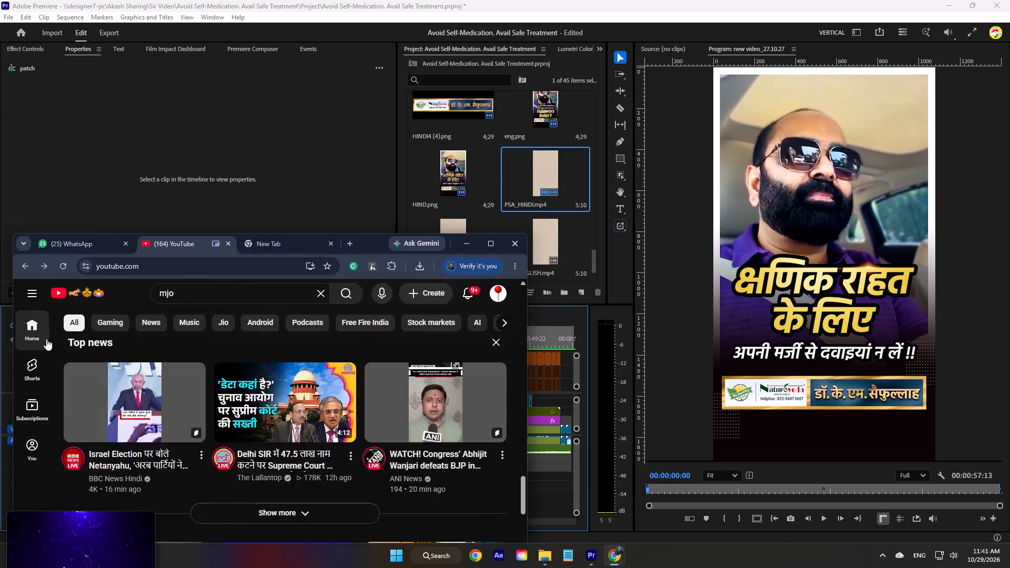
Look further through the home feed, from the festivities section past the Explore more topics section.
scroll(46, 339, "up", 1)
scroll(46, 339, "down", 6)
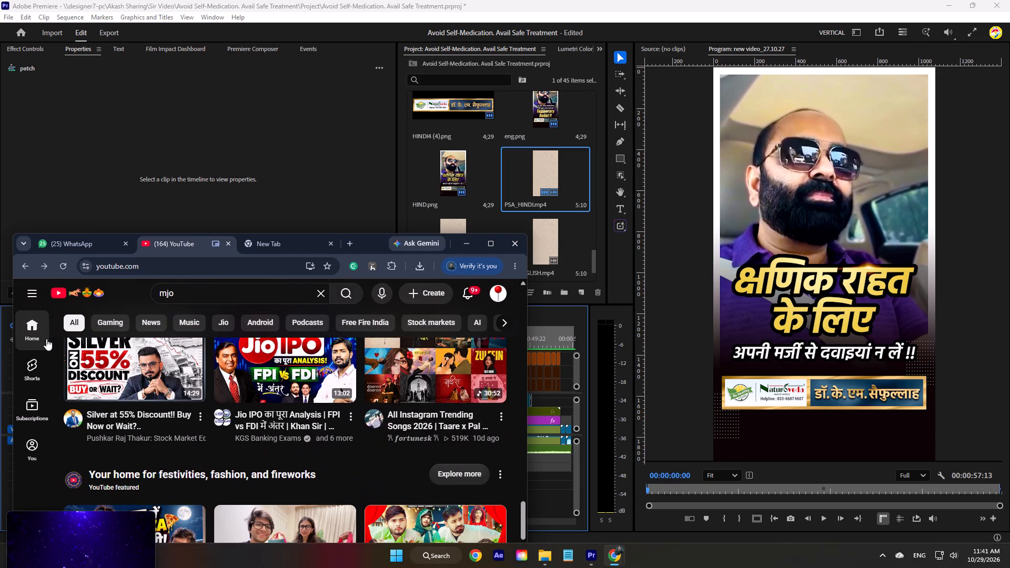
scroll(46, 339, "down", 3)
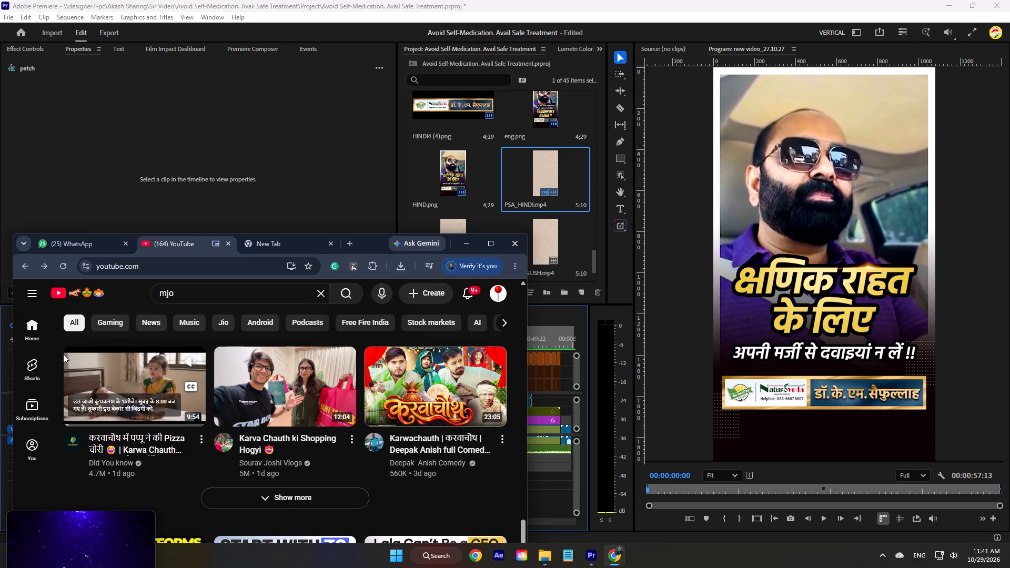
scroll(63, 354, "down", 3)
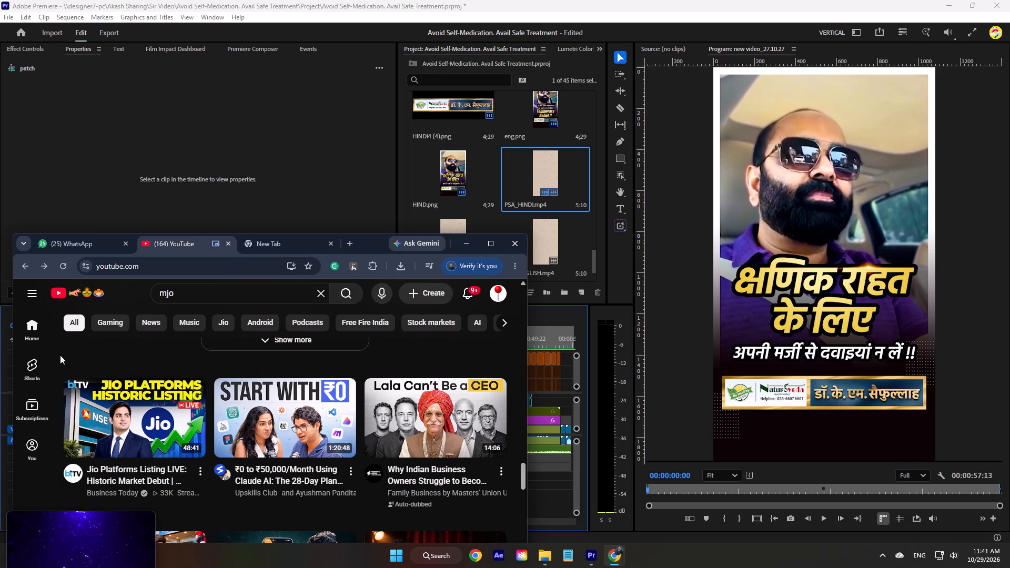
scroll(60, 355, "down", 2)
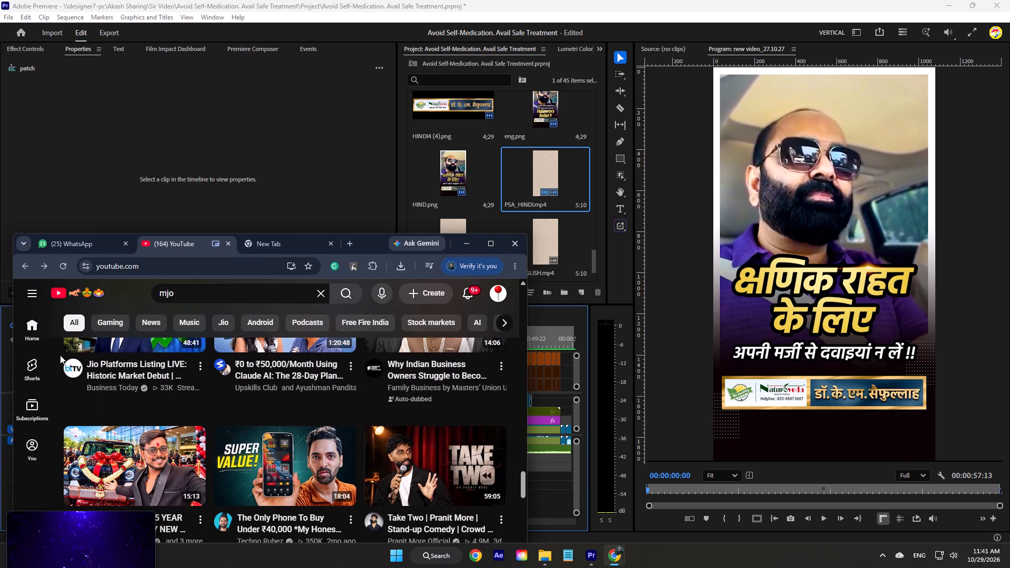
scroll(60, 355, "down", 1)
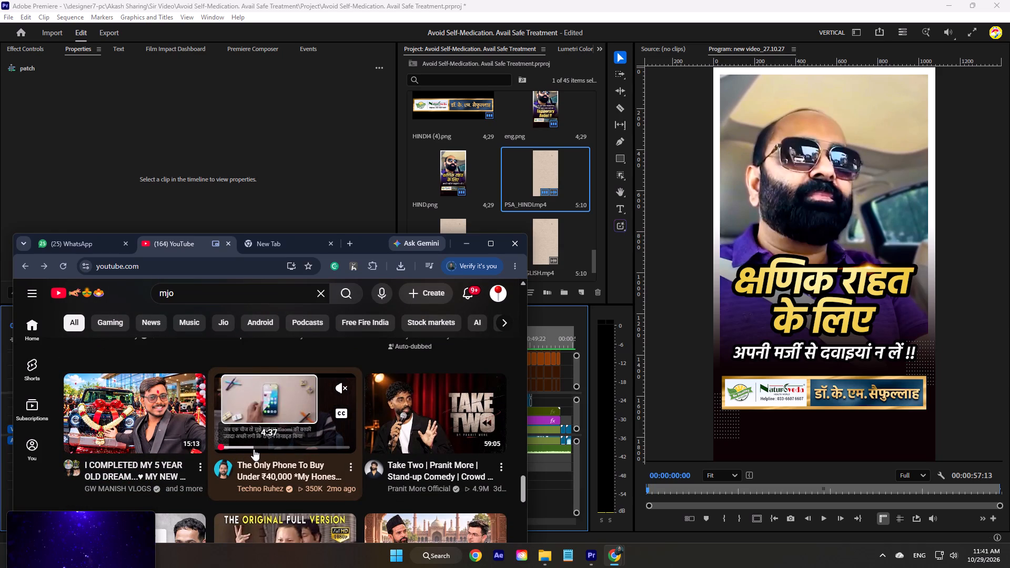
scroll(80, 364, "down", 2)
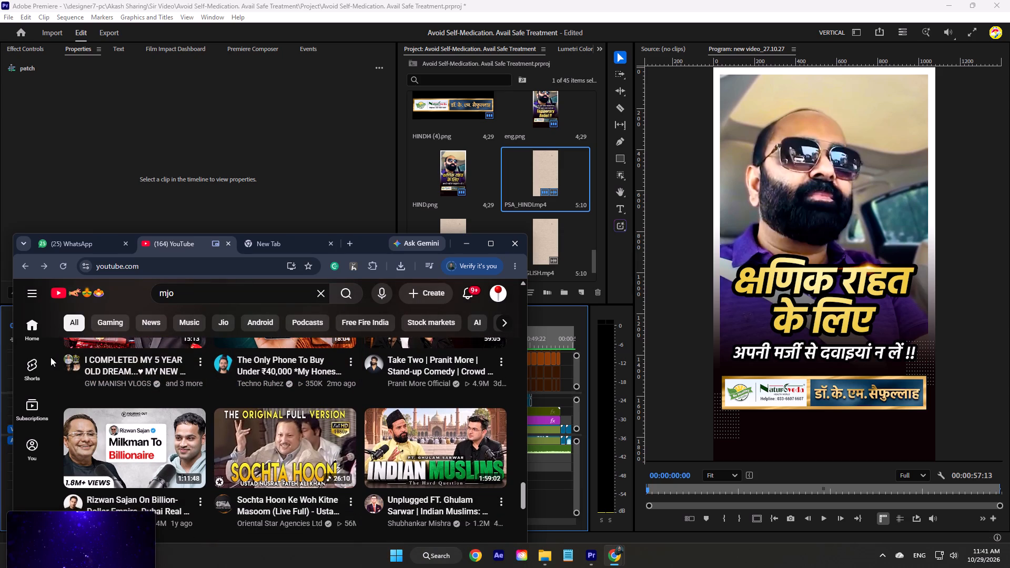
scroll(50, 357, "down", 3)
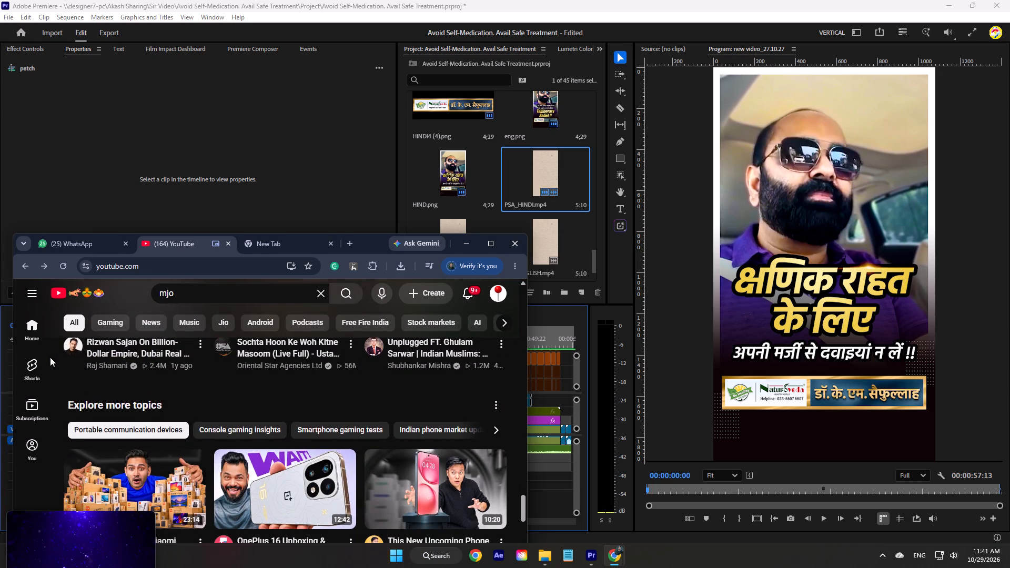
scroll(50, 357, "down", 4)
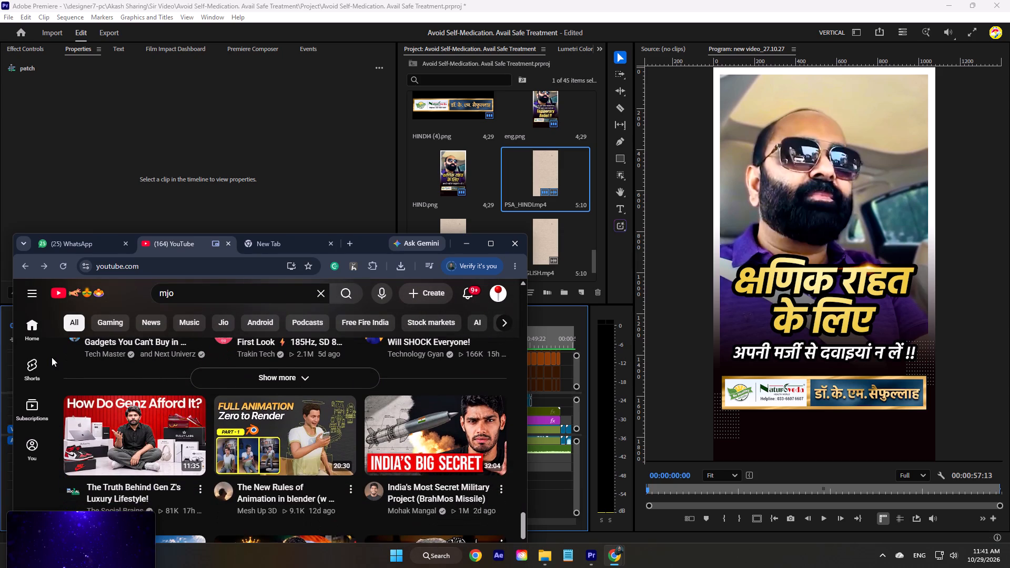
Look through the recommended videos in the home feed, from the Gen Z luxury lifestyle video to India's Got Latent.
scroll(52, 357, "down", 1)
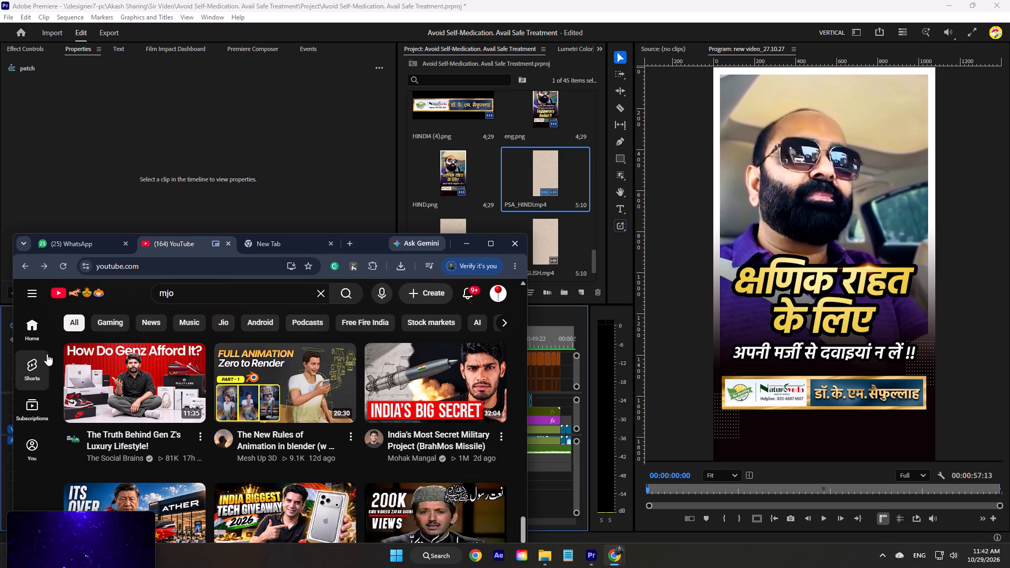
scroll(67, 328, "down", 2)
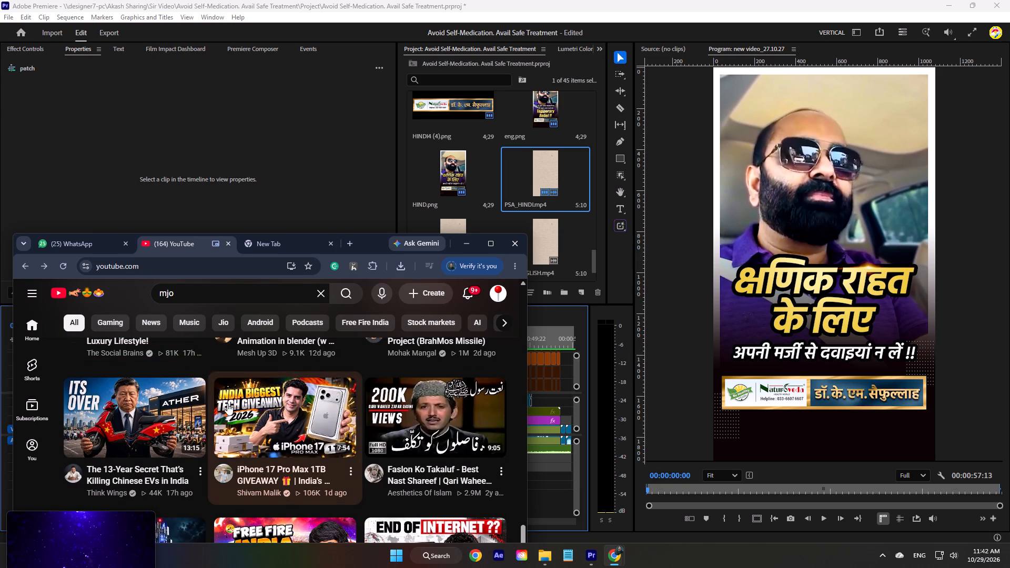
scroll(171, 358, "down", 2)
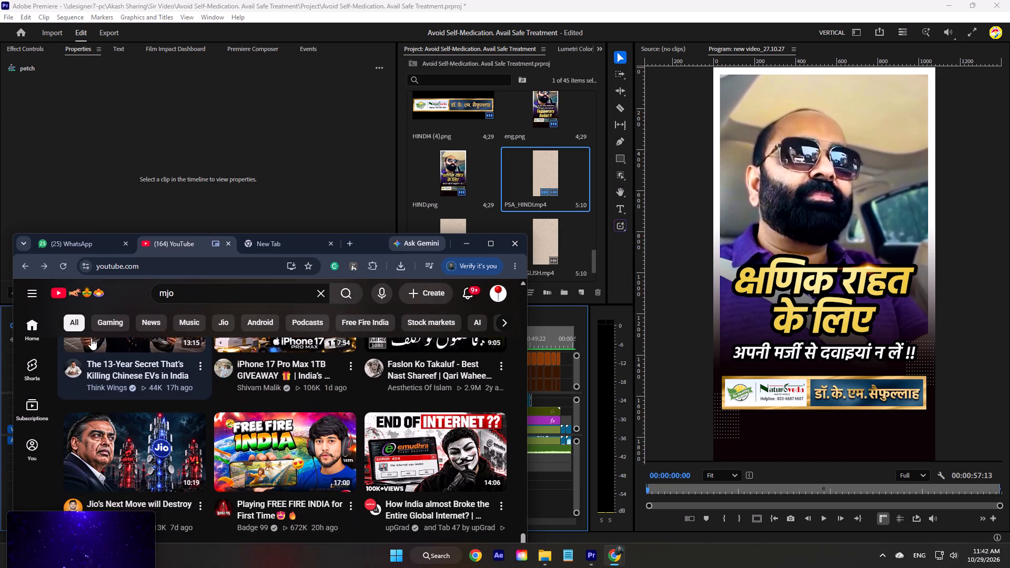
scroll(85, 338, "up", 1)
scroll(85, 338, "down", 4)
scroll(85, 330, "up", 1)
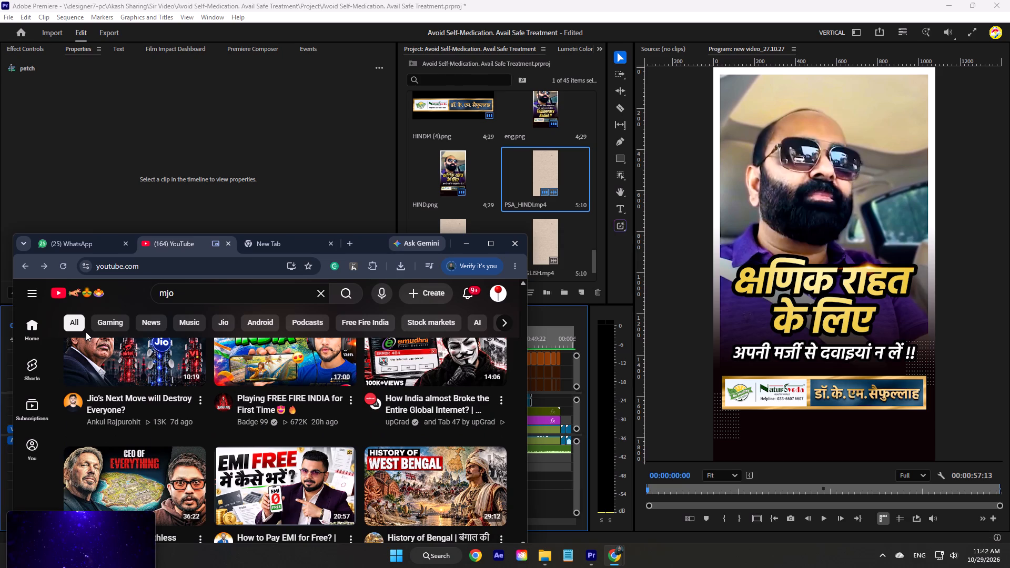
scroll(102, 344, "up", 1)
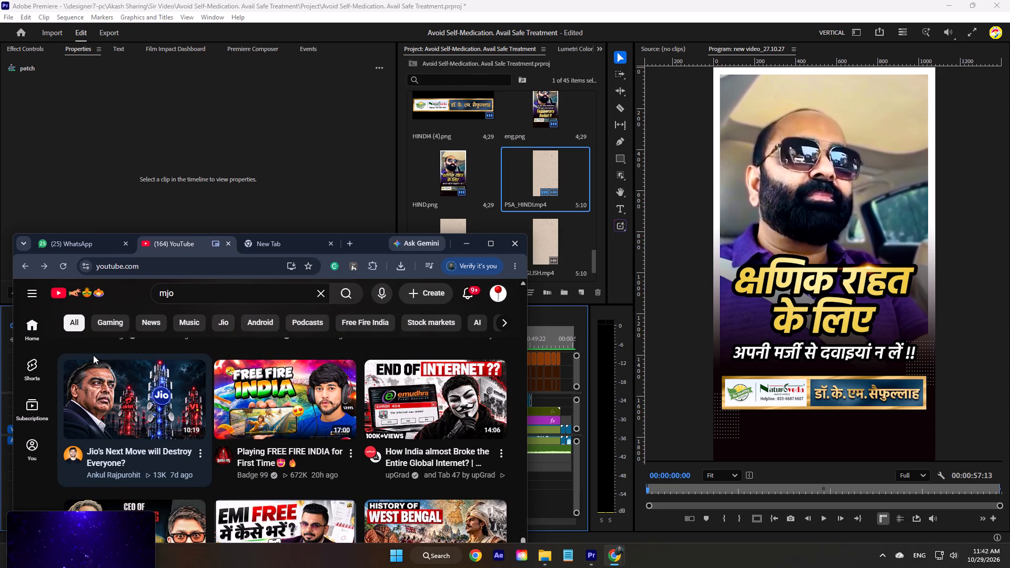
scroll(83, 338, "down", 2)
scroll(68, 328, "up", 1)
scroll(64, 331, "down", 2)
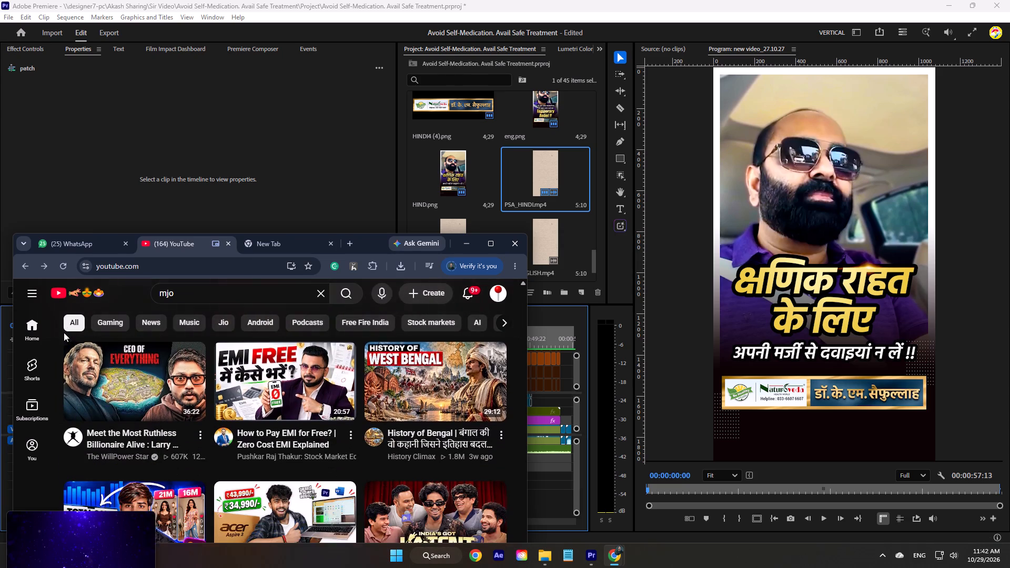
scroll(64, 332, "down", 2)
scroll(64, 332, "up", 1)
scroll(64, 332, "down", 2)
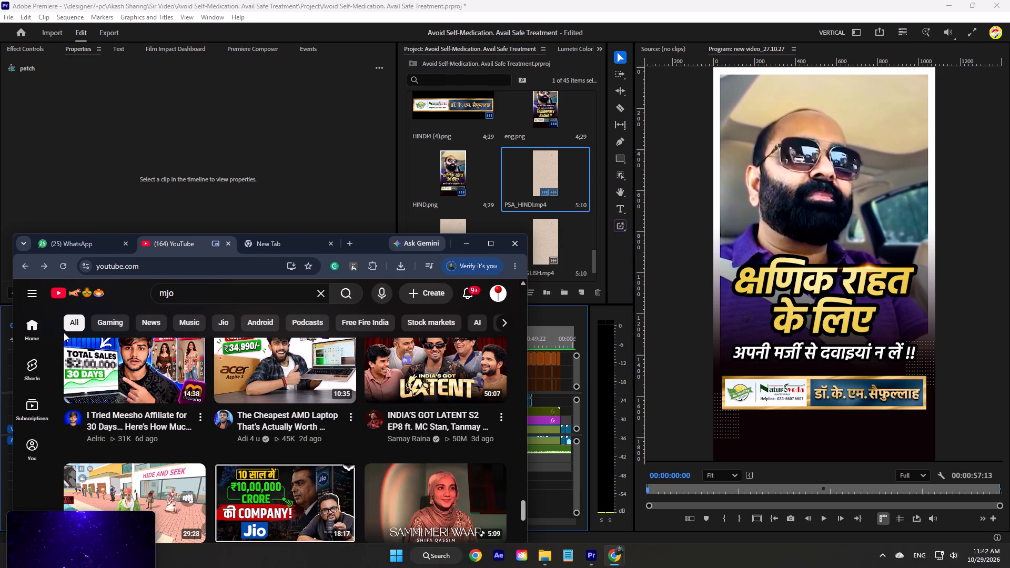
Look further through the home feed, from the hide-and-seek gameplay video to 10/10 Ways to Make Money Online.
scroll(64, 332, "down", 2)
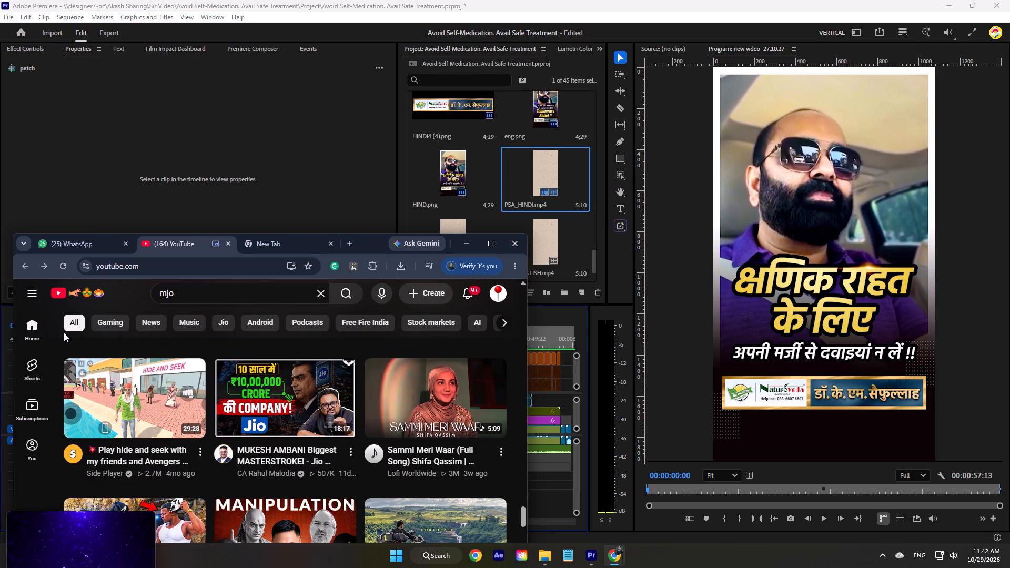
scroll(64, 332, "down", 2)
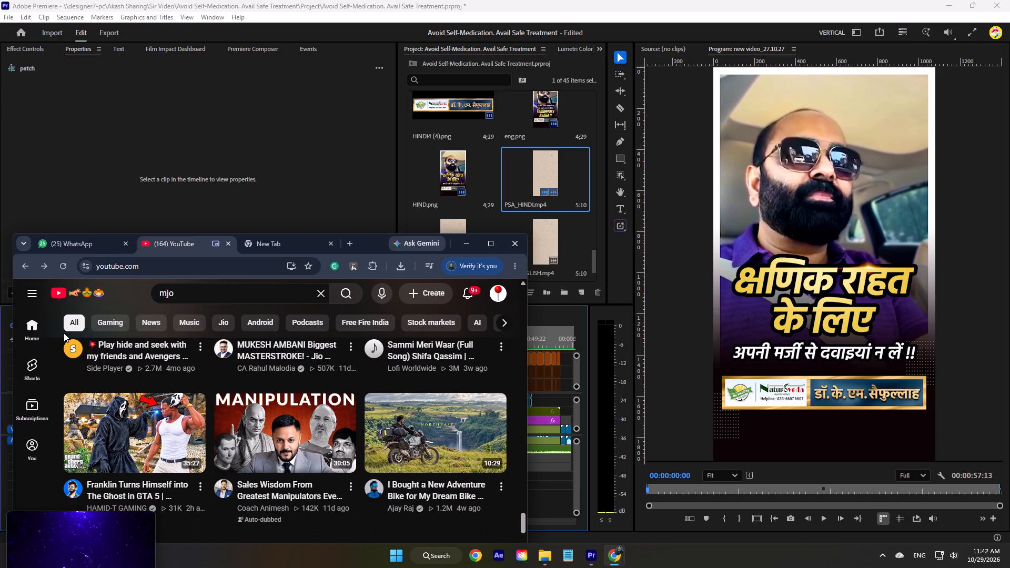
scroll(64, 333, "down", 2)
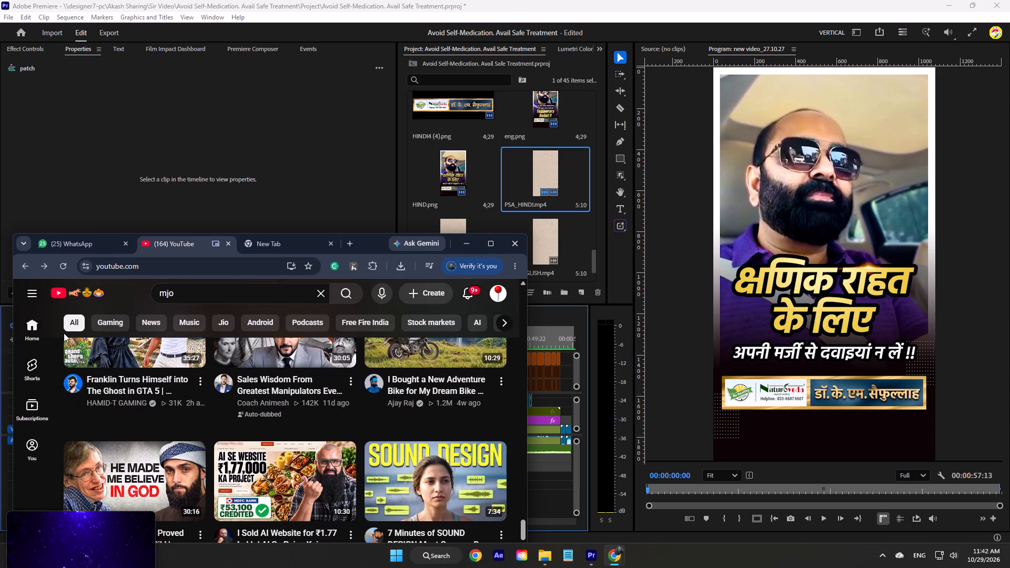
scroll(64, 333, "down", 4)
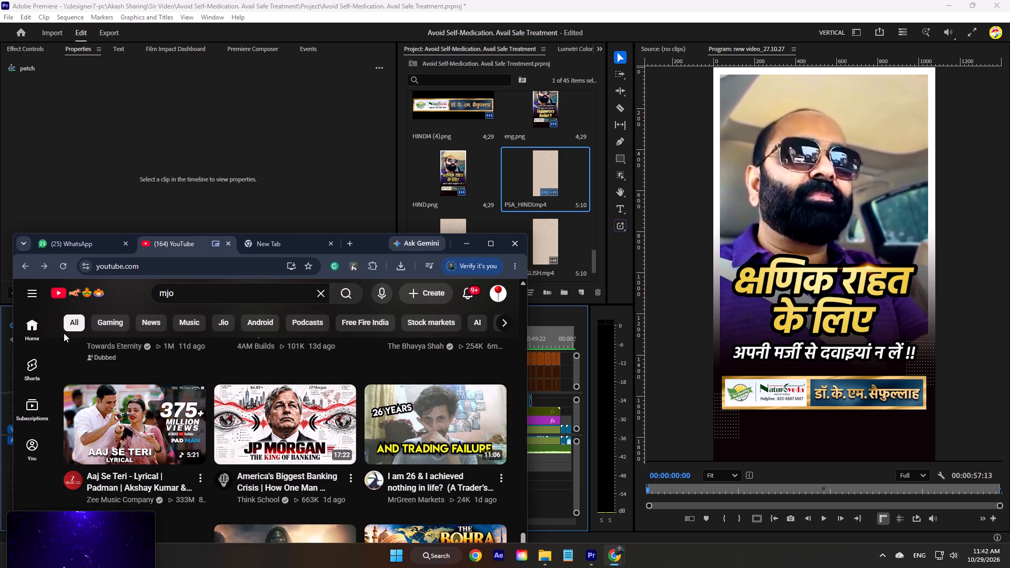
scroll(64, 330, "down", 2)
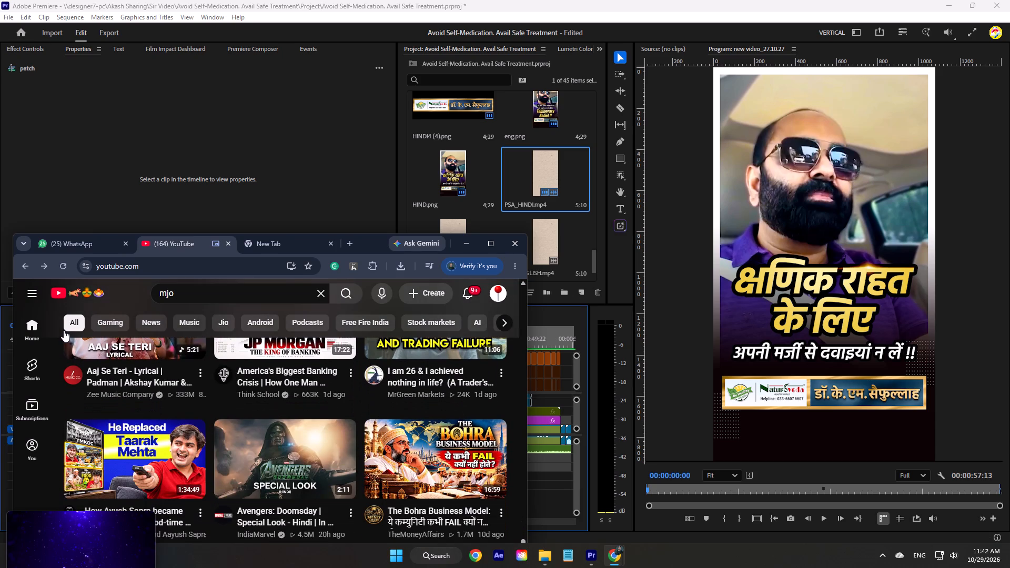
scroll(64, 332, "down", 1)
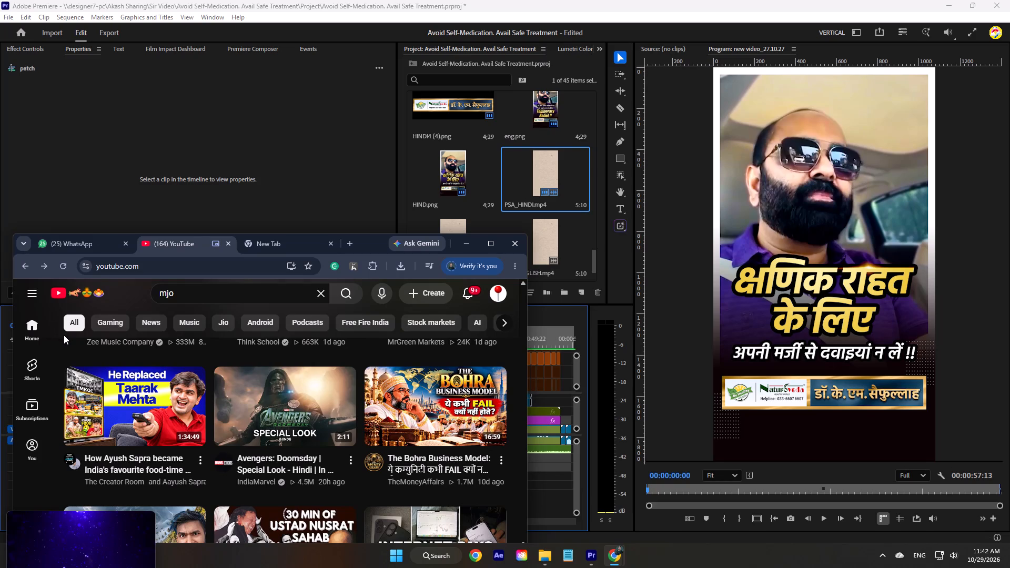
scroll(64, 335, "down", 1)
scroll(64, 335, "up", 1)
scroll(64, 336, "down", 2)
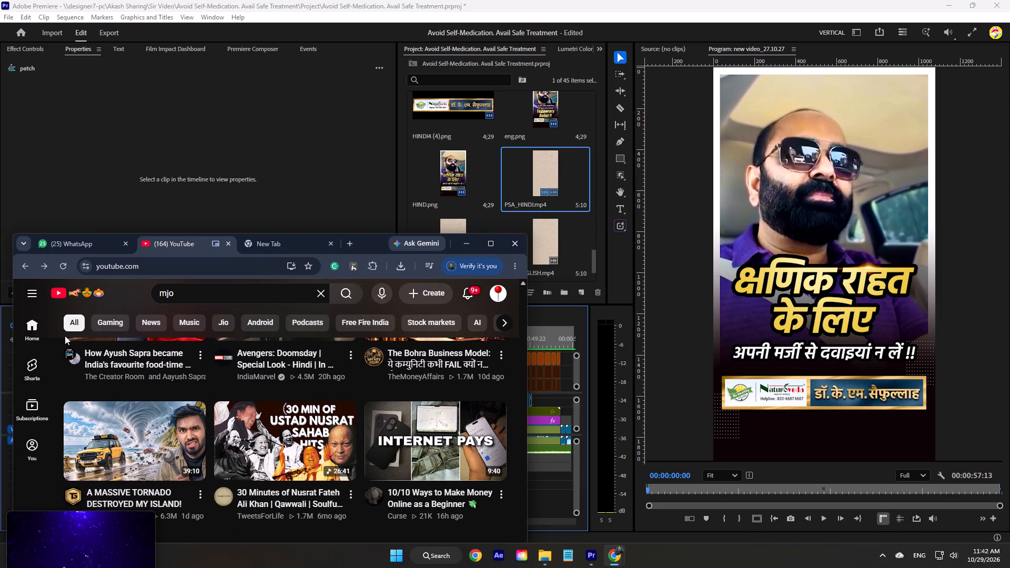
scroll(65, 336, "down", 1)
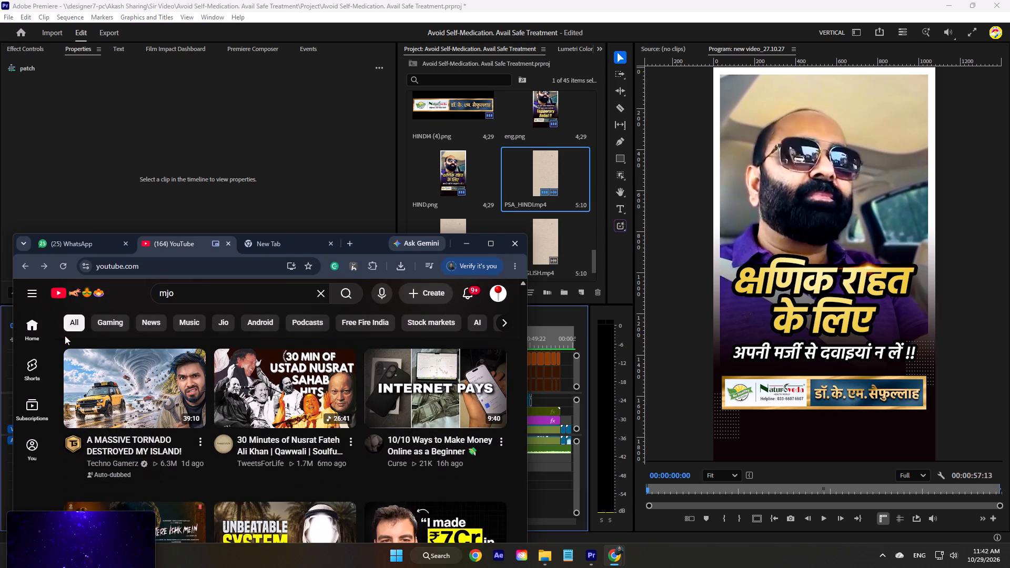
scroll(65, 336, "up", 1)
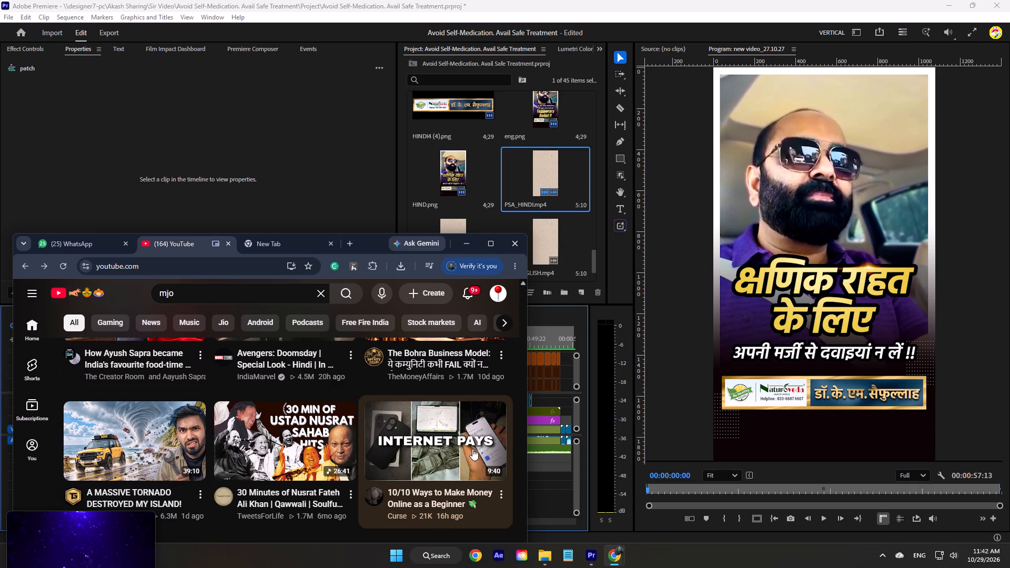
Preview the 10/10 Ways to Make Money Online and A Massive Tornado Destroyed My Island videos within the feed, toggling preview subtitles.
left_click(493, 420)
left_click(492, 439)
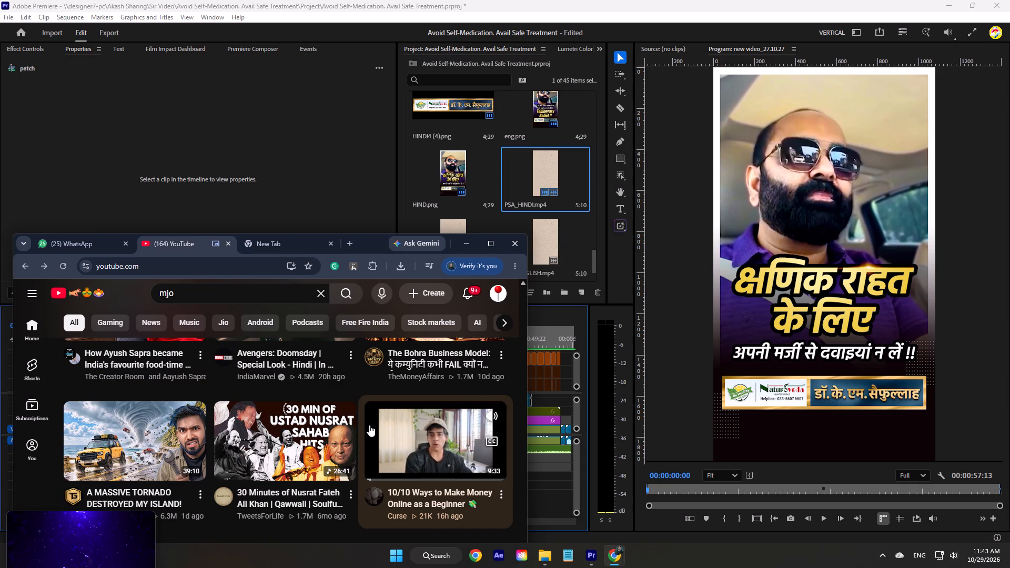
scroll(369, 425, "down", 1)
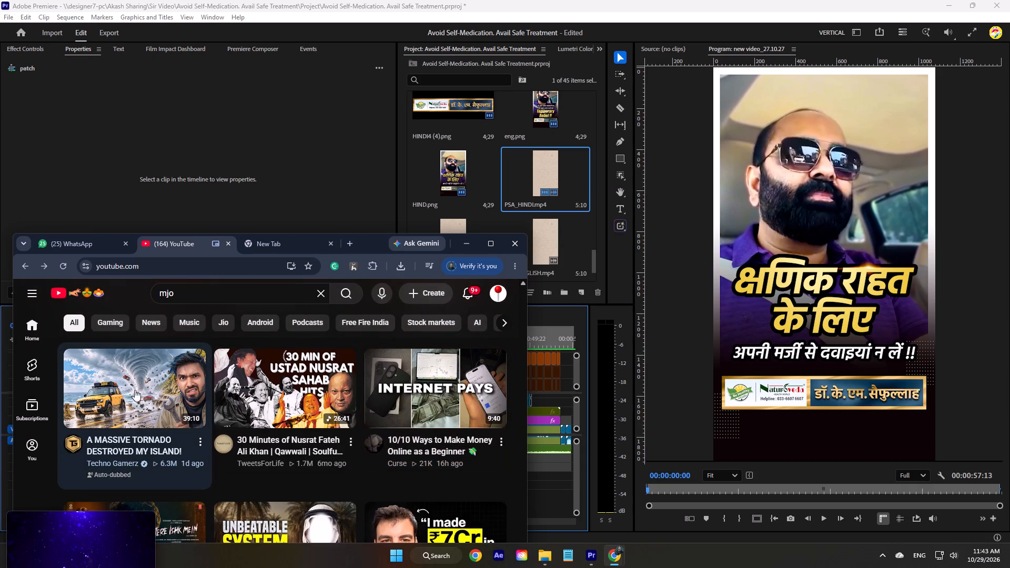
left_click(186, 388)
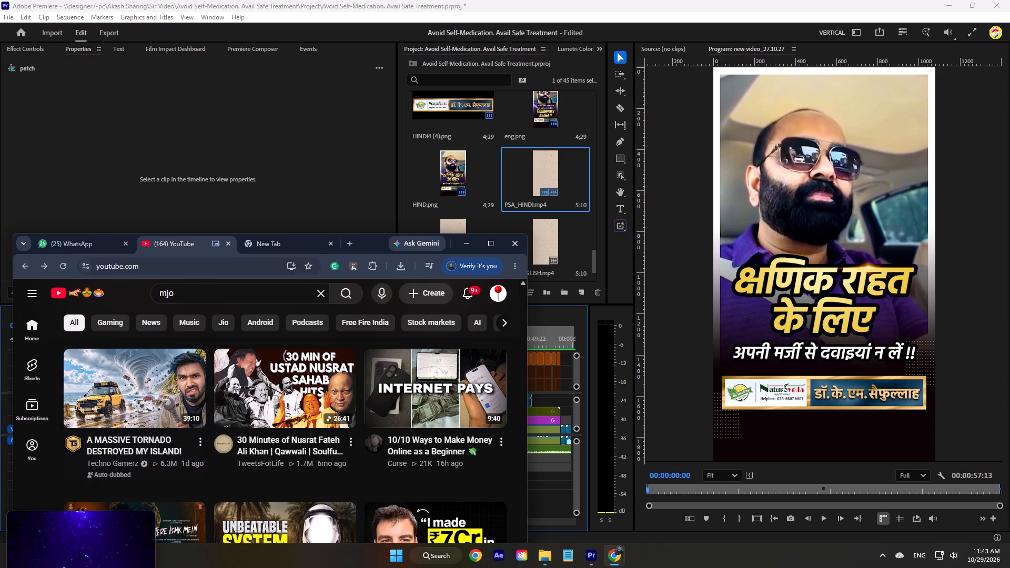
left_click(250, 252)
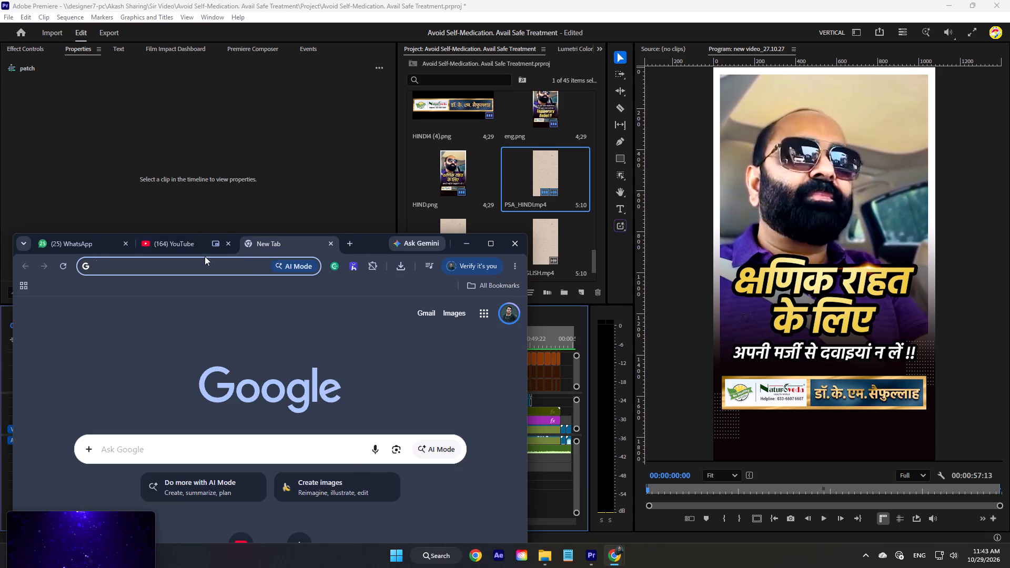
left_click(188, 242)
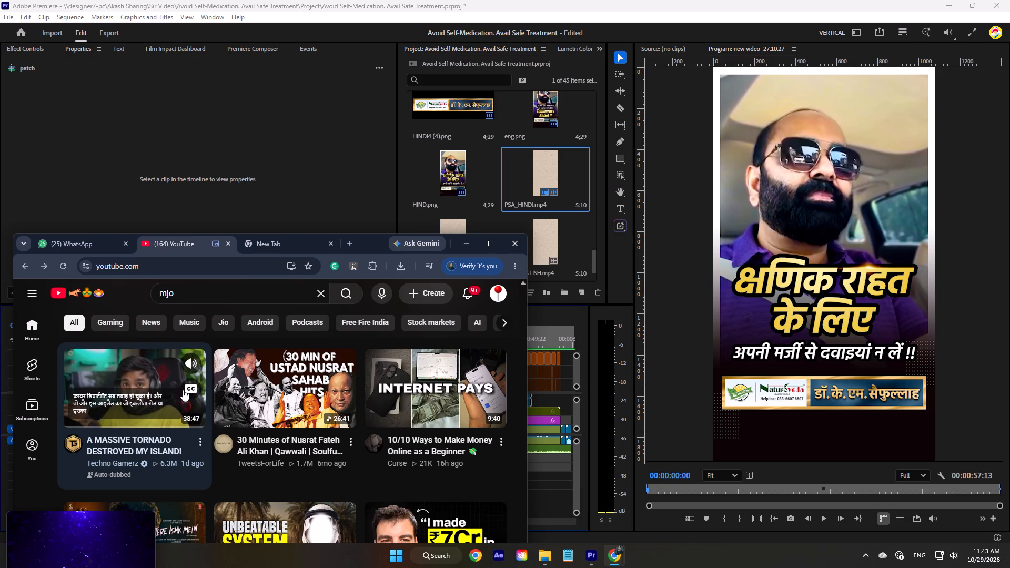
left_click(183, 390)
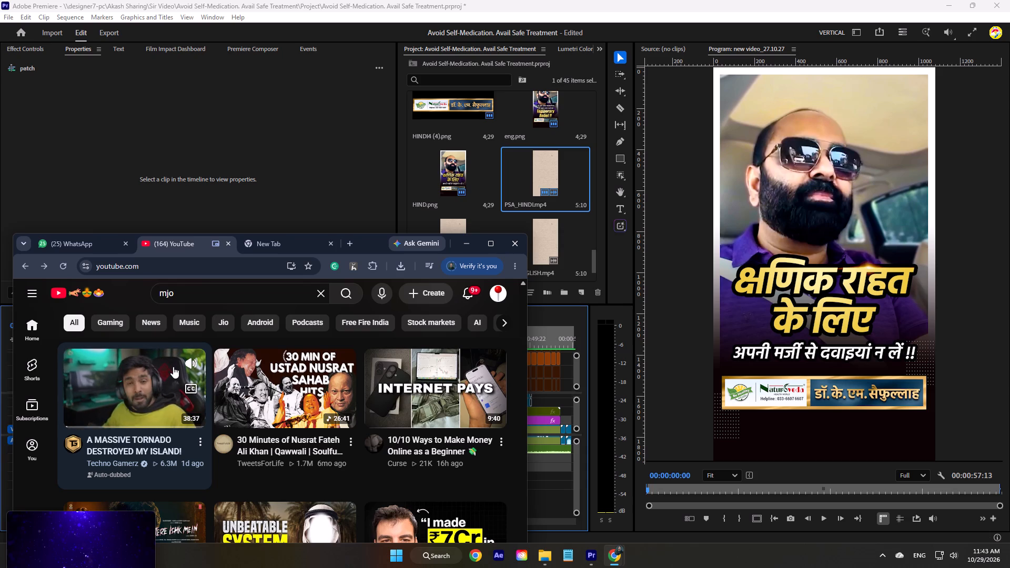
scroll(175, 372, "down", 1)
scroll(192, 368, "up", 1)
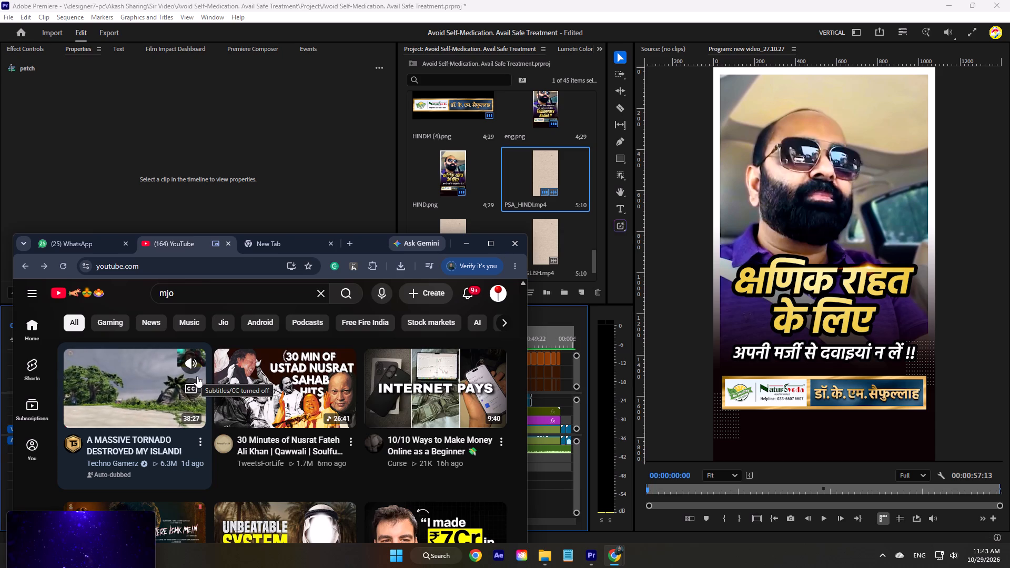
scroll(197, 376, "down", 1)
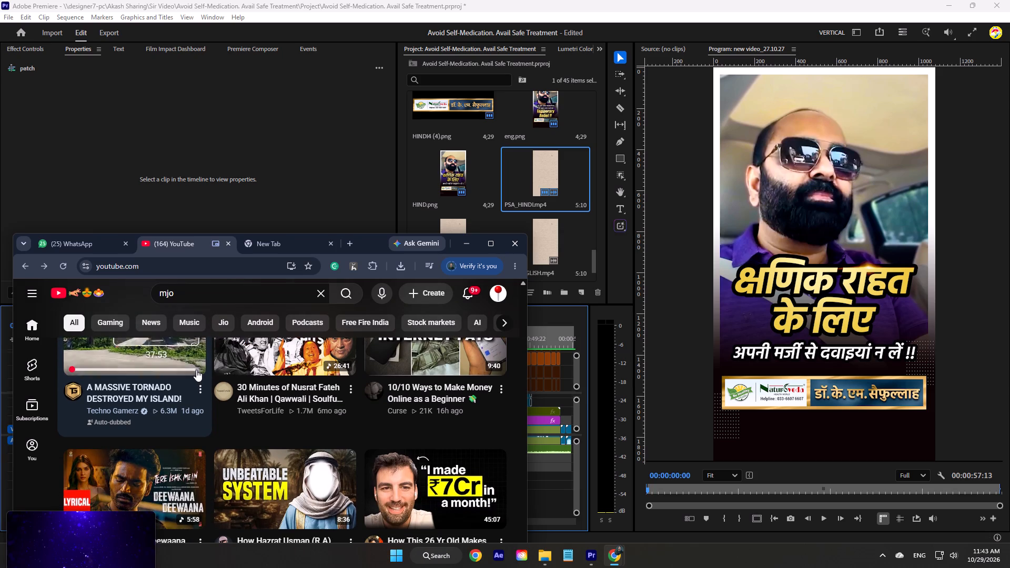
scroll(198, 368, "down", 1)
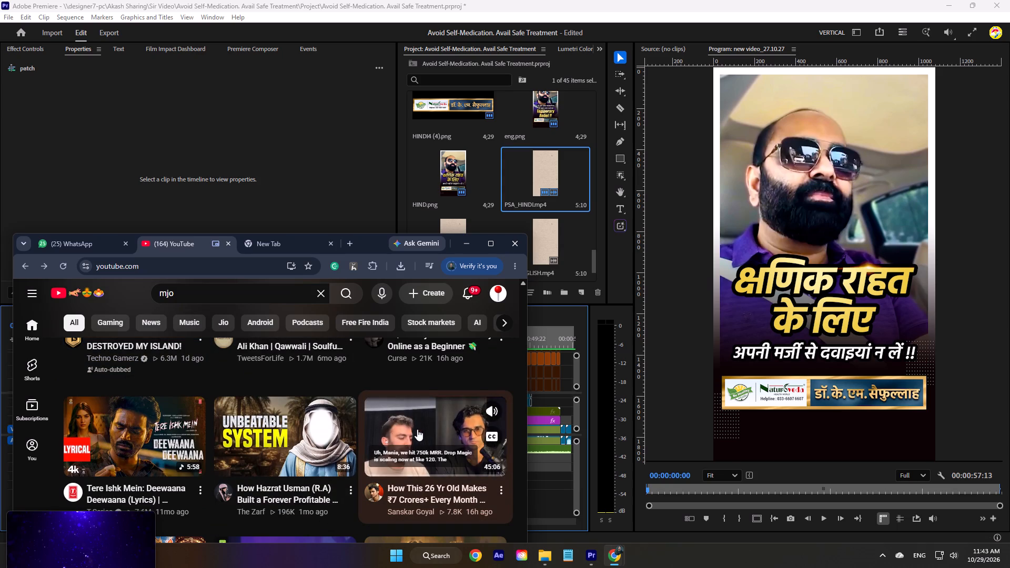
scroll(394, 423, "down", 2)
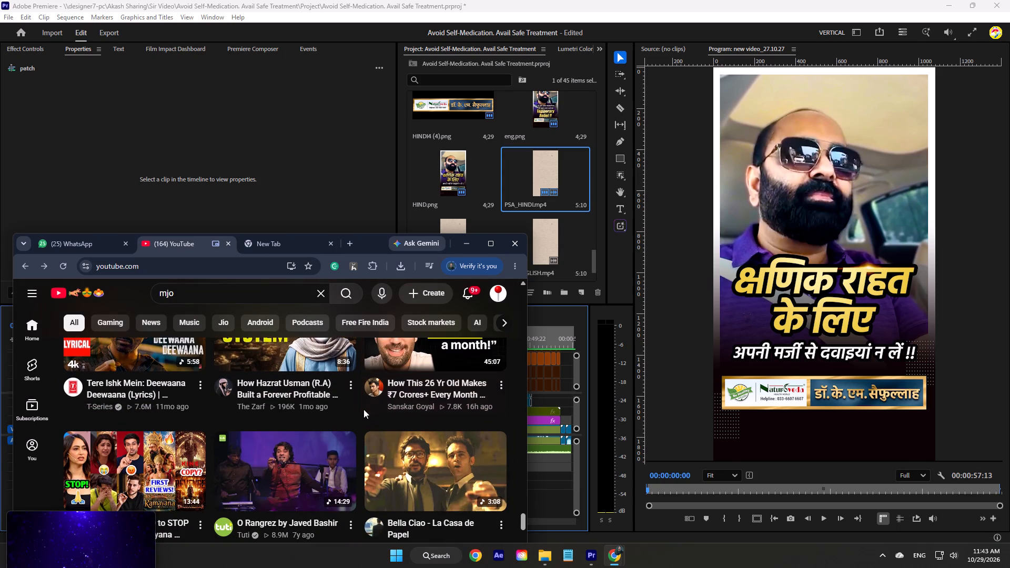
Return to Premiere and play the new video_27.10.27 sequence with Hindi subtitles from near its start to the doctor consultation shots.
left_click(309, 240)
left_click(461, 242)
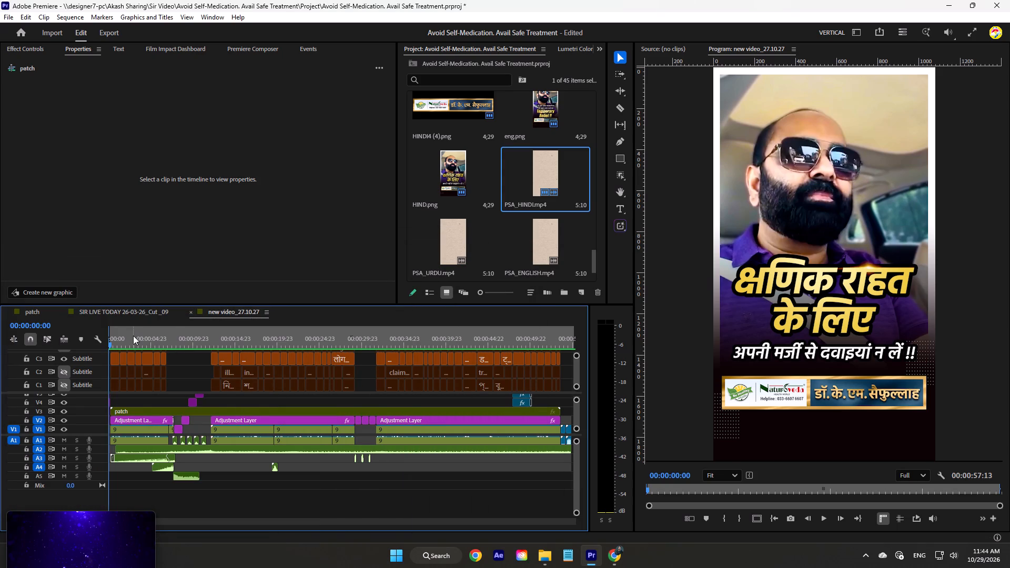
left_click_drag(134, 337, 114, 339)
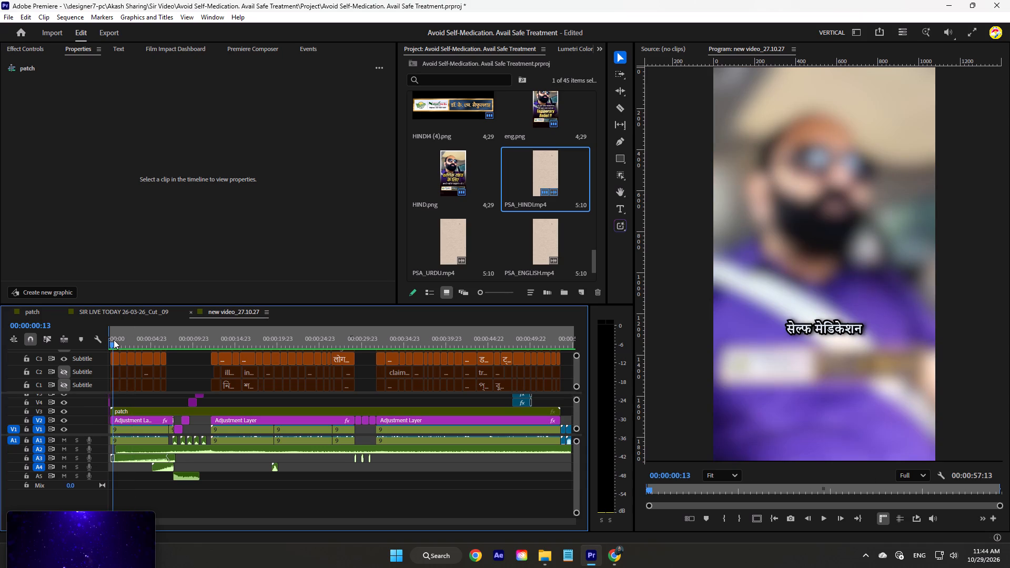
key("space")
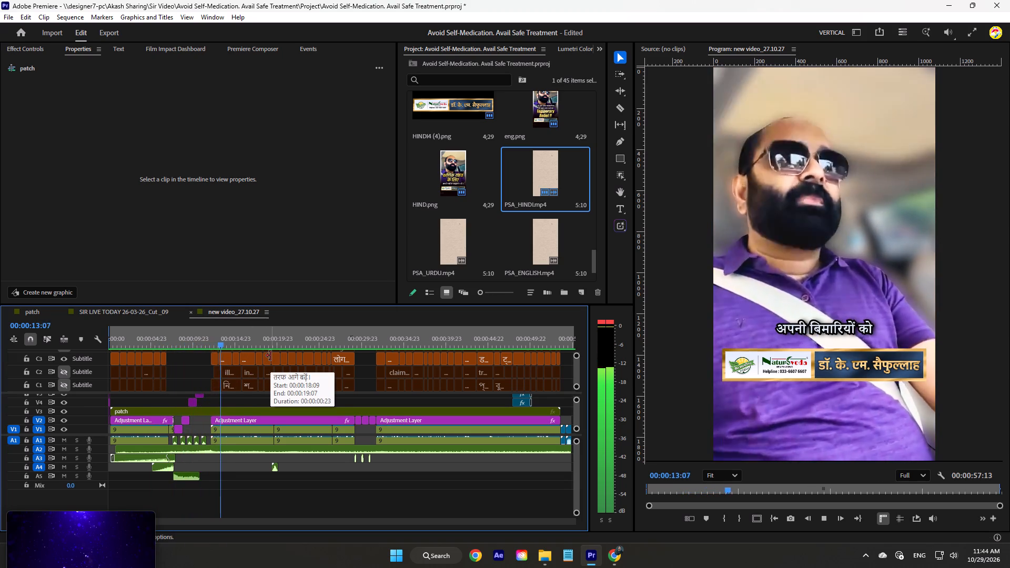
key("space")
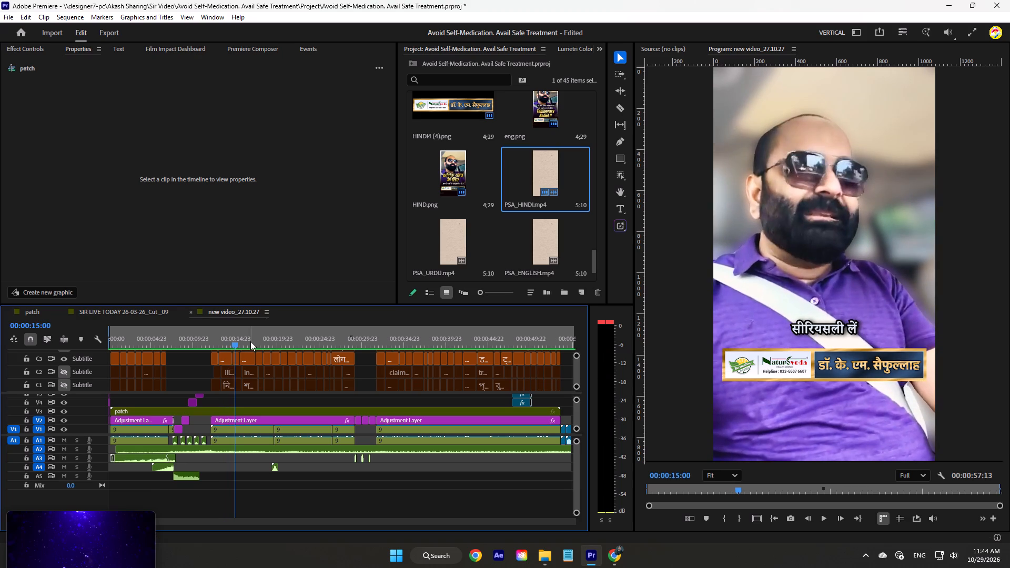
left_click_drag(235, 334, 188, 337)
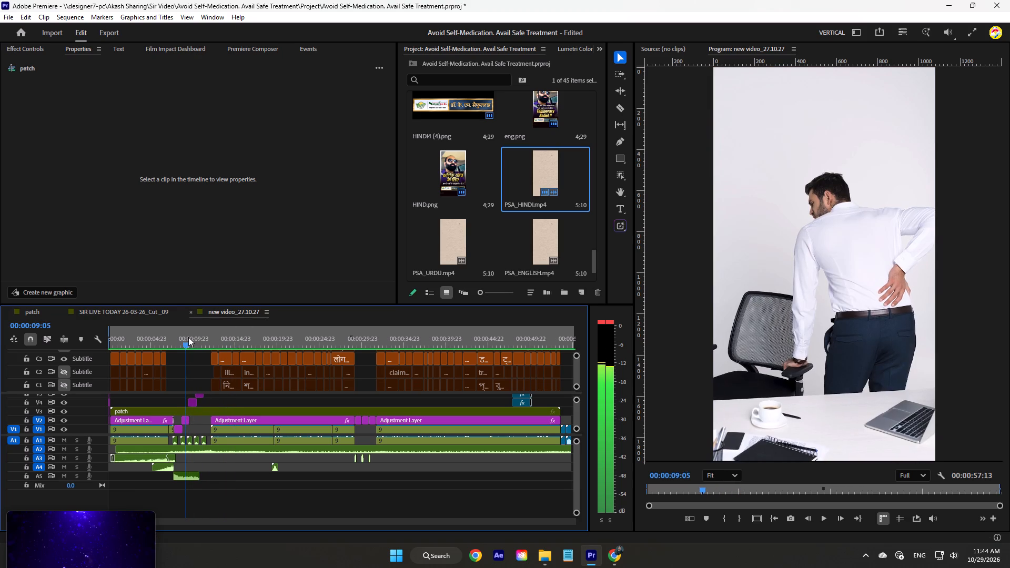
left_click_drag(188, 337, 194, 337)
key("space")
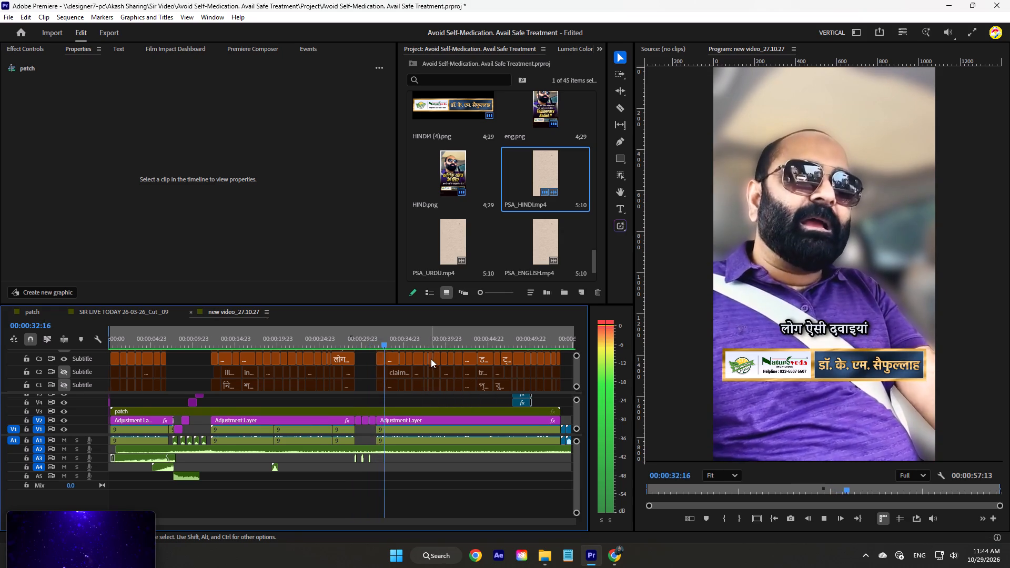
scroll(431, 359, "down", 7)
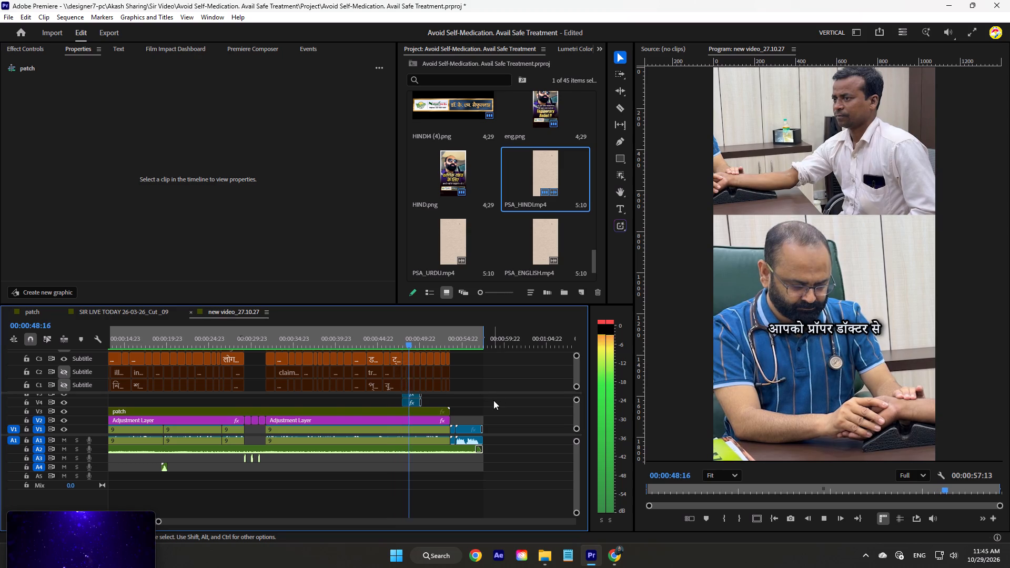
key("space")
Show the Bengali subtitle track alongside the Hindi one and play the doctor consultation section to compare the caption positions.
left_click(65, 386)
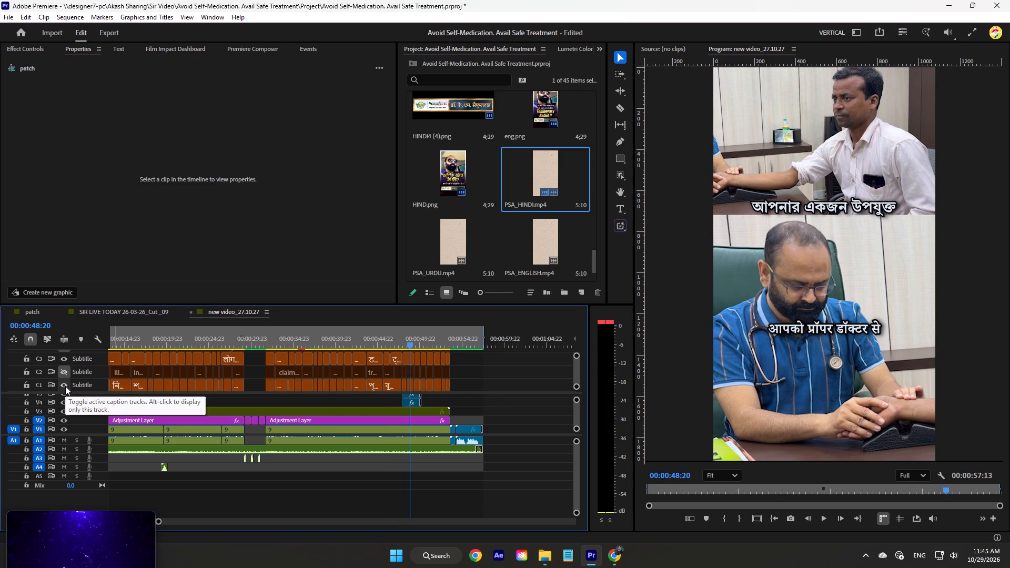
left_click_drag(406, 341, 393, 341)
key("space")
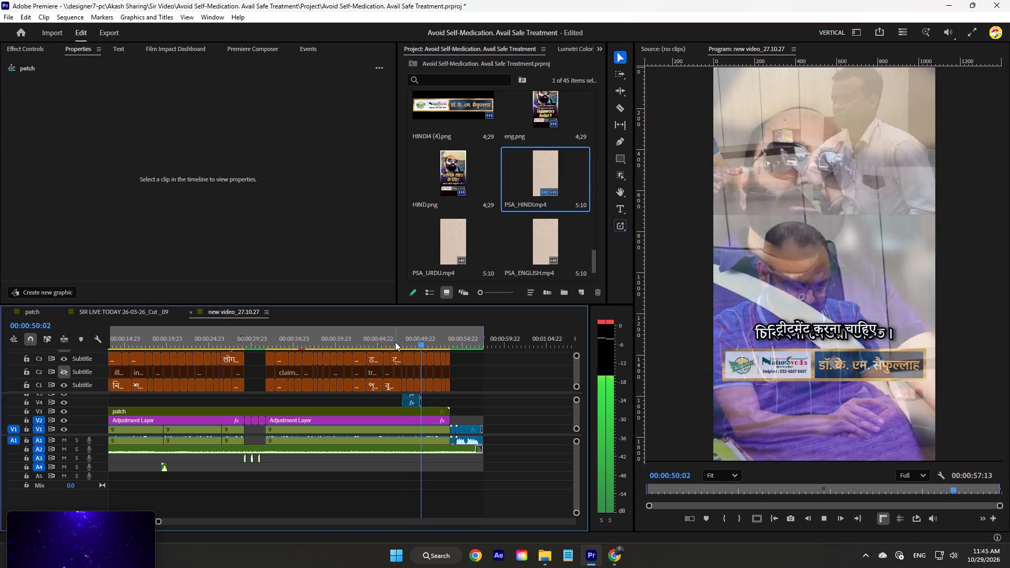
key("space")
Raise the two Hindi captions over the doctor consultation shots, आपको प्रॉपर डॉक्टर से and दिखा के, to a vertical position of -285.
key("equal")
type("==")
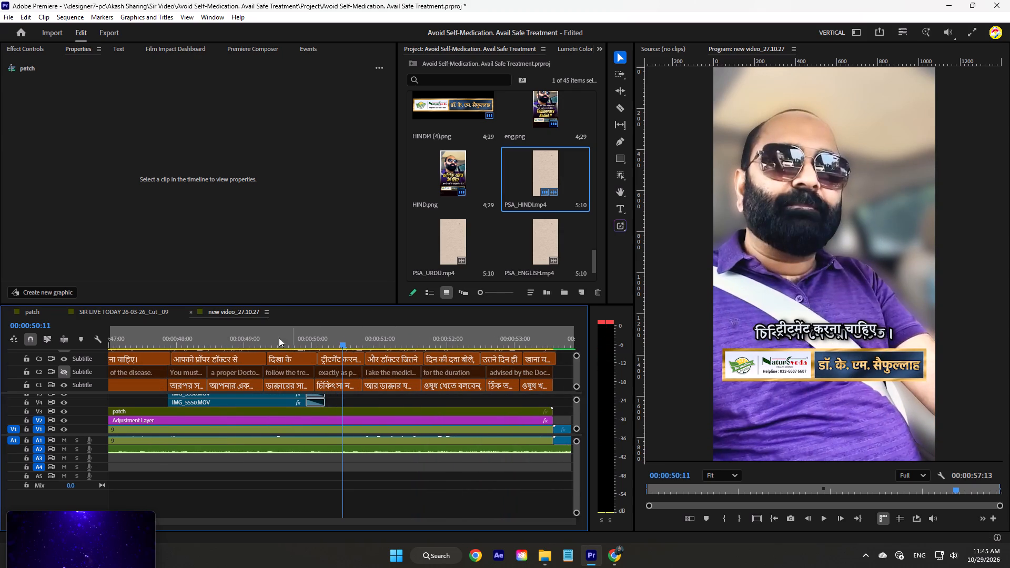
left_click_drag(264, 338, 184, 347)
left_click(187, 357)
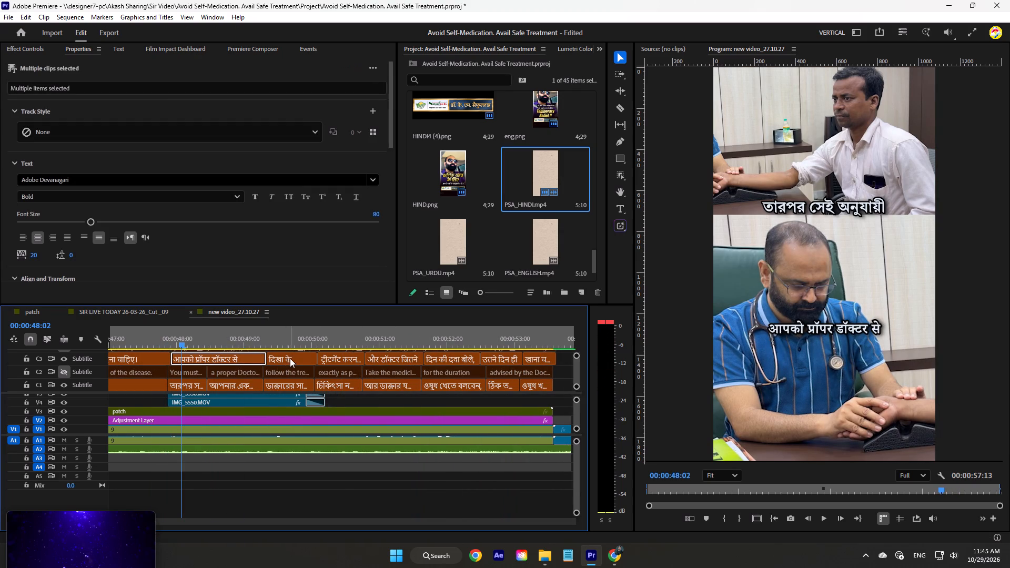
left_click(290, 358, "shift")
left_click(338, 360, "shift")
left_click_drag(338, 343, 344, 342)
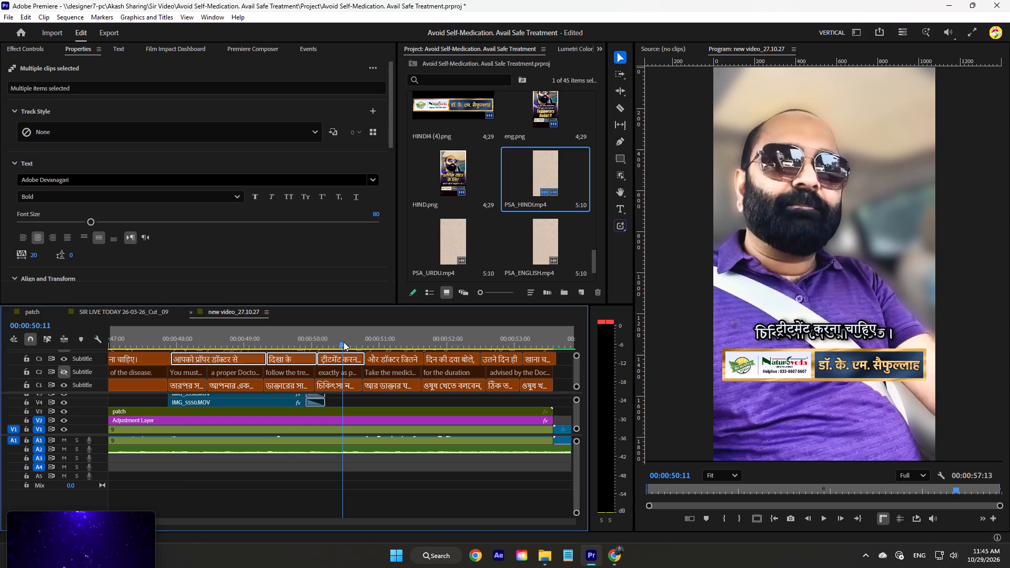
left_click_drag(344, 342, 286, 340)
left_click(332, 358, "shift")
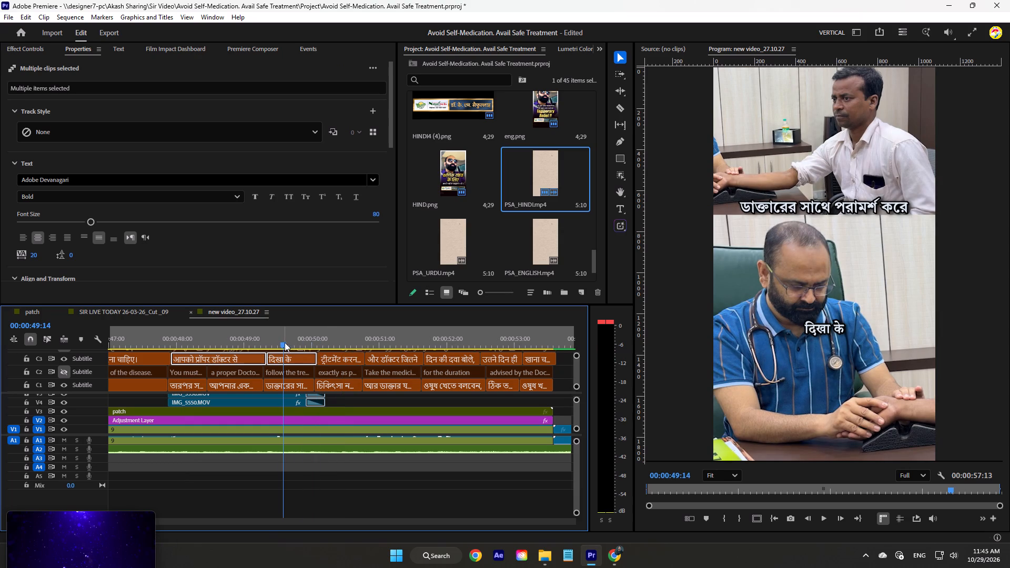
scroll(199, 256, "down", 4)
left_click(109, 258)
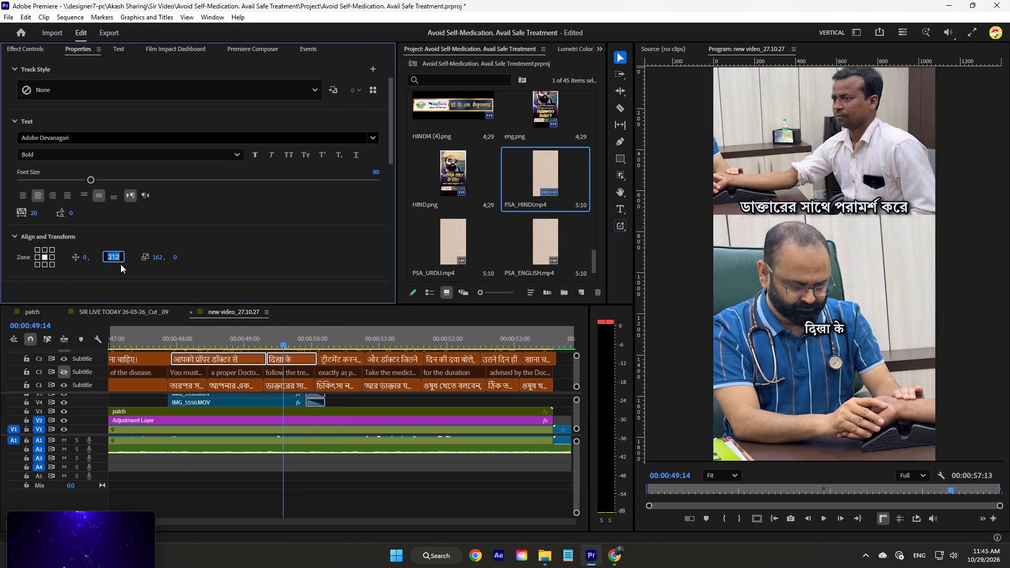
key("0")
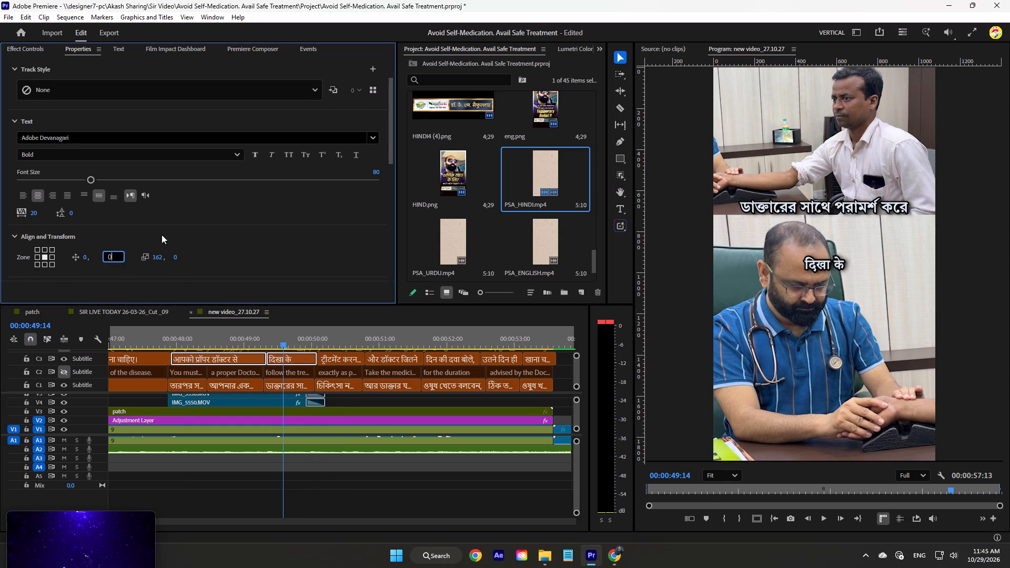
left_click(164, 234)
left_click_drag(106, 259, 83, 257)
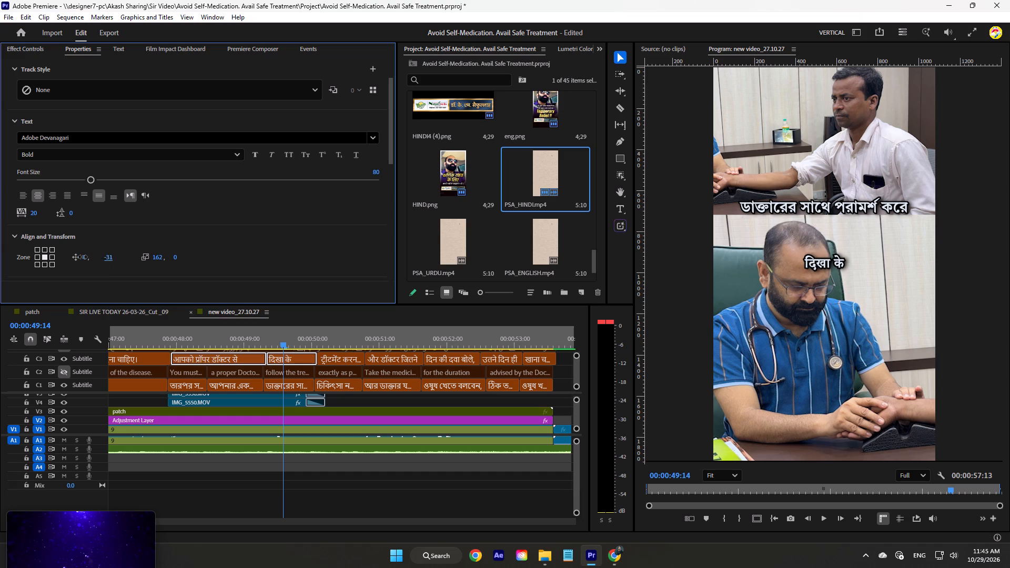
left_click_drag(83, 257, 0, 250)
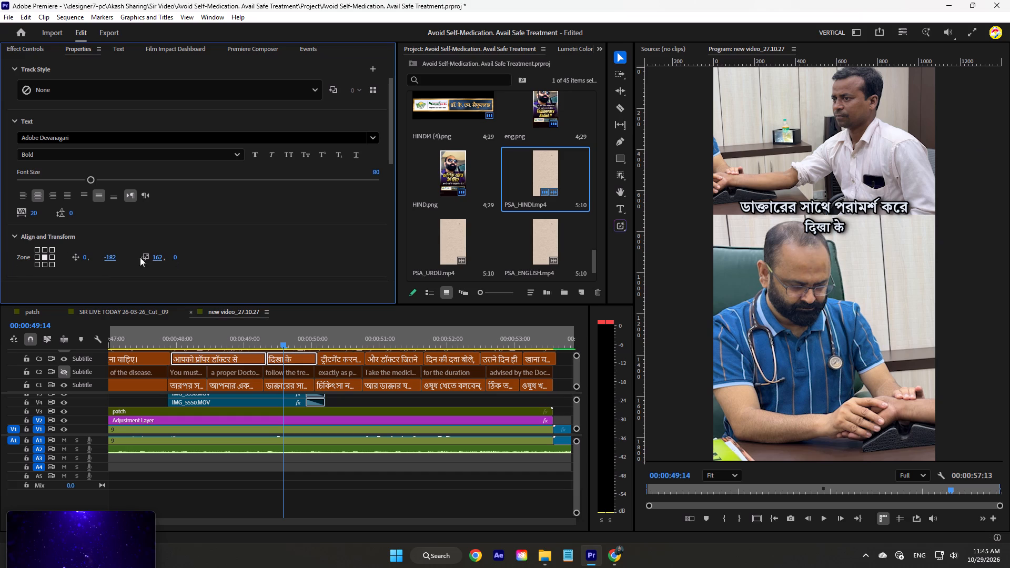
left_click_drag(107, 255, 49, 252)
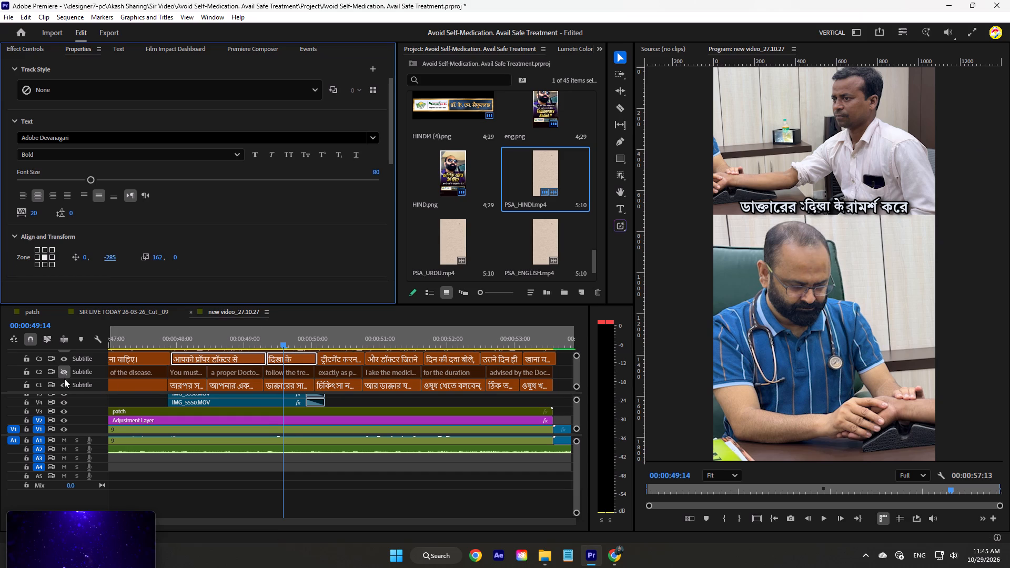
Hide the Bengali subtitle track and play from just before the repositioned Hindi captions through the closing disclaimer.
left_click(65, 381)
left_click_drag(183, 342, 155, 338)
key("space")
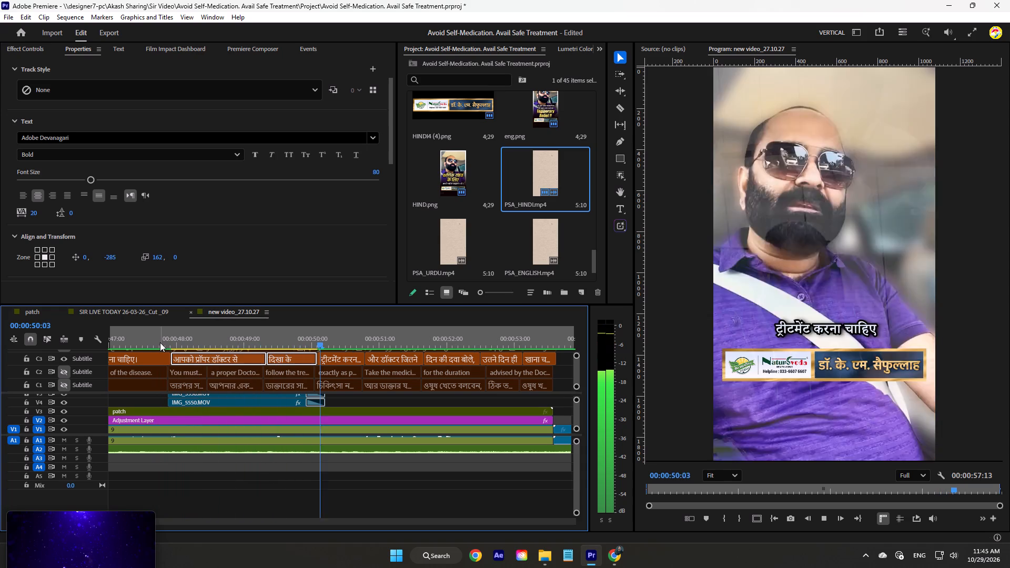
scroll(420, 409, "down", 10, "alt")
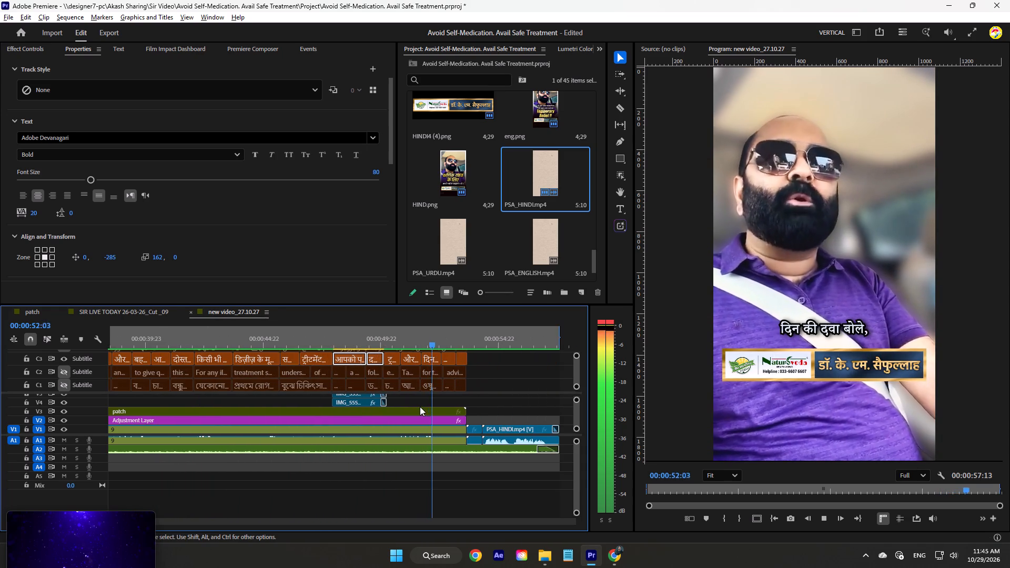
scroll(420, 404, "down", 4, "alt")
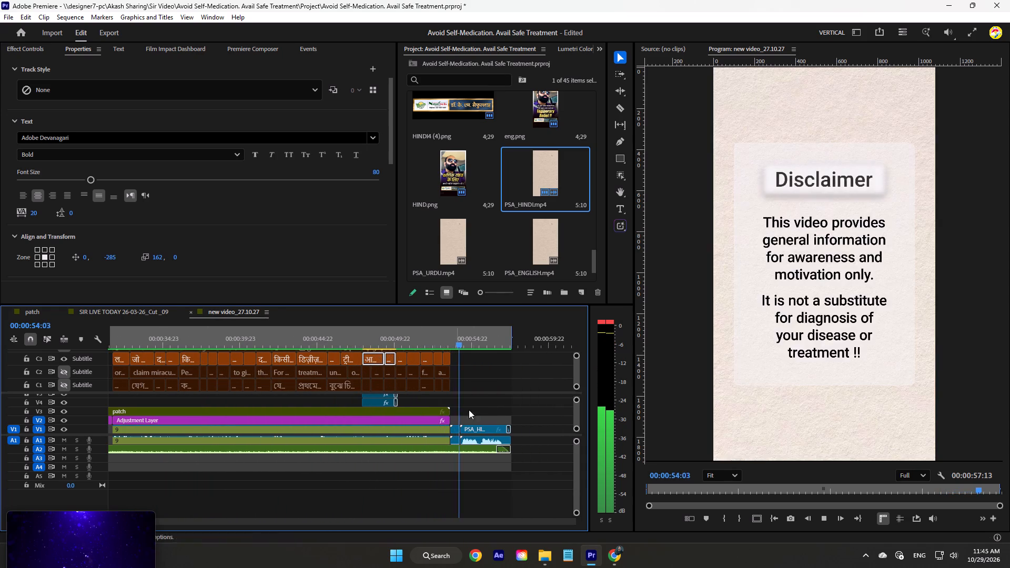
left_click(555, 419)
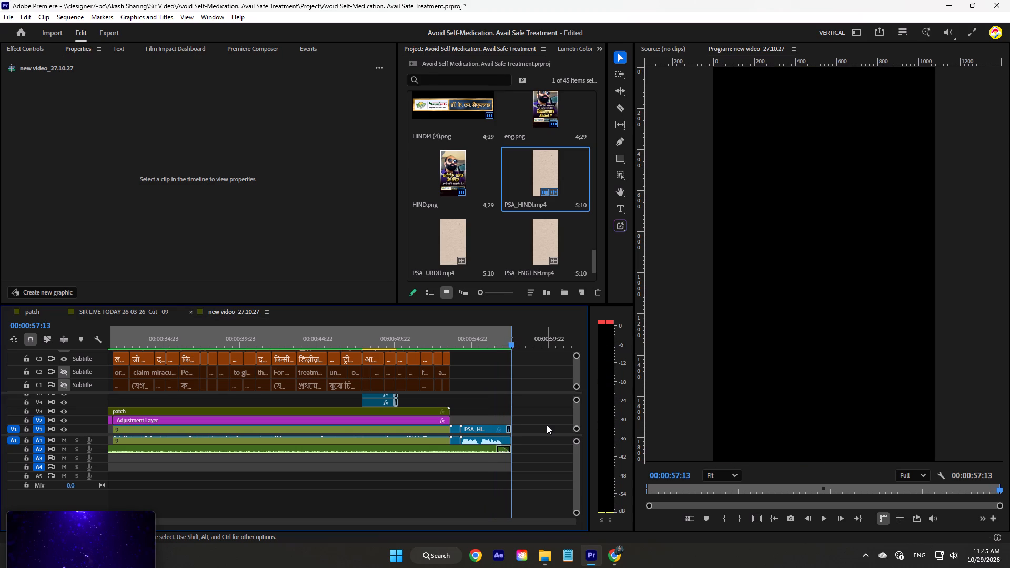
Save the Premiere project.
key("ctrl+s")
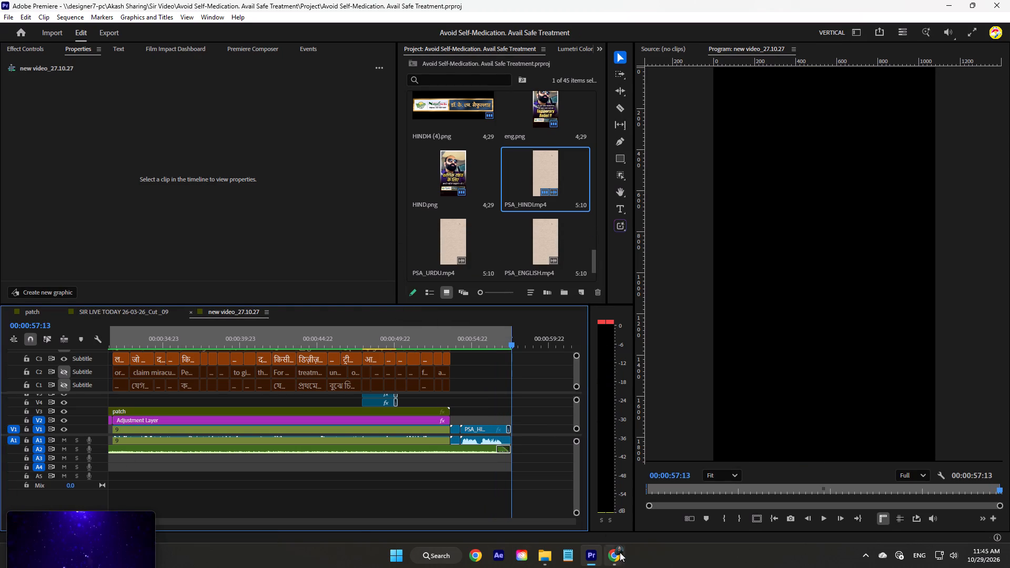
Switch to YouTube in Chrome and look through the home feed, from Tere Ishk Mein to I Entered Strait of Hormuz.
left_click(620, 552)
left_click(561, 511)
left_click(179, 251)
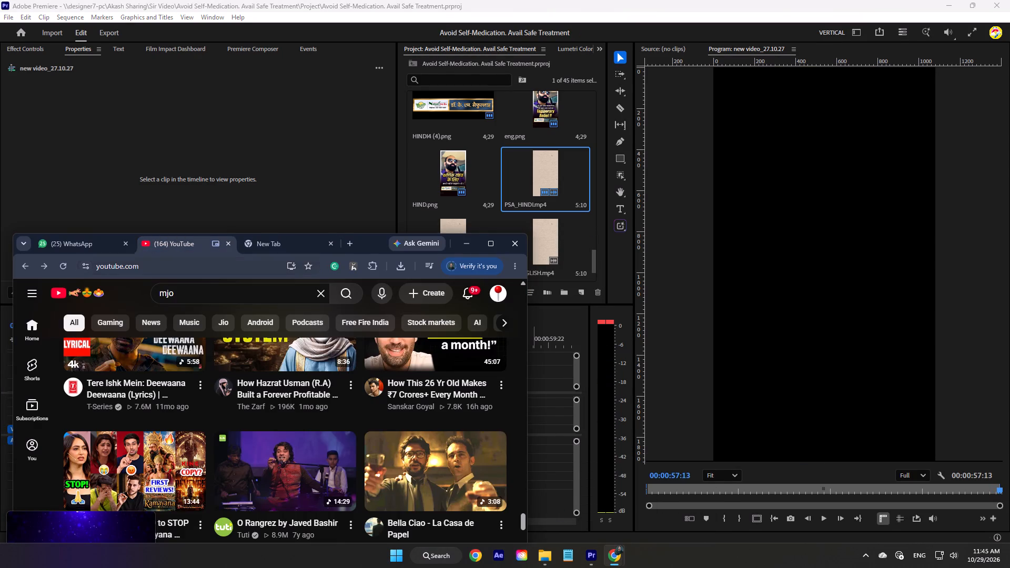
scroll(138, 307, "down", 1)
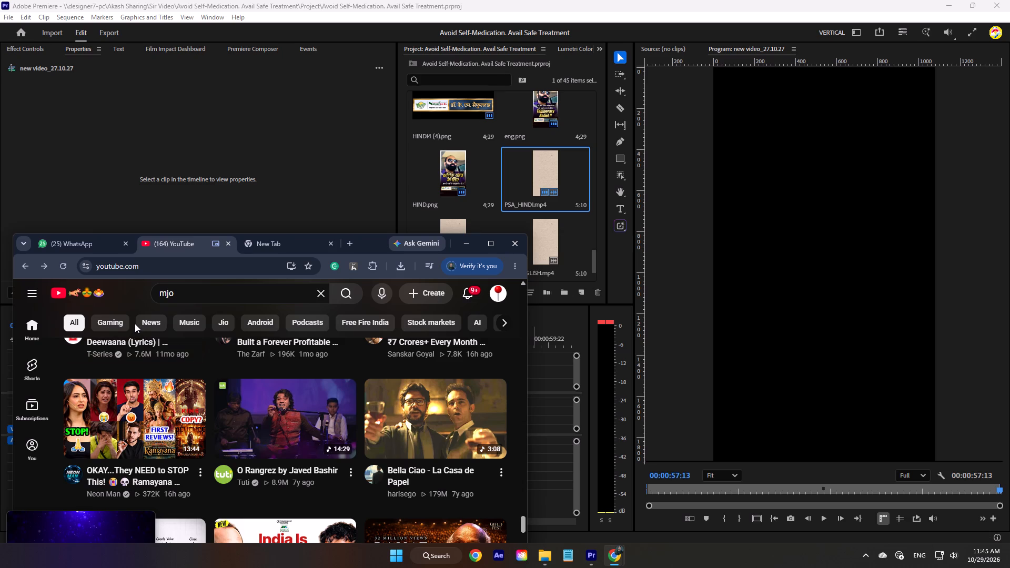
scroll(124, 325, "down", 2)
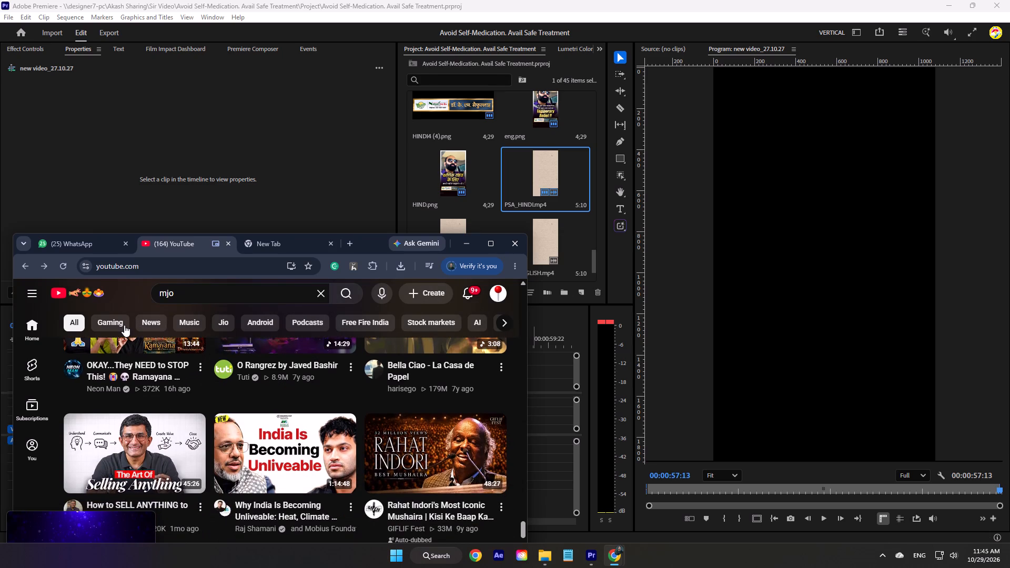
scroll(124, 325, "down", 3)
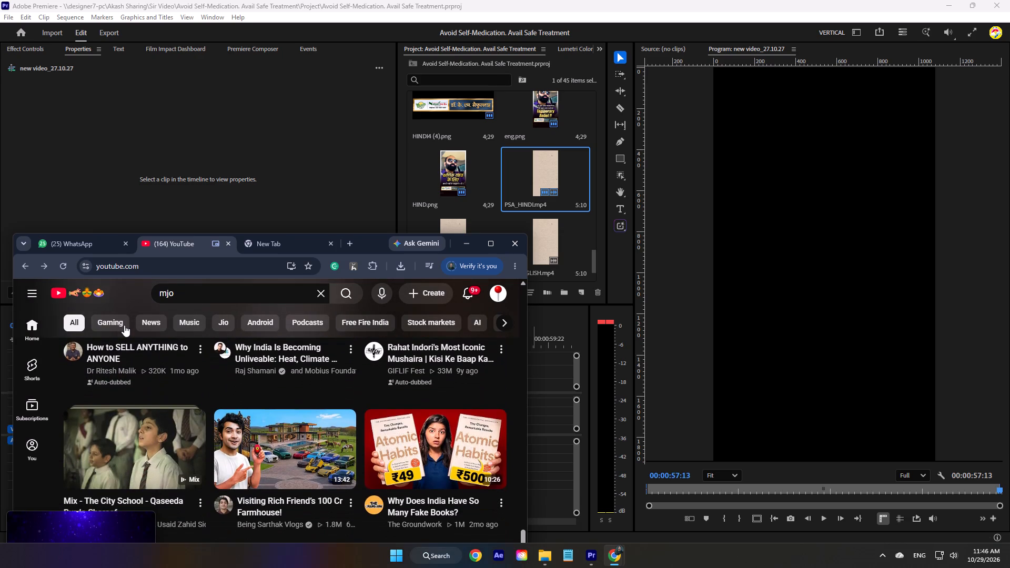
scroll(124, 325, "down", 4)
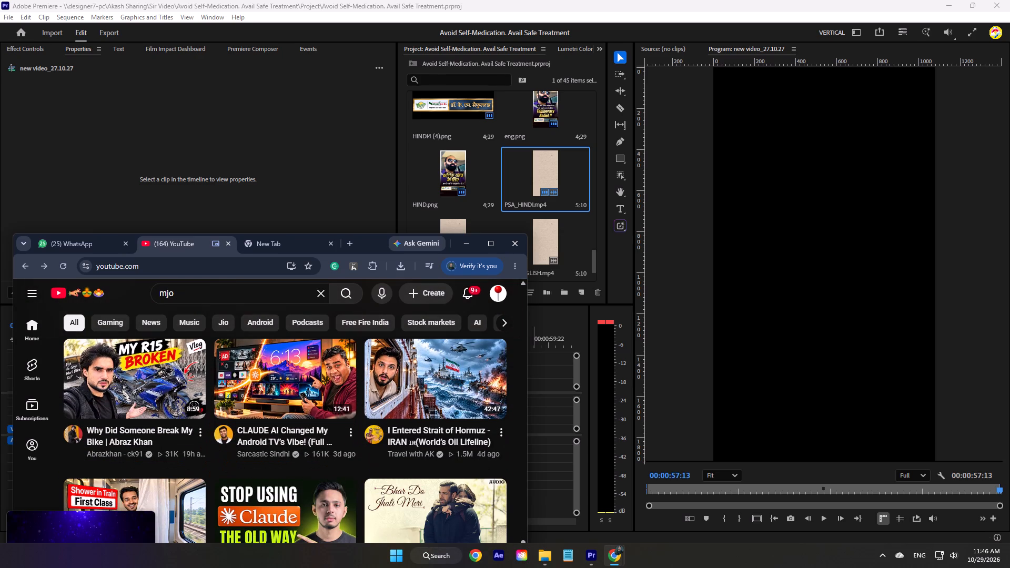
Replace the old YouTube search text and search for "what is ipo".
left_click_drag(319, 293, 308, 293)
left_click(259, 292)
left_click(315, 290)
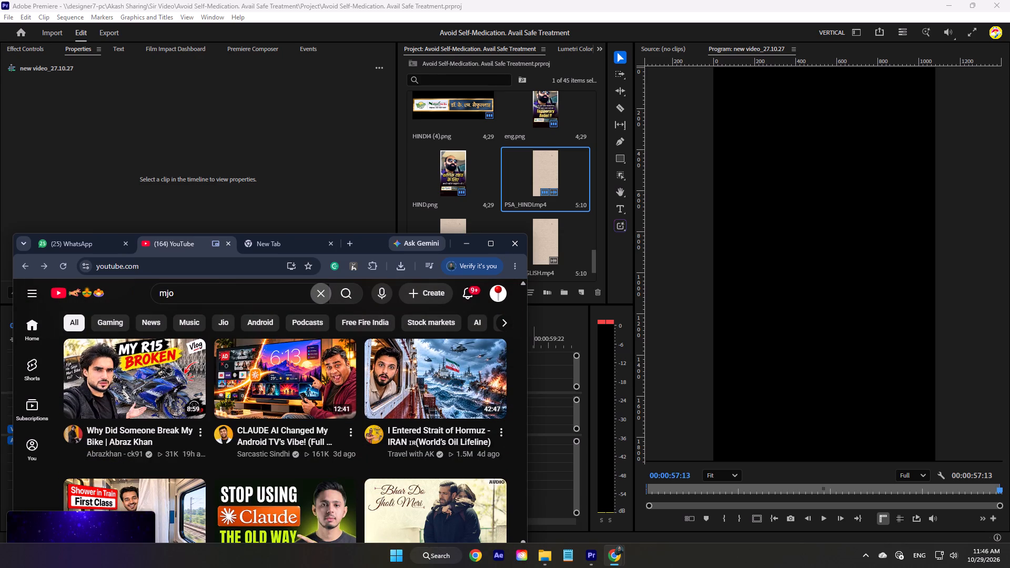
key("w")
type("ha")
type("t")
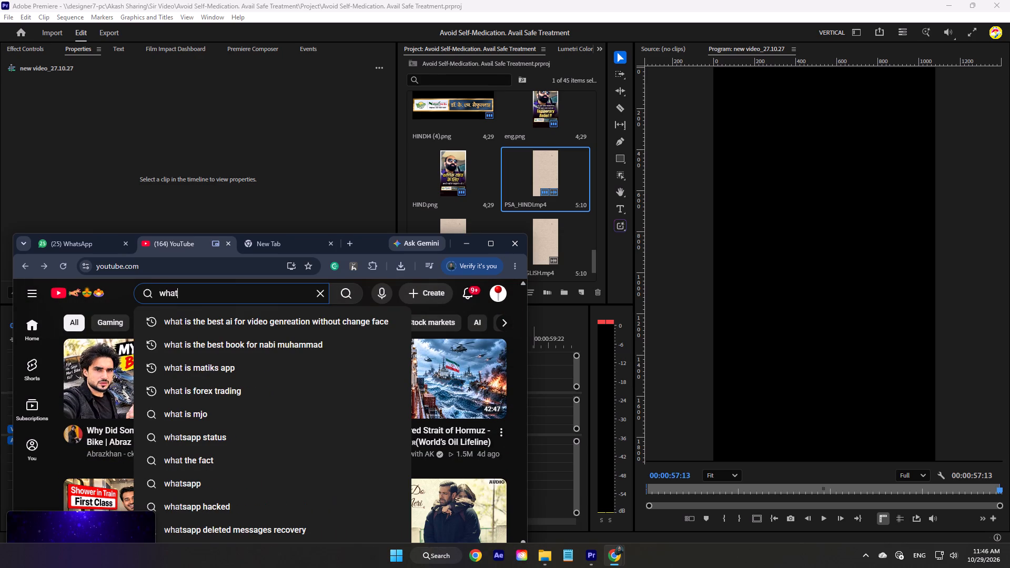
key("space")
type("is o")
key("BackSpace")
key("i")
key("p")
key("o")
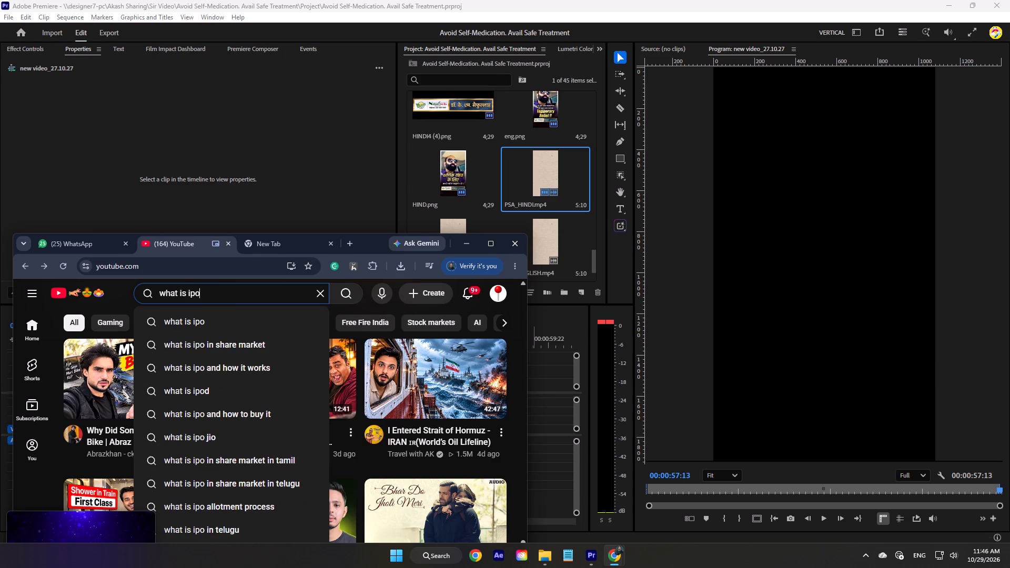
key("Return")
Look through the IPO search results, from the first Shorts row to the Jio IPO FPI vs FDI analysis video.
scroll(243, 312, "down", 2)
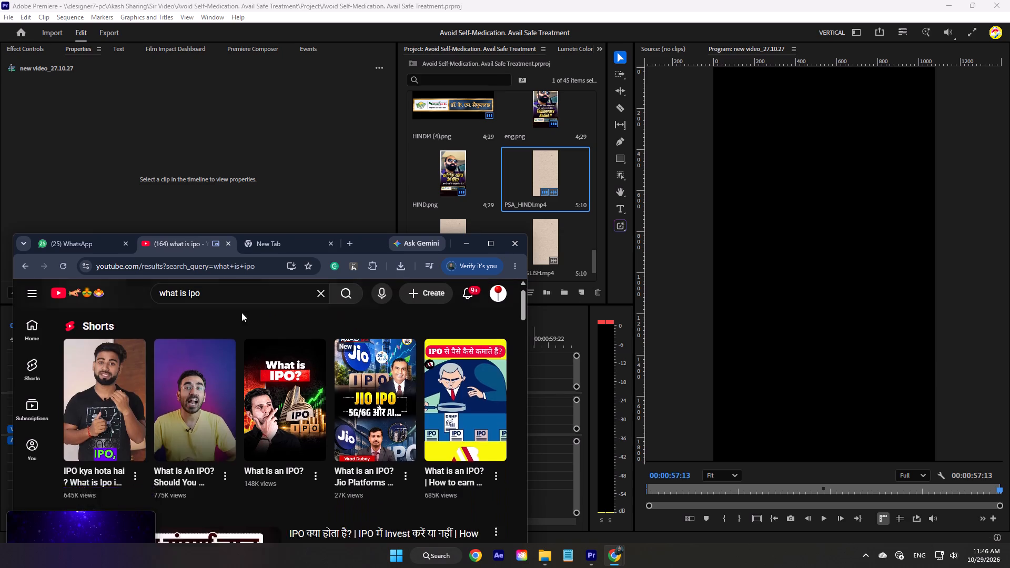
scroll(241, 312, "down", 3)
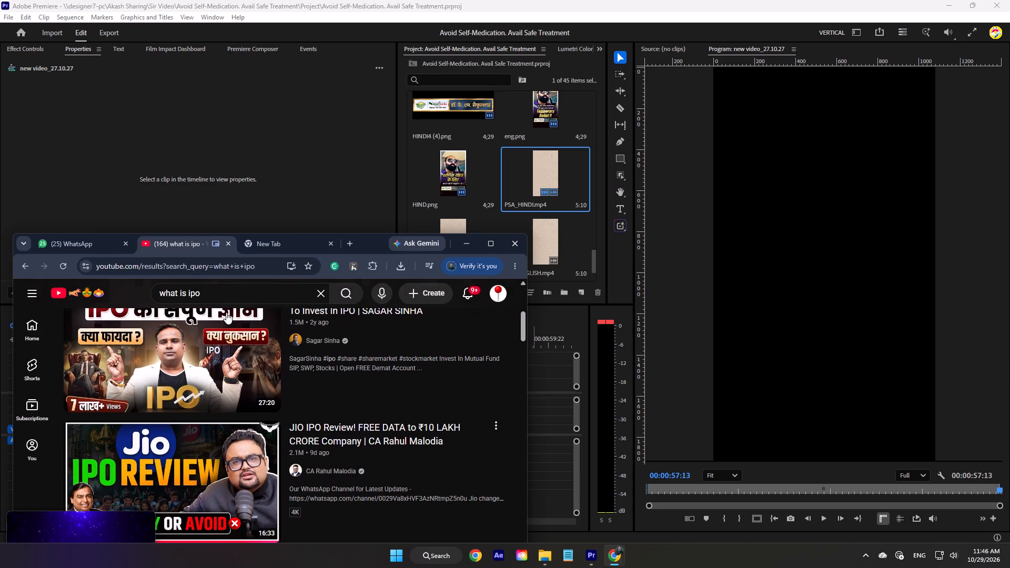
scroll(226, 312, "up", 1)
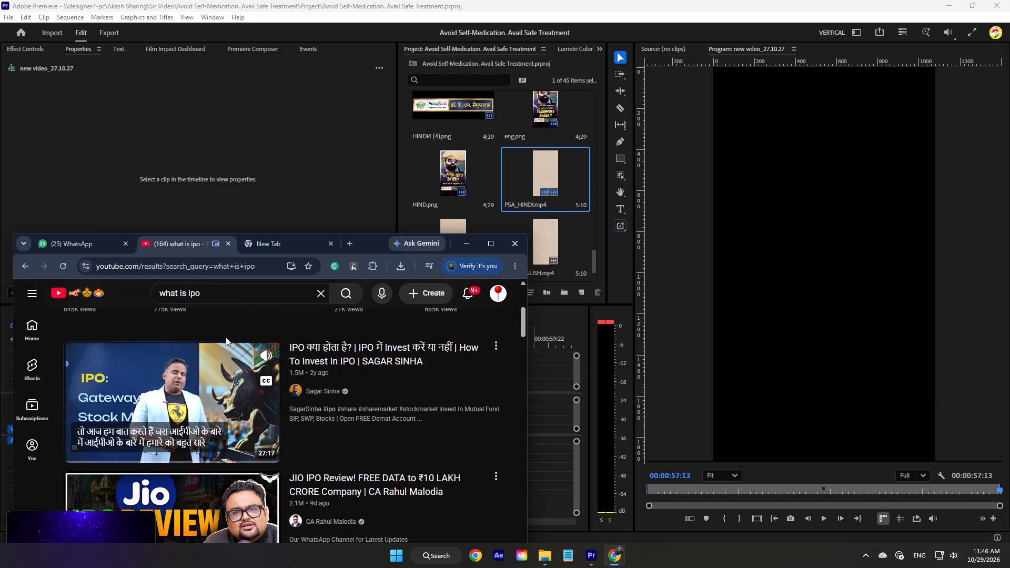
scroll(227, 326, "down", 4)
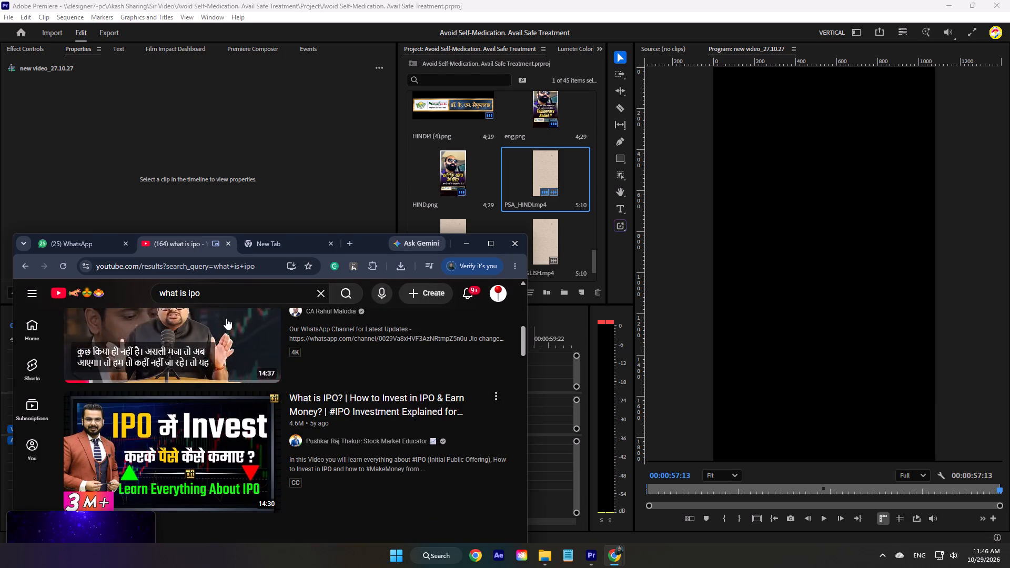
scroll(226, 318, "down", 3)
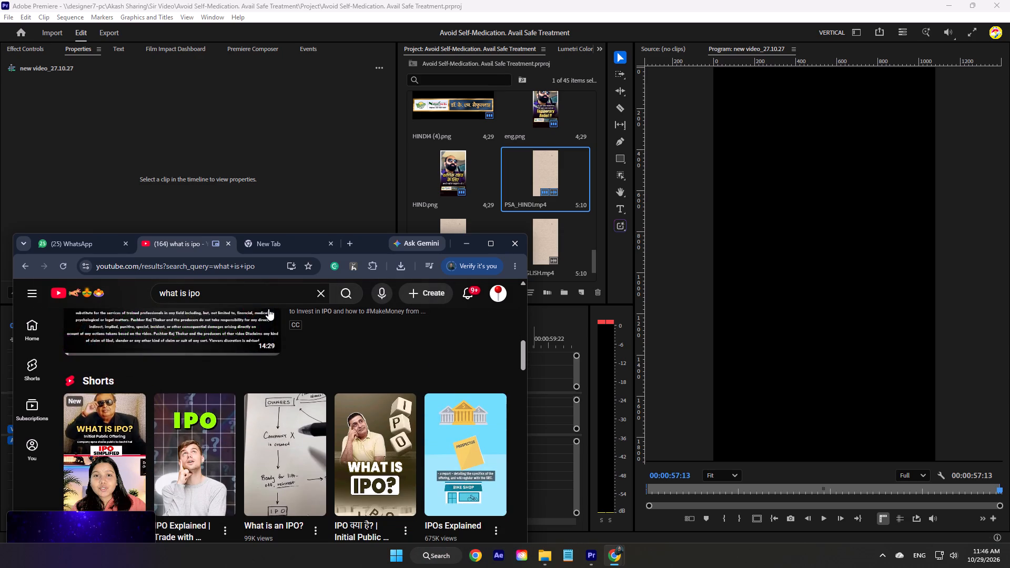
scroll(268, 309, "down", 8)
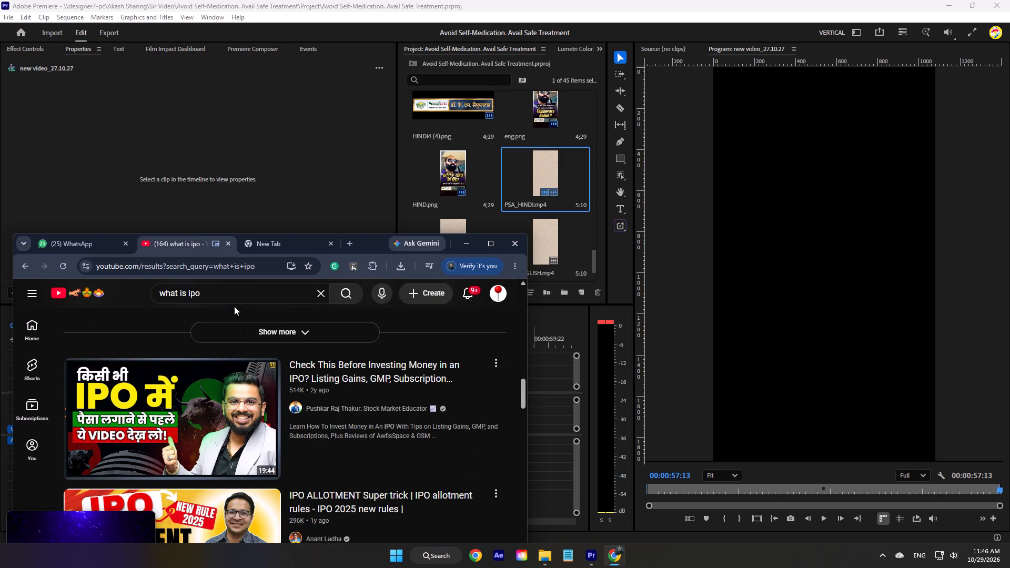
scroll(234, 306, "down", 8)
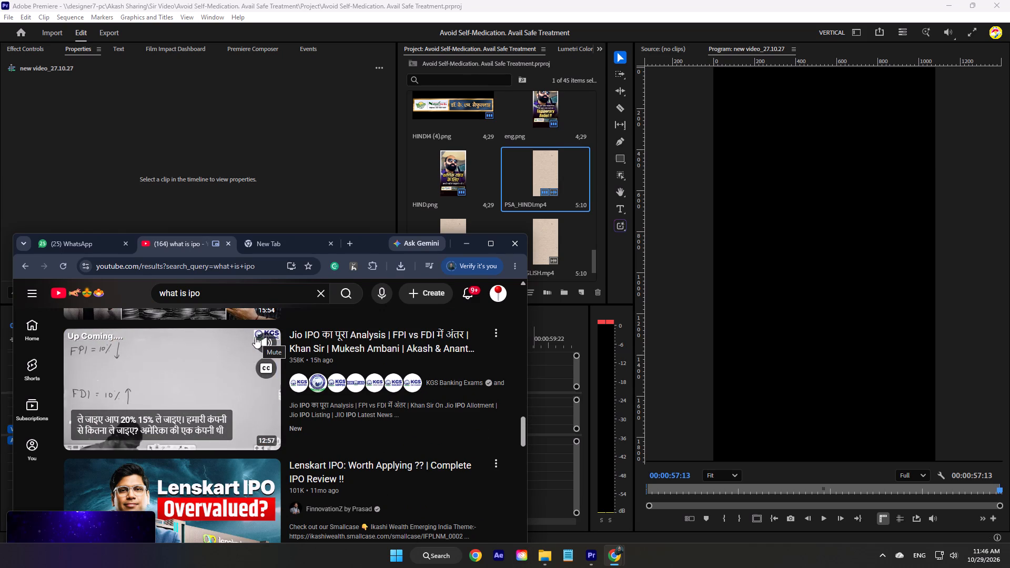
Preview the Jio IPO analysis and Lenskart IPO: Worth Applying videos within the results, toggling their preview subtitles.
left_click(258, 363)
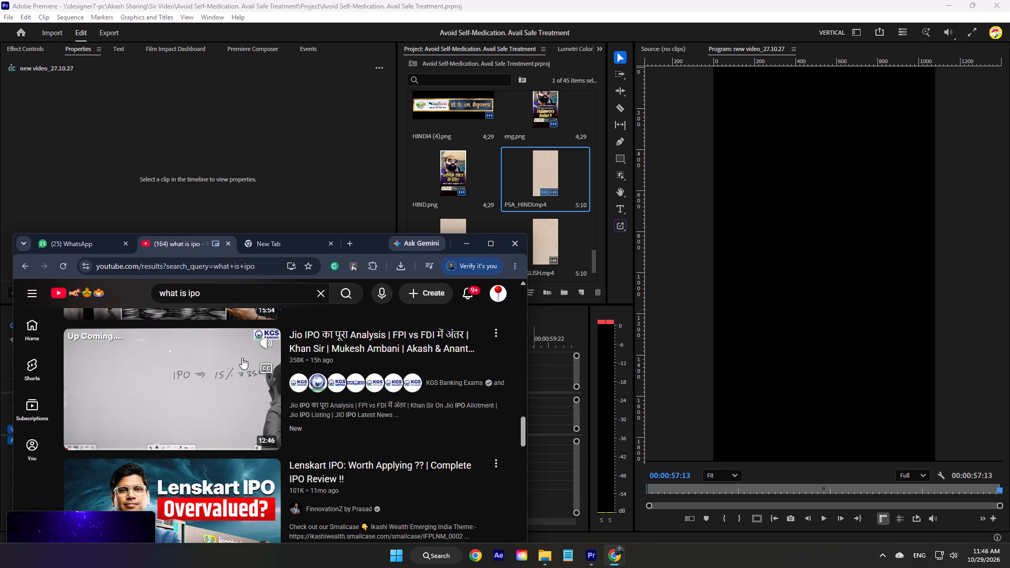
scroll(242, 358, "down", 2)
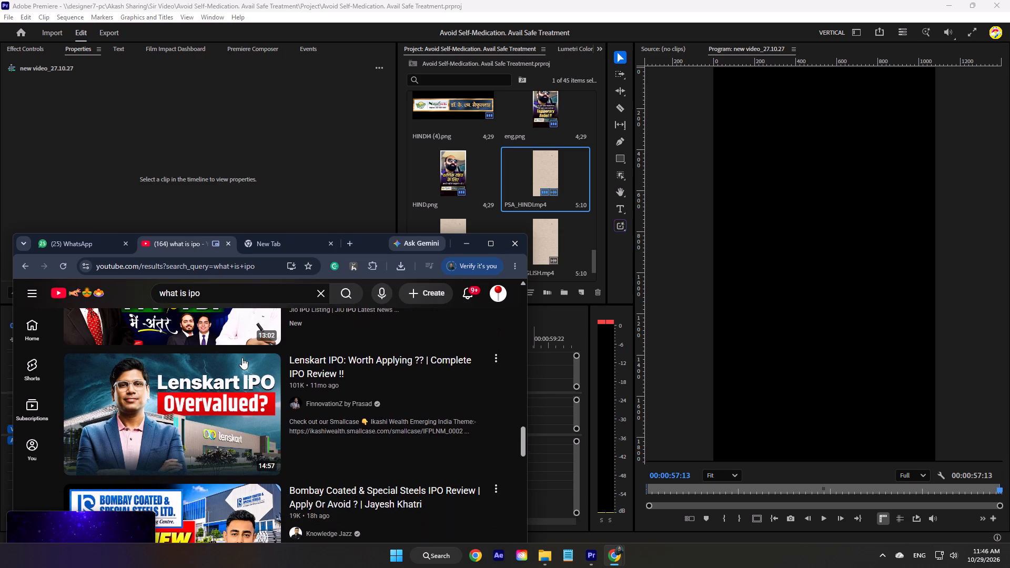
left_click(265, 384)
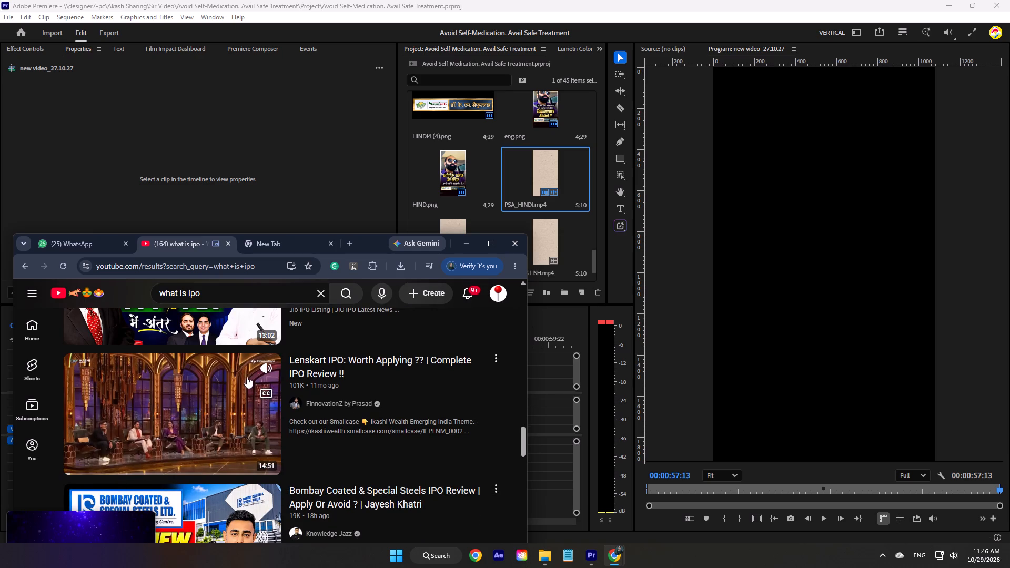
scroll(244, 376, "down", 1)
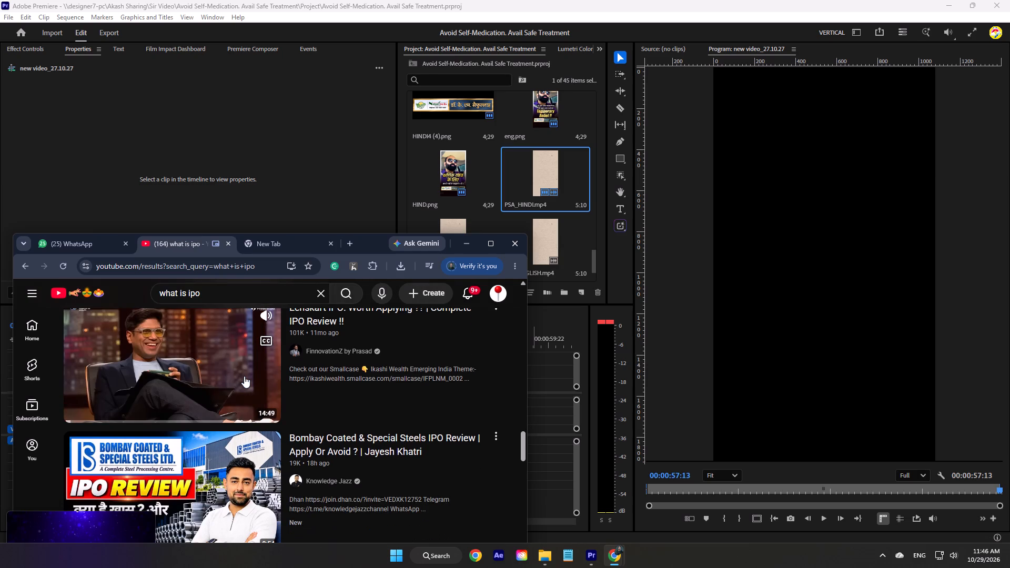
Look through more of the IPO search results, including the Jio listing, Lenskart IPO KYC and IPO beginner videos.
scroll(244, 376, "down", 4)
scroll(244, 376, "up", 1)
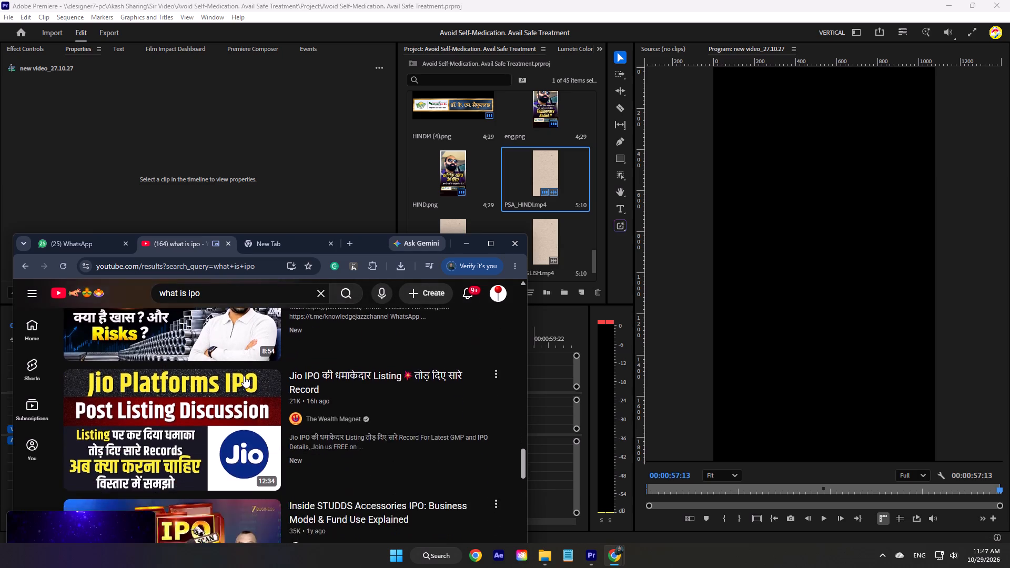
scroll(244, 376, "down", 1)
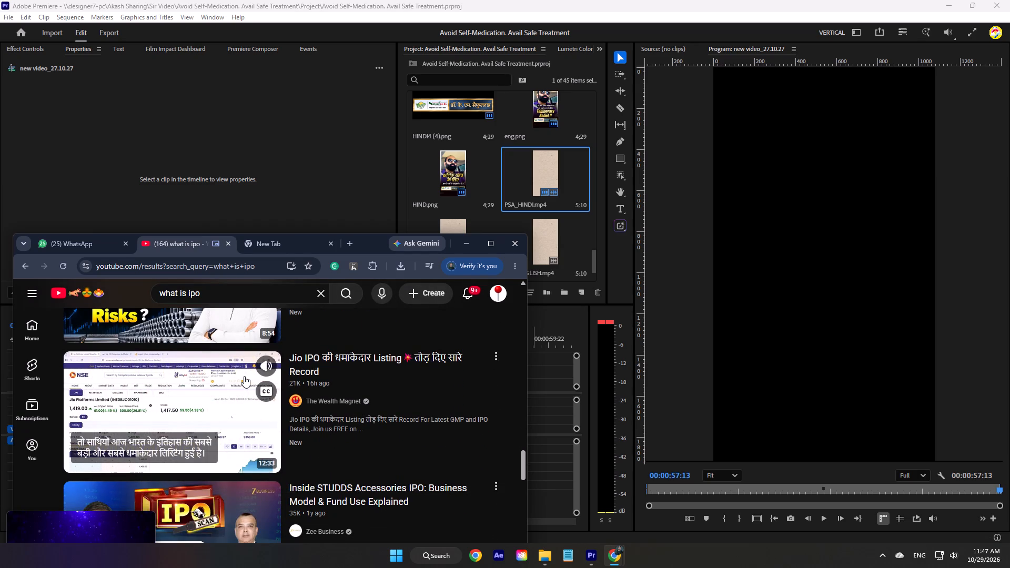
scroll(244, 376, "down", 5)
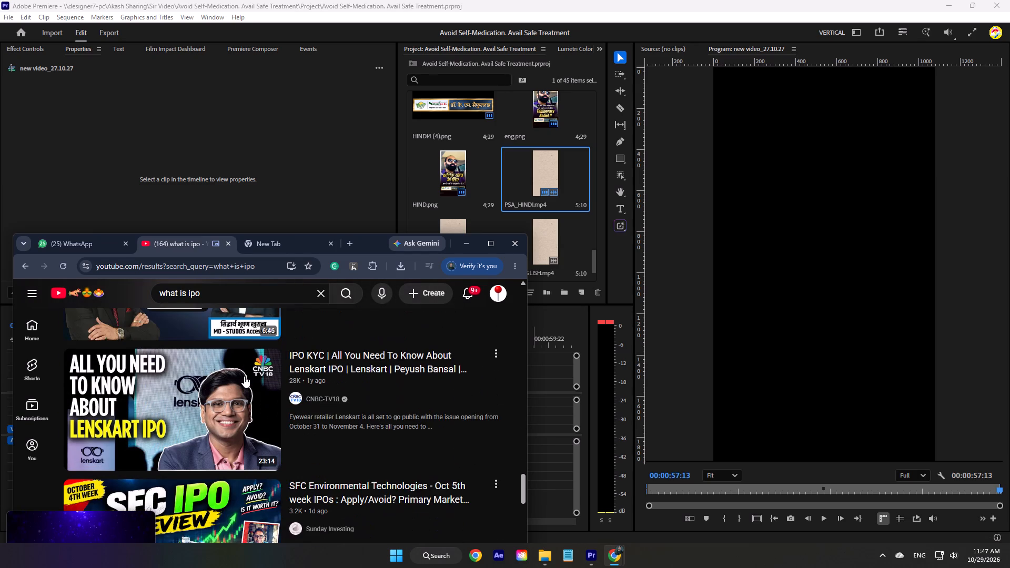
scroll(244, 376, "down", 7)
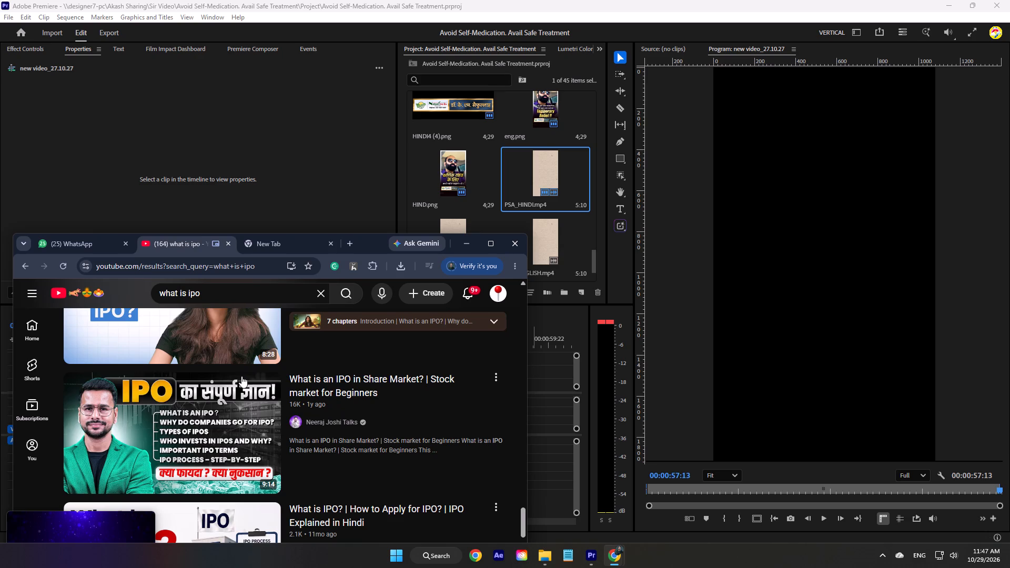
scroll(241, 376, "up", 20)
scroll(241, 376, "up", 17)
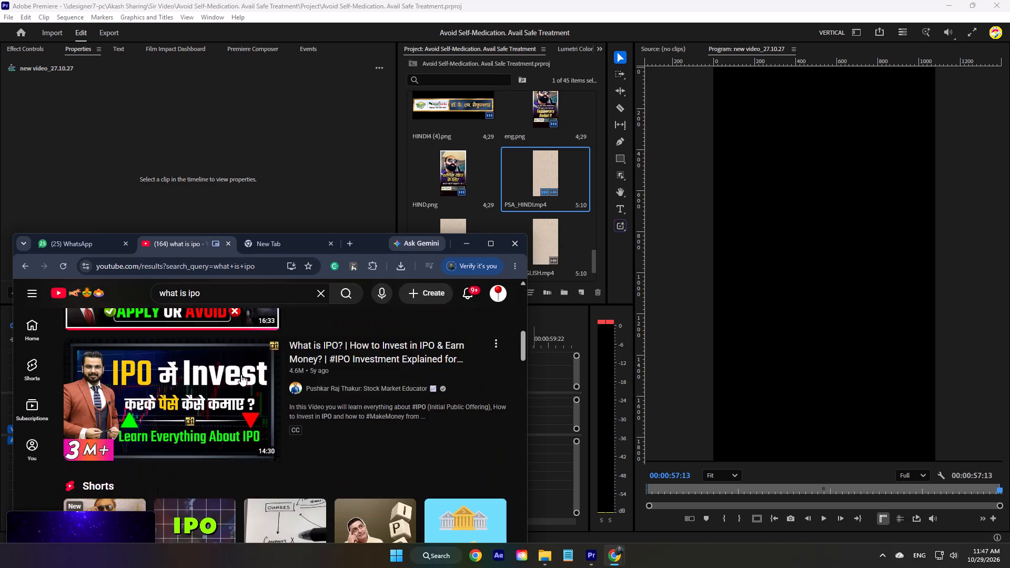
scroll(241, 374, "up", 9)
scroll(241, 374, "down", 4)
scroll(241, 374, "up", 1)
scroll(241, 374, "down", 2)
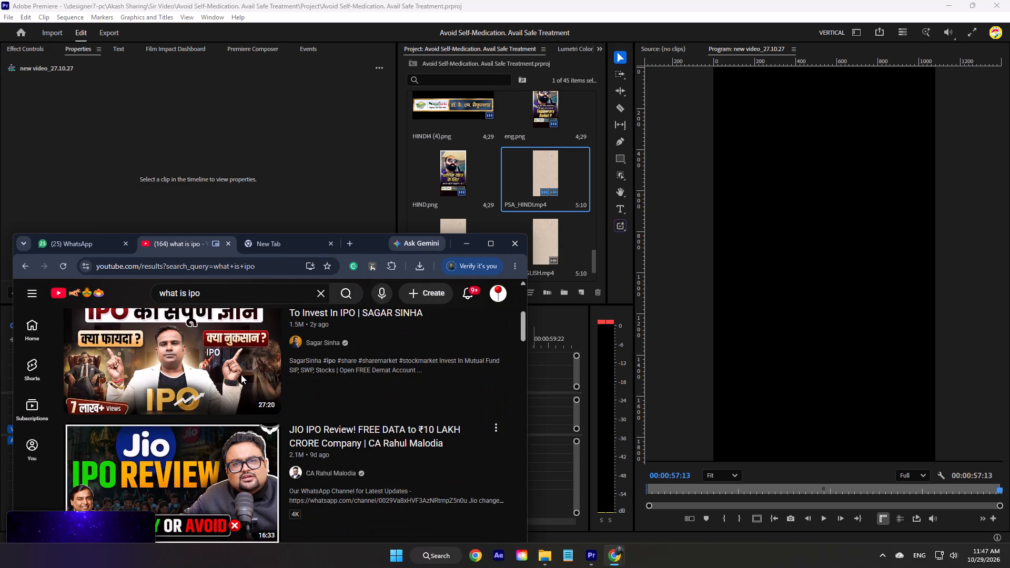
Extend the YouTube search with "ca" and pick the suggestion "what is ipo ca rahul malodia".
left_click(245, 290)
key("space")
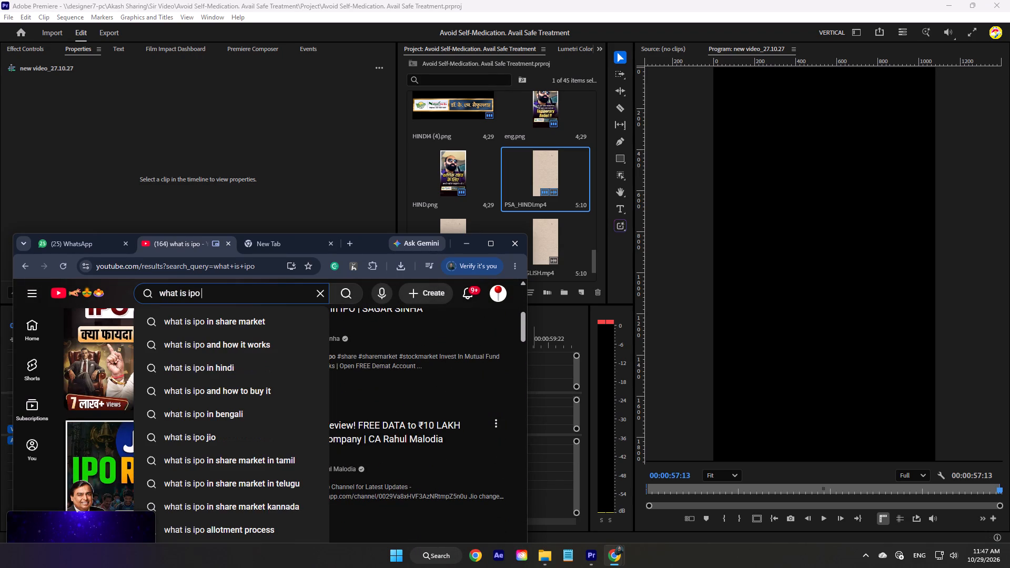
key("c")
key("a")
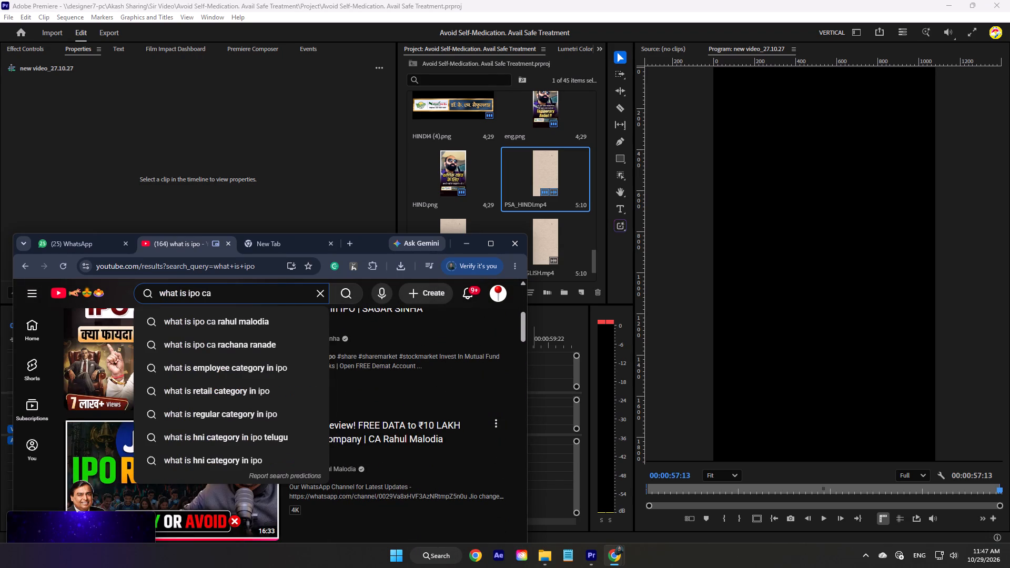
left_click(252, 315)
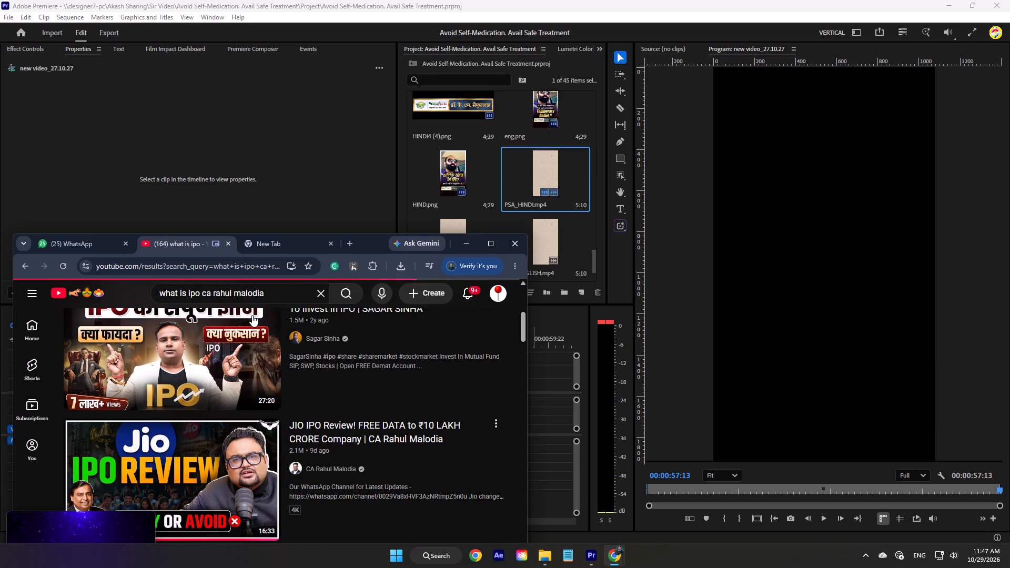
scroll(240, 311, "up", 1)
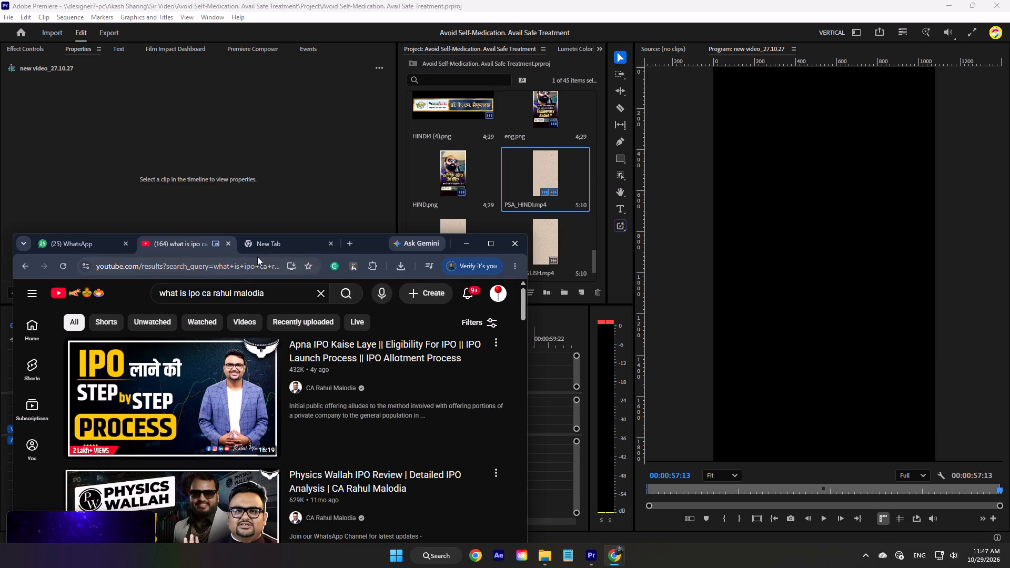
Look through the new search results and open the Aism India video ALL ABOUT IPOs IN 11 MINUTES!!
left_click(261, 250)
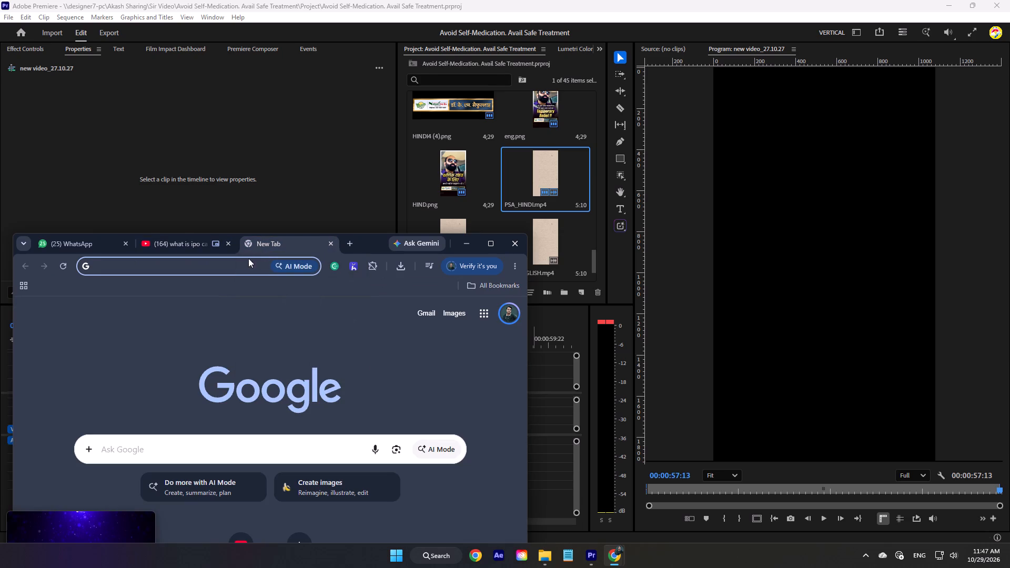
left_click(183, 245)
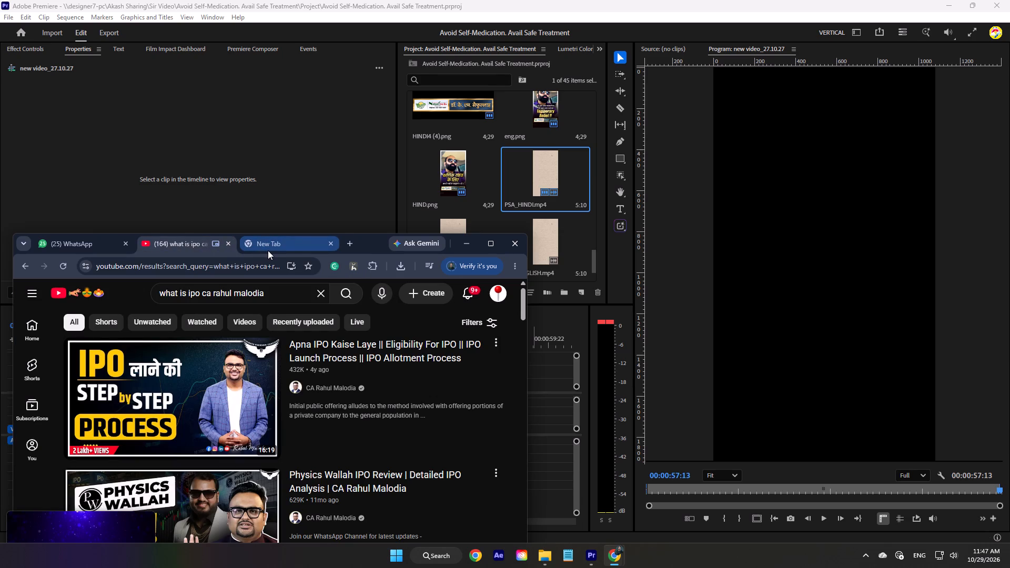
scroll(264, 258, "down", 3)
scroll(234, 342, "down", 2)
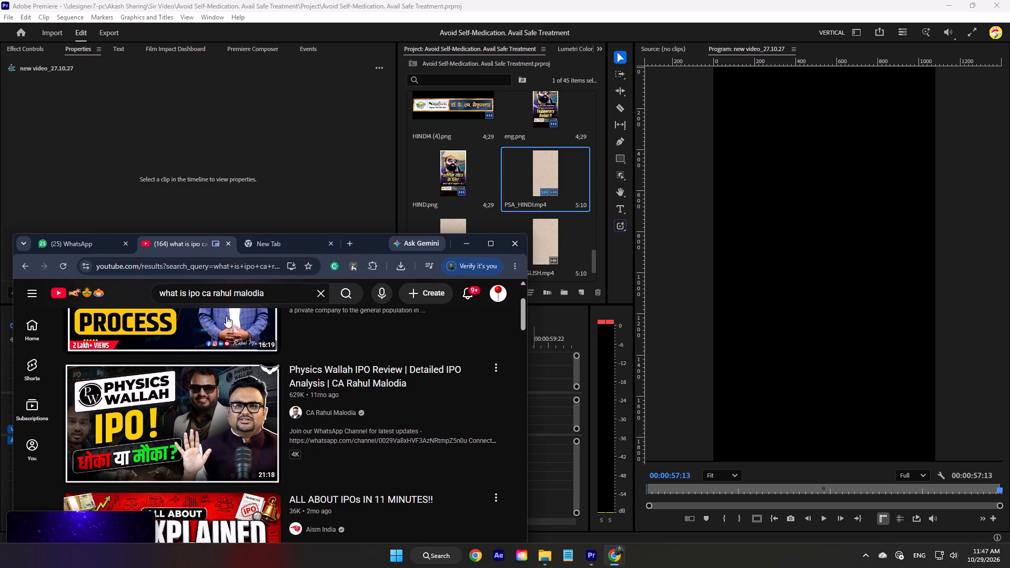
scroll(273, 298, "down", 2)
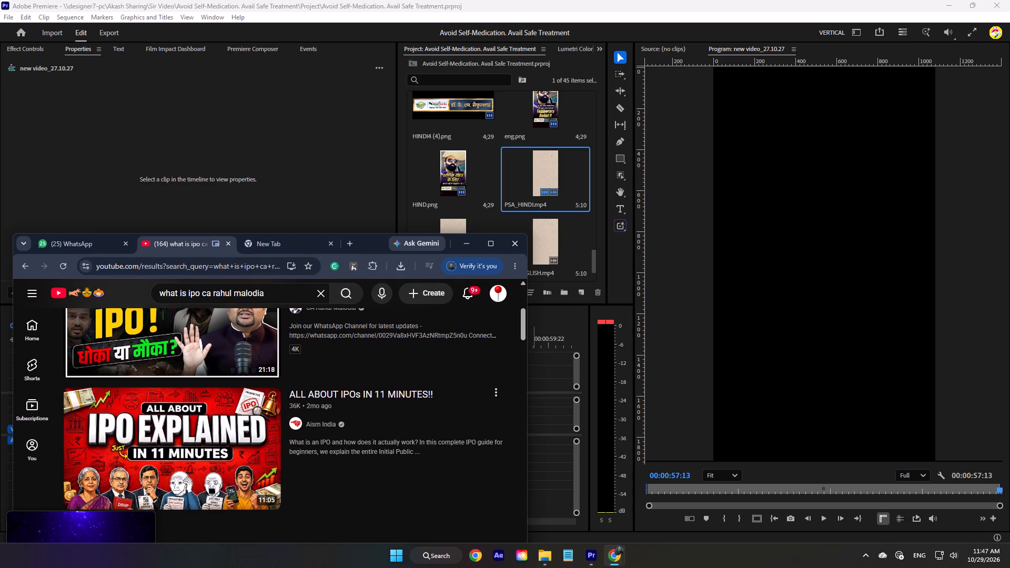
left_click(240, 404)
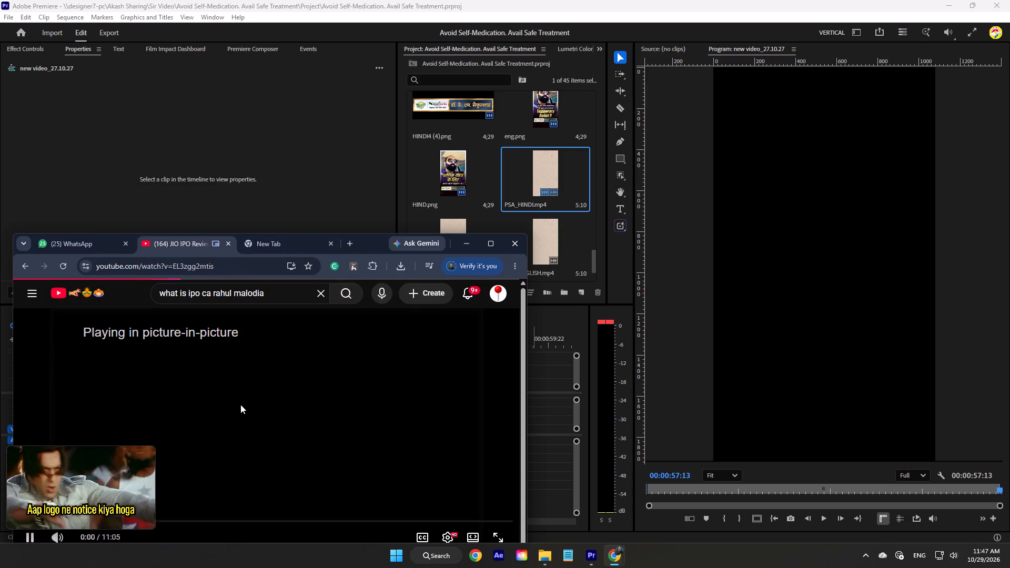
Move the floating picture-in-picture video lower and minimise the browser to return to Premiere.
left_click_drag(93, 457, 88, 512)
left_click(272, 567)
scroll(269, 438, "down", 3)
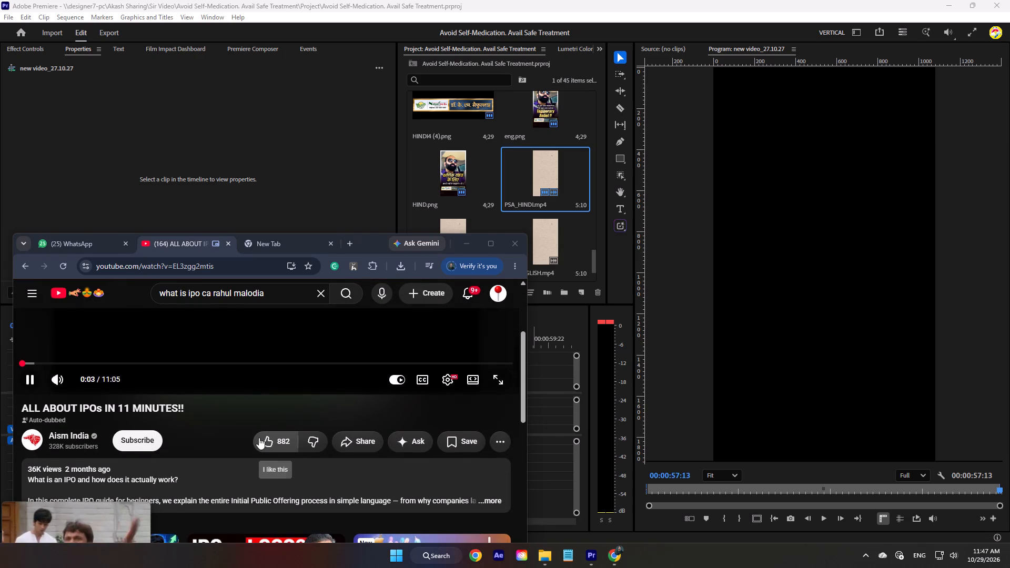
left_click(257, 248)
left_click(464, 248)
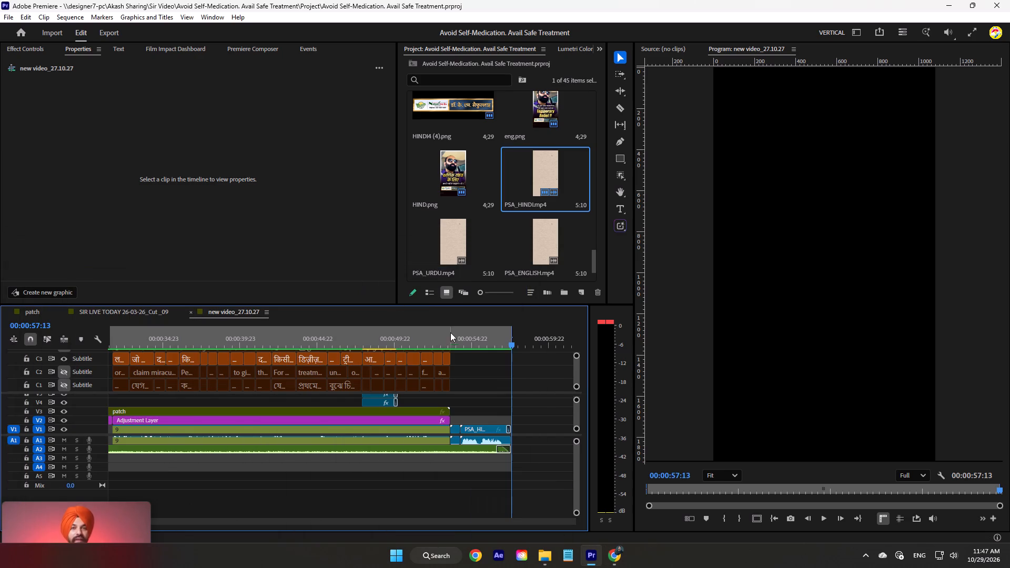
Scrub through the closing PSA_HINDI clip in the new video_27.10.27 sequence to check its ending.
left_click_drag(457, 343, 508, 353)
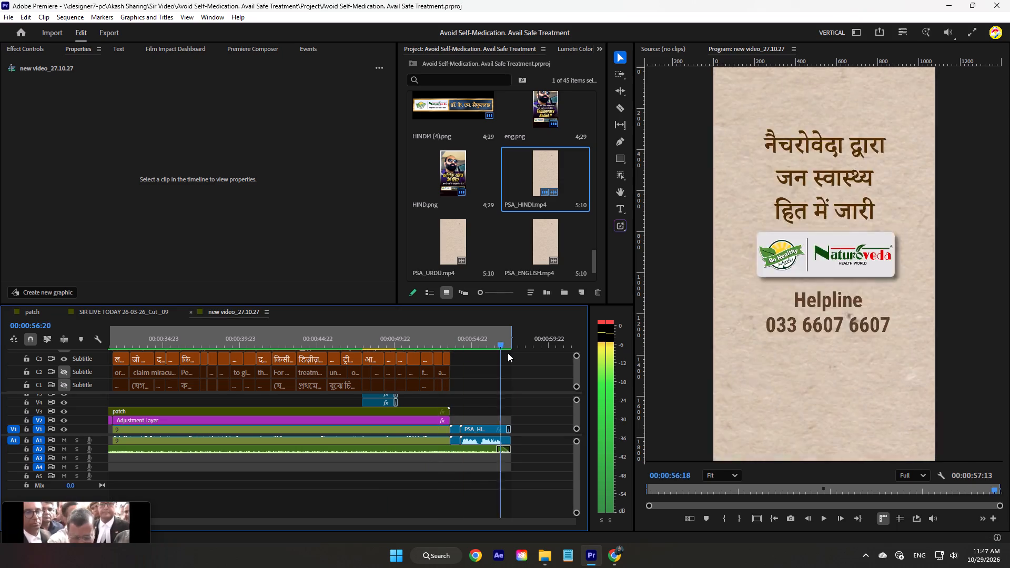
left_click_drag(508, 353, 518, 355)
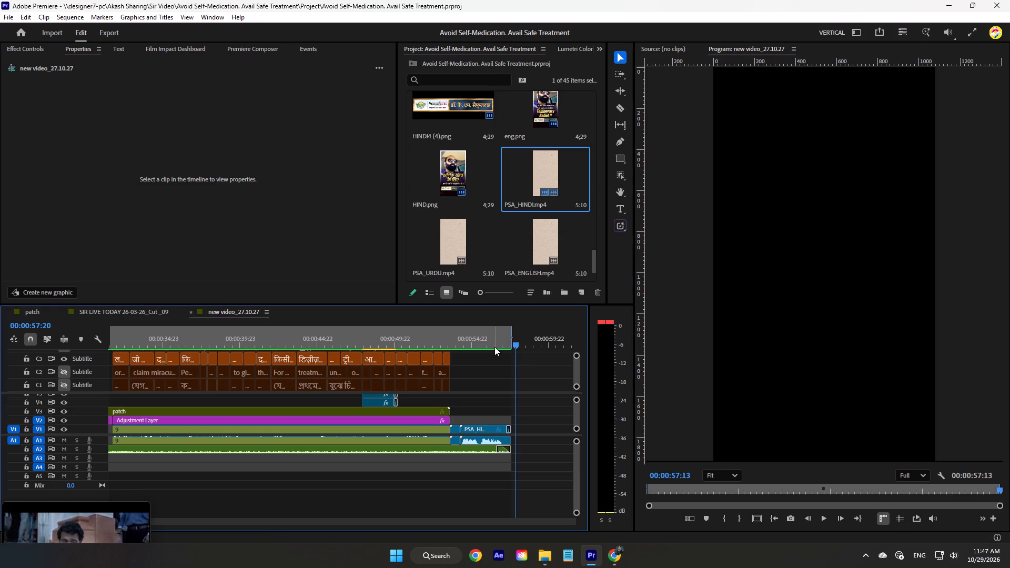
left_click_drag(494, 347, 529, 353)
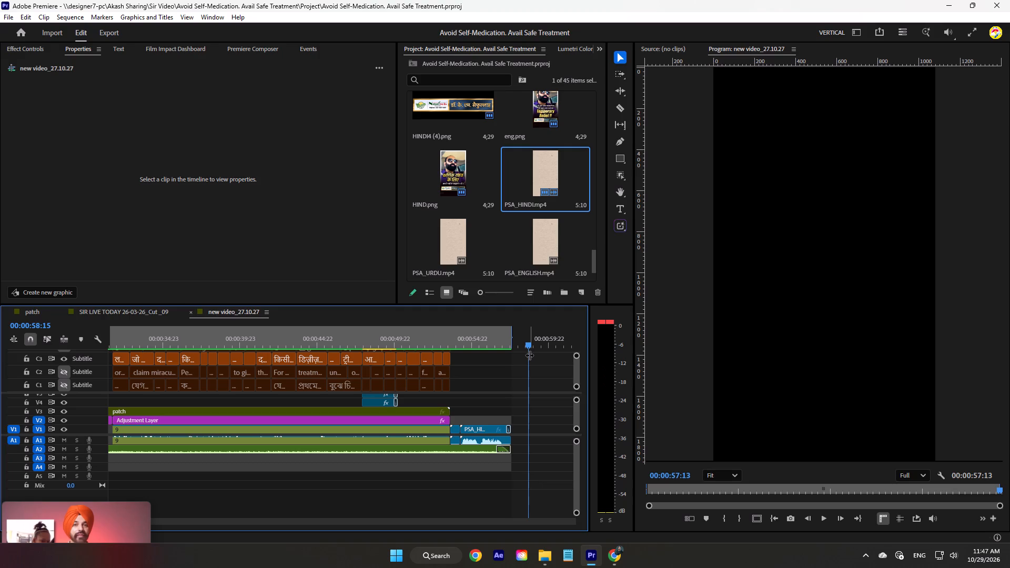
Save the Avoid Self-Medication project.
key("ctrl+s")
Show the hidden system tray icons.
left_click(867, 554)
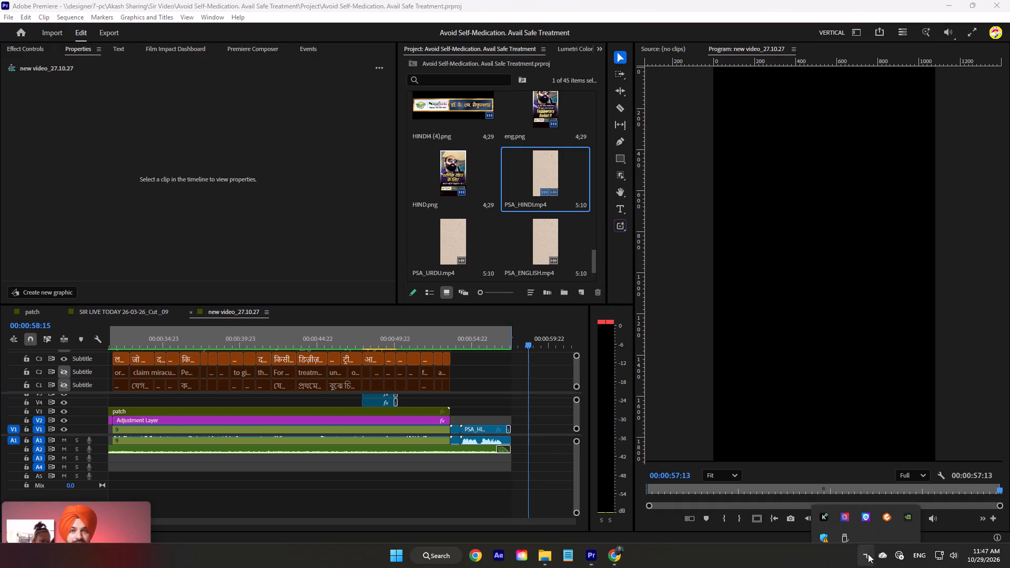
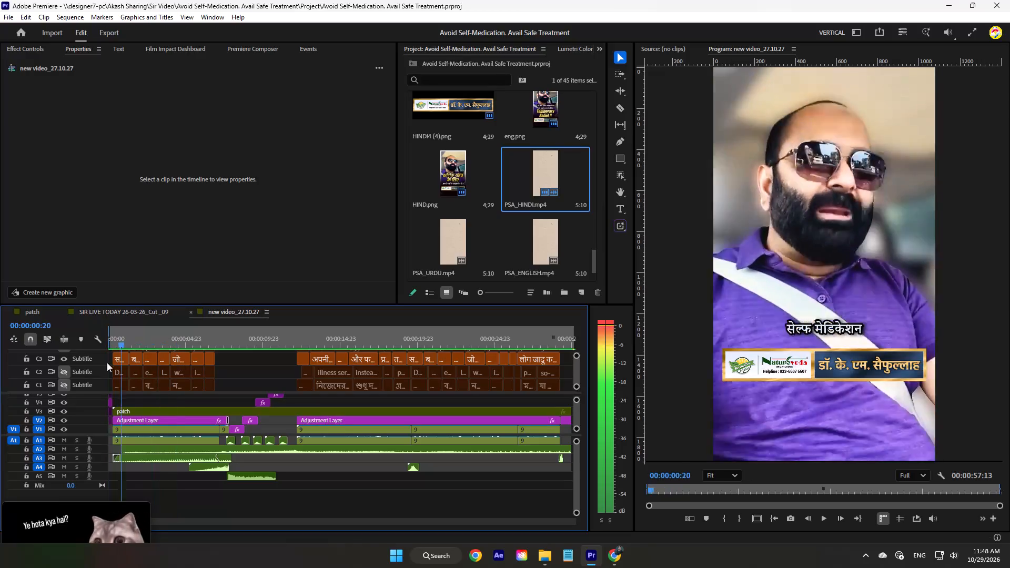
Scrub through the whole new video_27.10.27 sequence to check its Hindi subtitles and footage, and save the project.
key("ctrl+s")
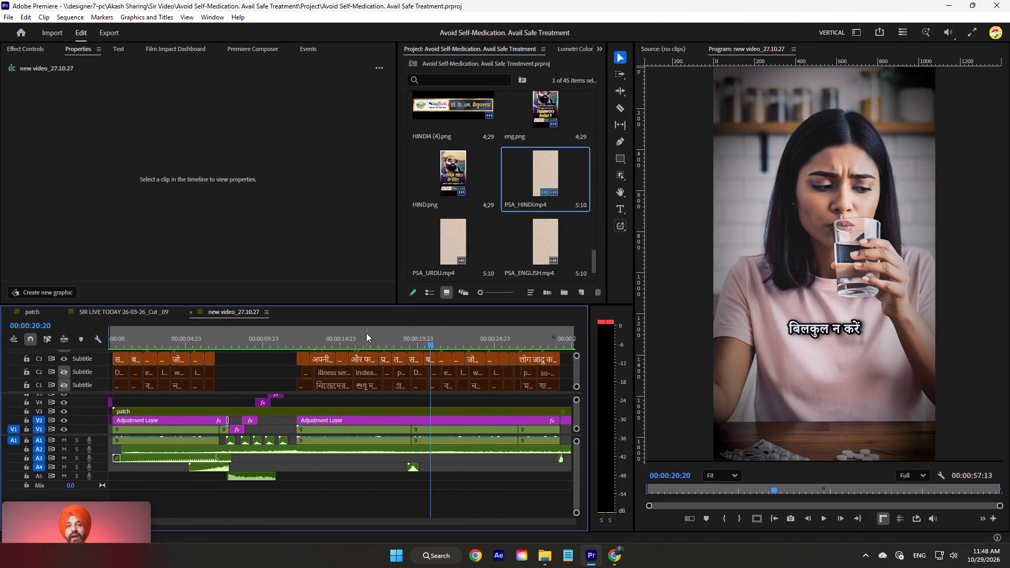
left_click_drag(366, 333, 338, 337)
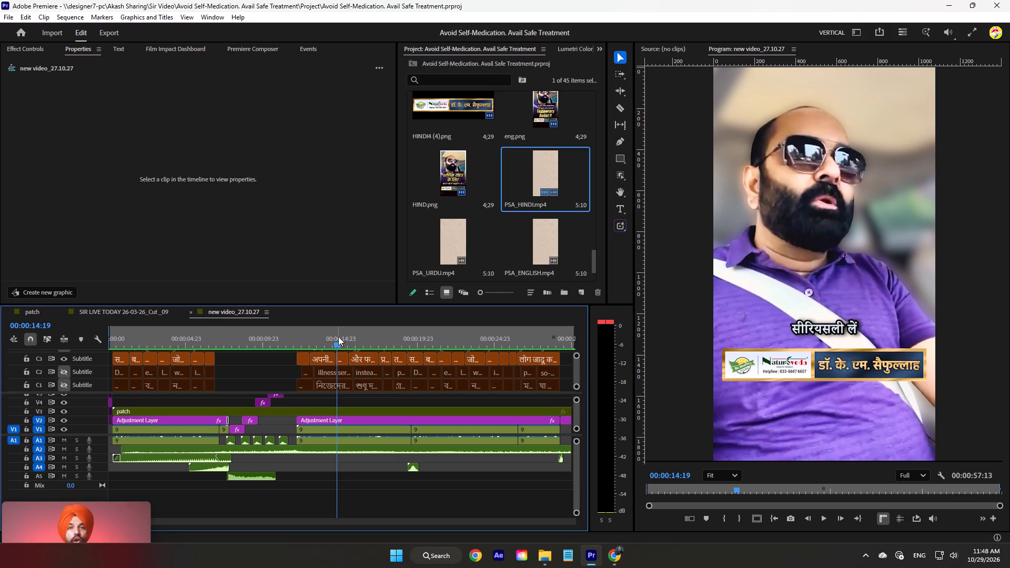
left_click_drag(338, 337, 92, 323)
key("ctrl+s")
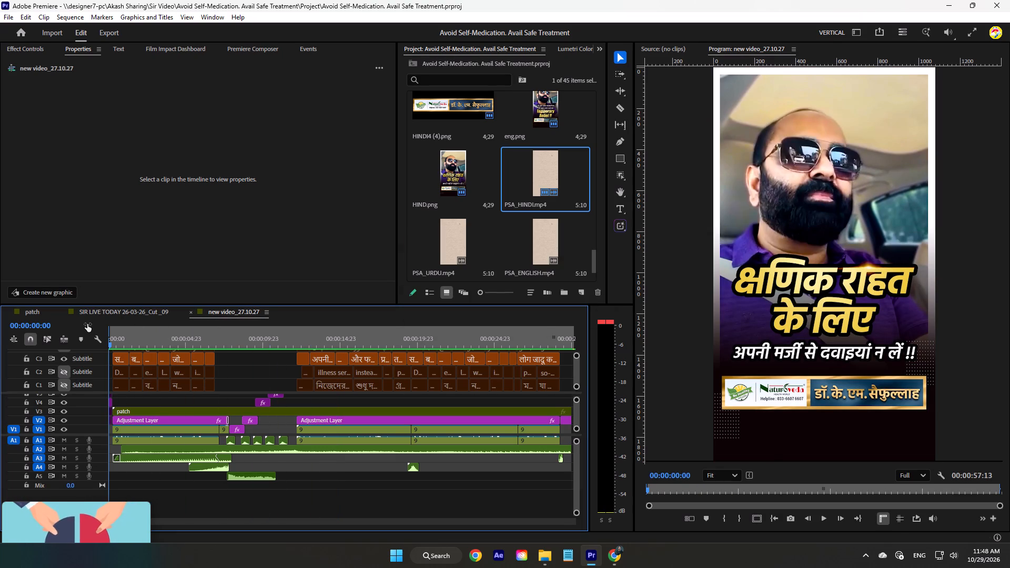
left_click(117, 341)
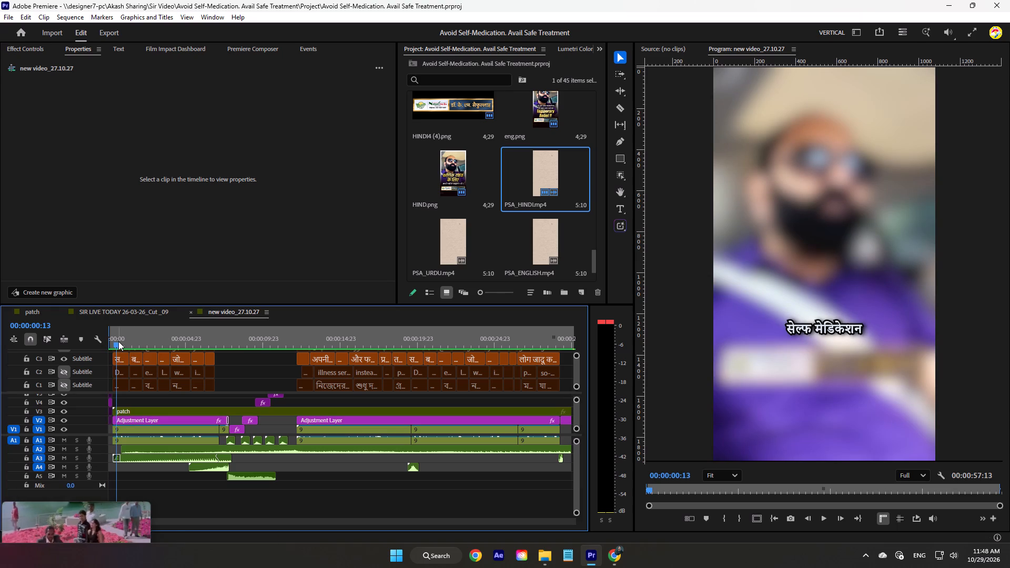
key("ctrl+s")
left_click_drag(118, 341, 186, 347)
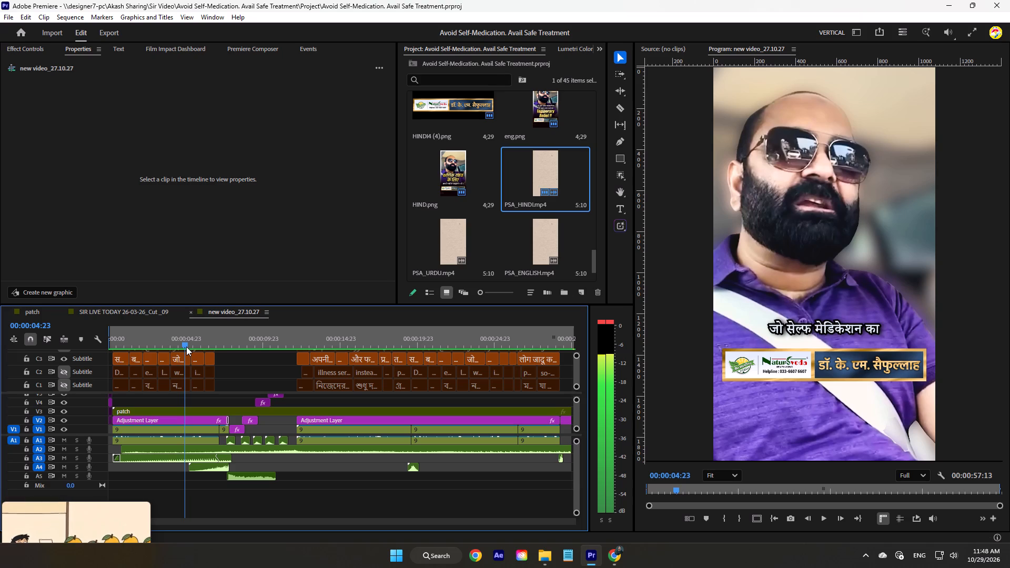
left_click_drag(186, 347, 429, 368)
scroll(433, 369, "down", 18)
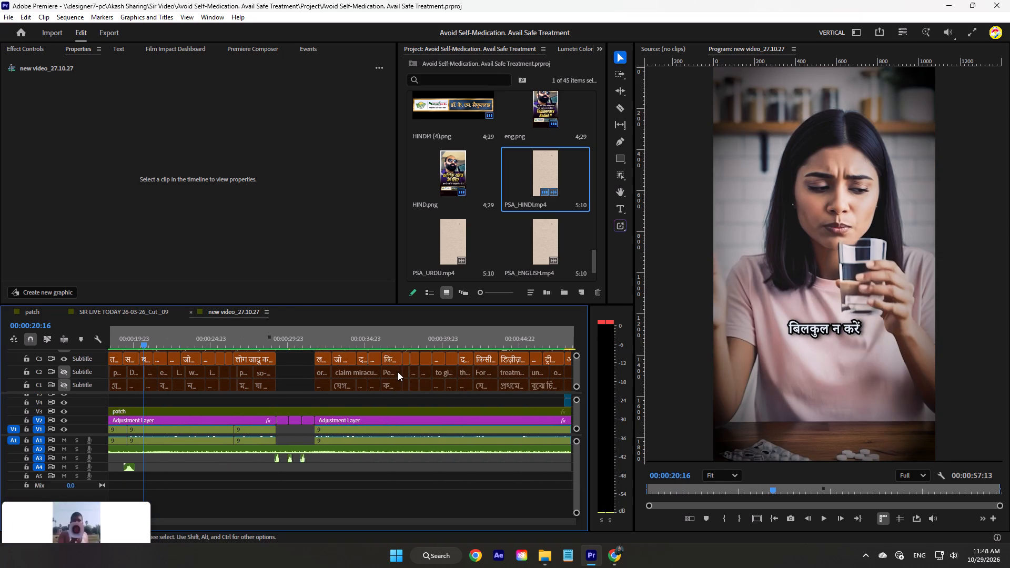
scroll(397, 372, "down", 9, "alt")
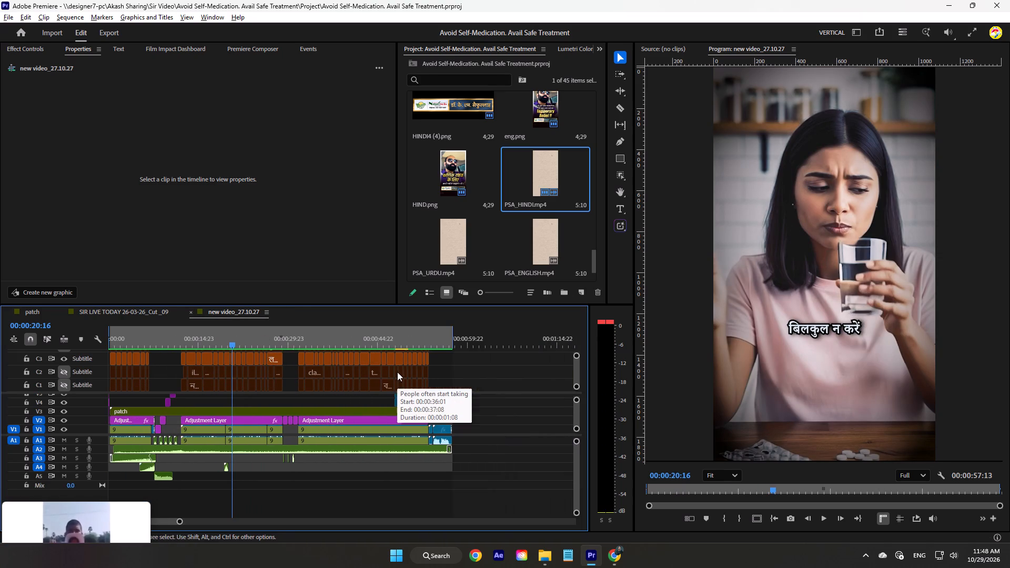
left_click_drag(286, 343, 480, 358)
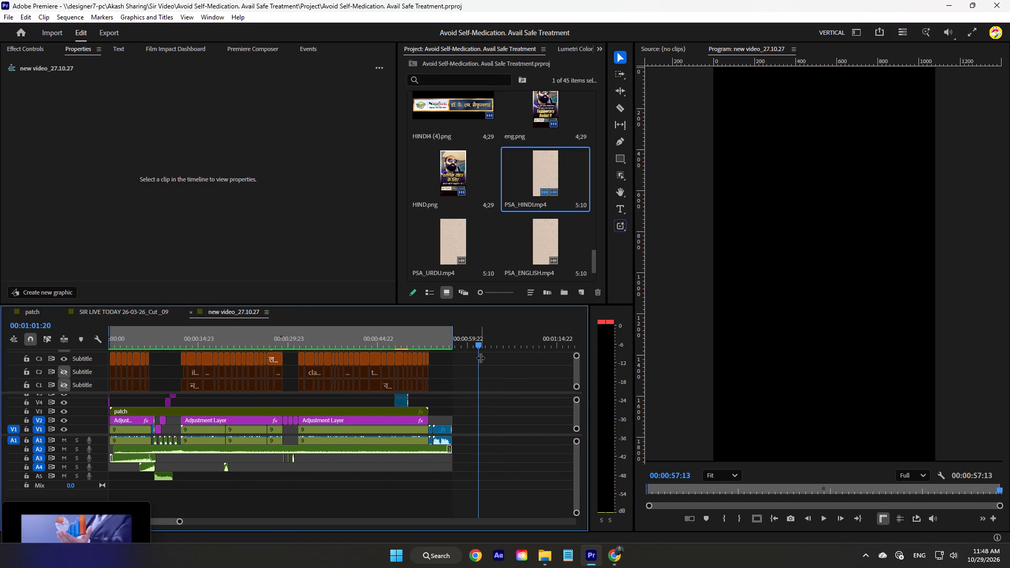
key("ctrl+s")
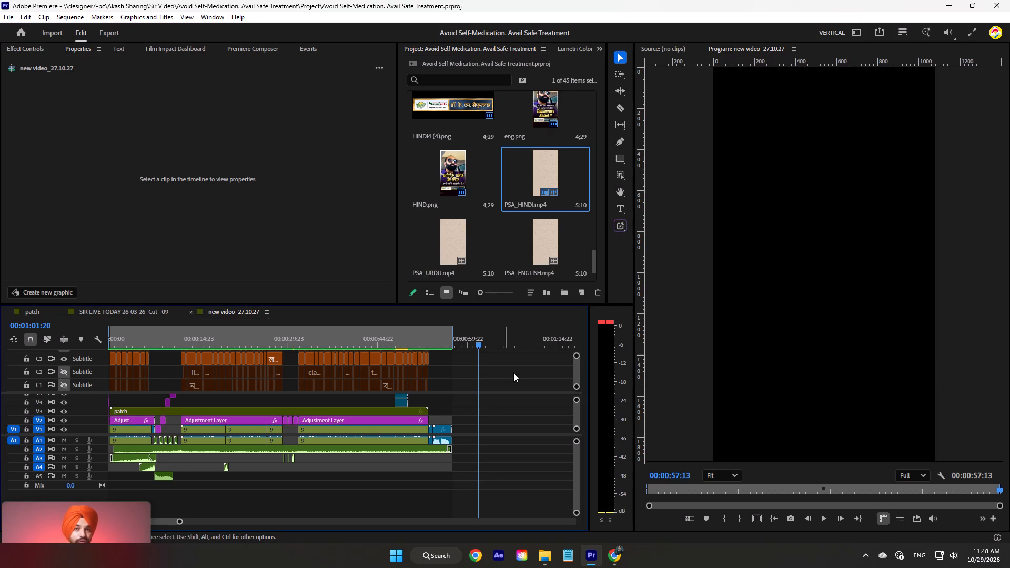
Reduce the caption track heights so subtitle tracks C1 to C4 all fit in the timeline, and save the project.
left_click(572, 354)
left_click_drag(574, 356, 574, 346)
left_click_drag(574, 397, 579, 379)
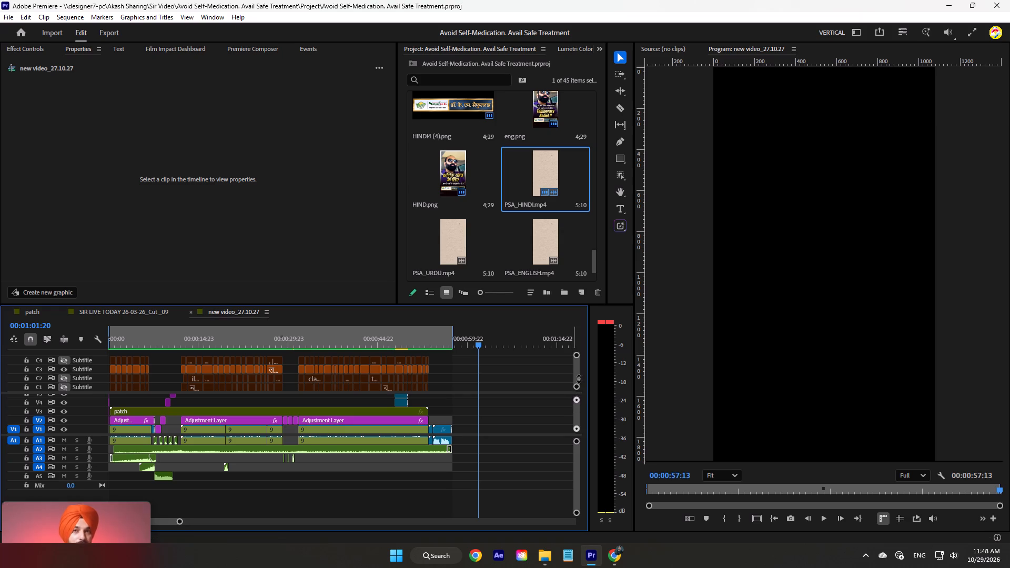
left_click_drag(579, 379, 579, 376)
left_click(577, 444)
left_click_drag(576, 440, 584, 401)
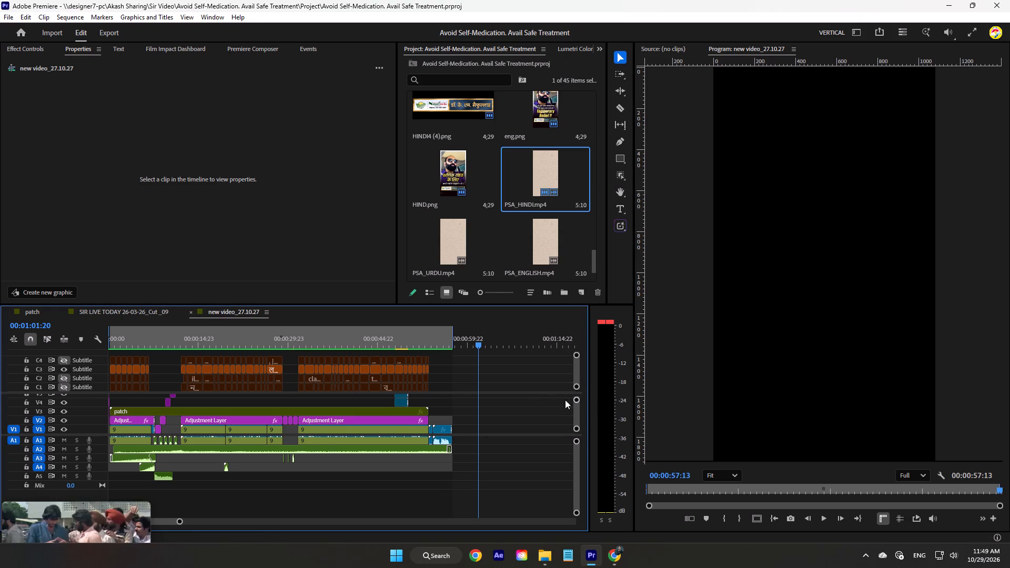
scroll(506, 389, "up", 5, "ctrl")
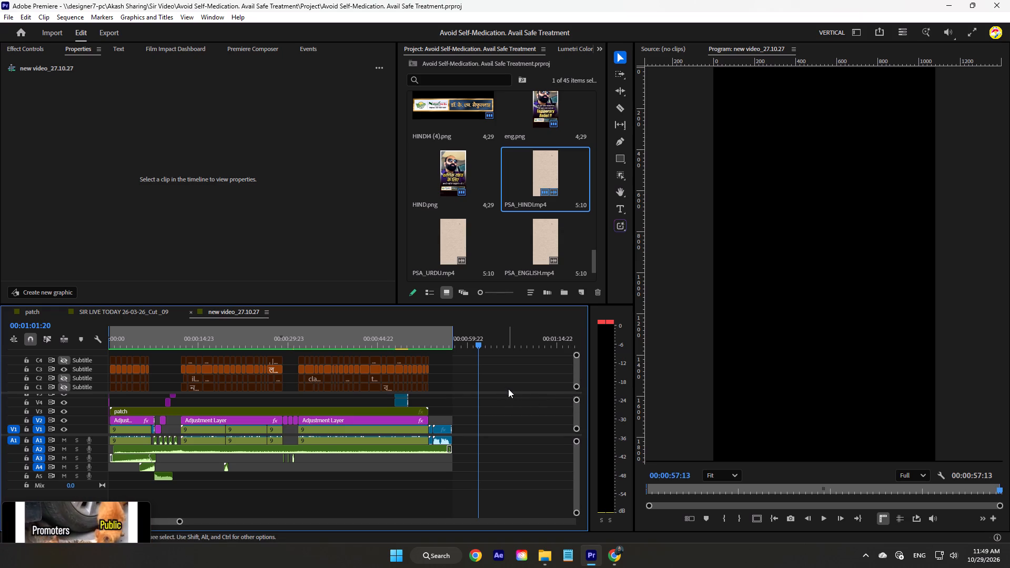
key("ctrl+s")
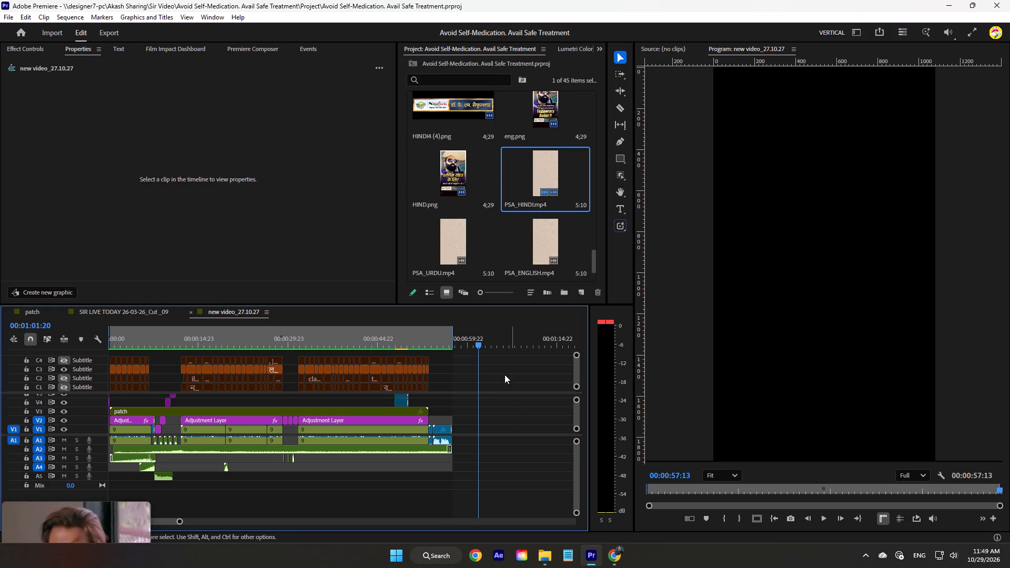
Recheck the second half of the sequence by scrubbing back to about 00:00:38 and forward past its end, and save the project.
left_click_drag(469, 343, 411, 343)
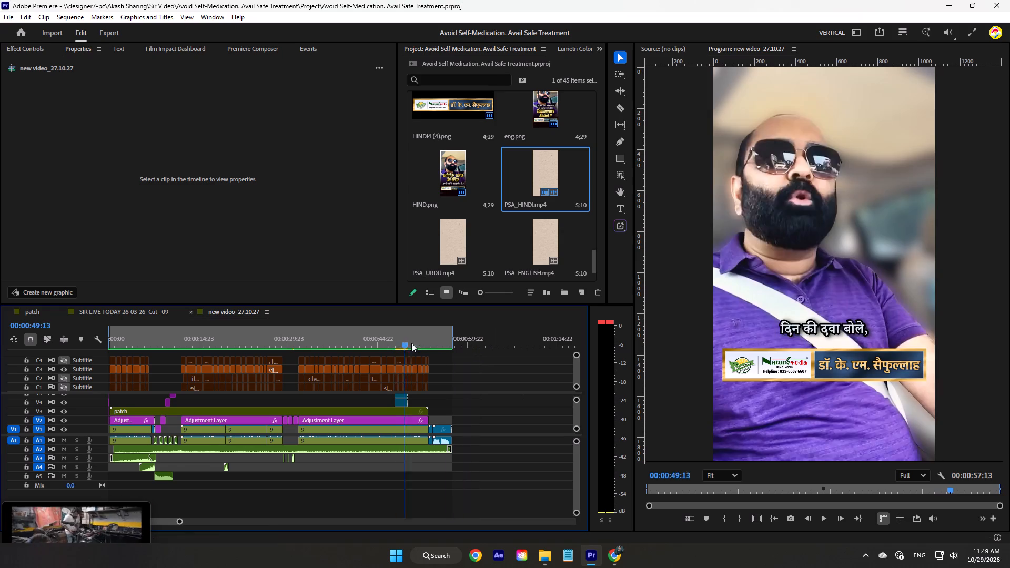
left_click_drag(411, 343, 343, 345)
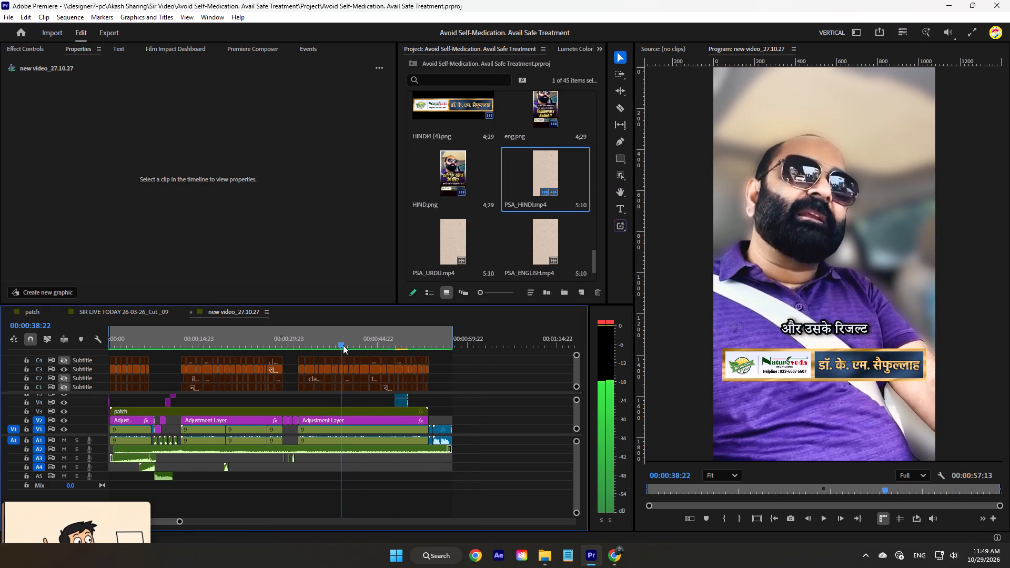
left_click_drag(343, 345, 472, 355)
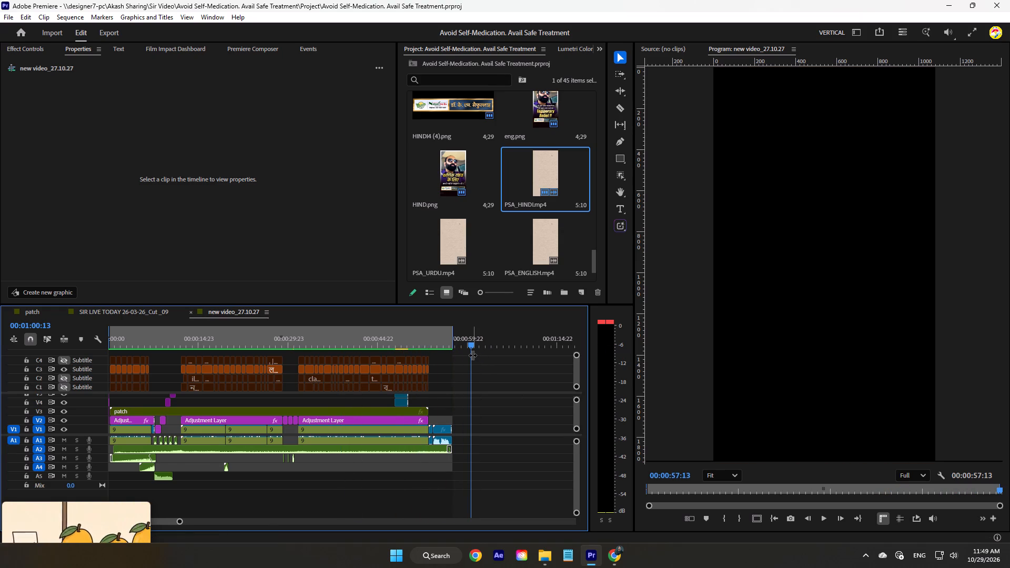
key("ctrl+s")
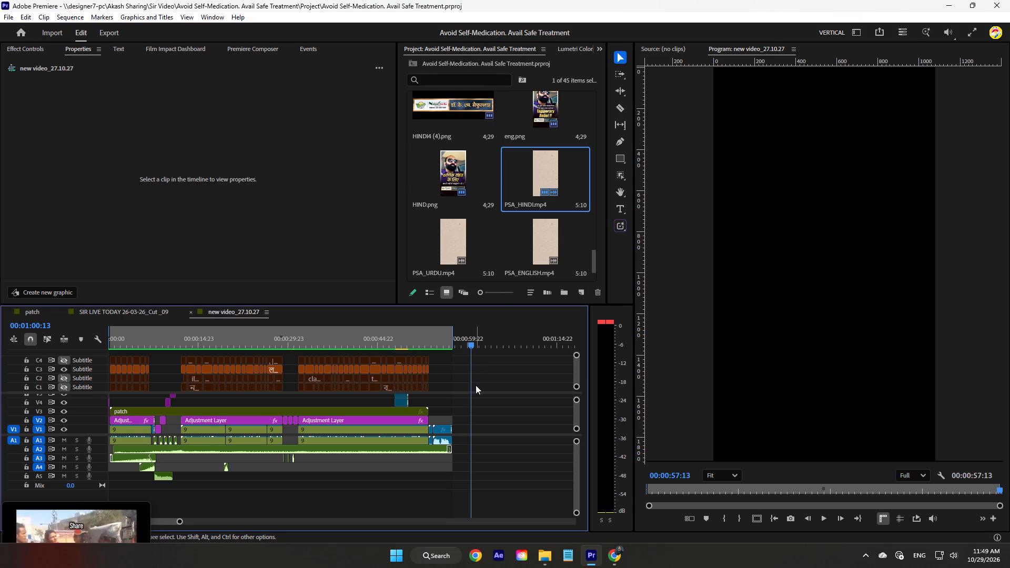
key("ctrl+s")
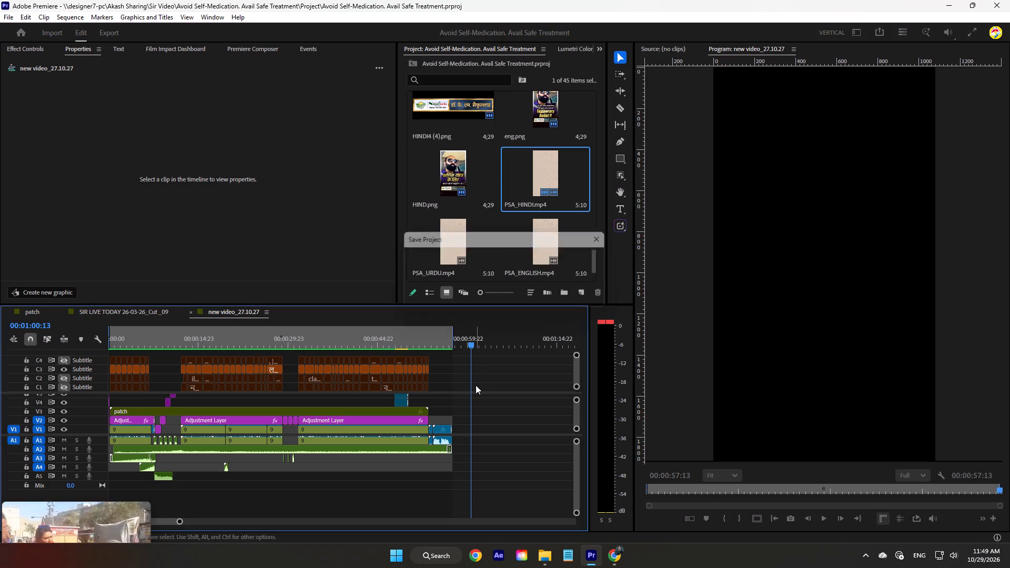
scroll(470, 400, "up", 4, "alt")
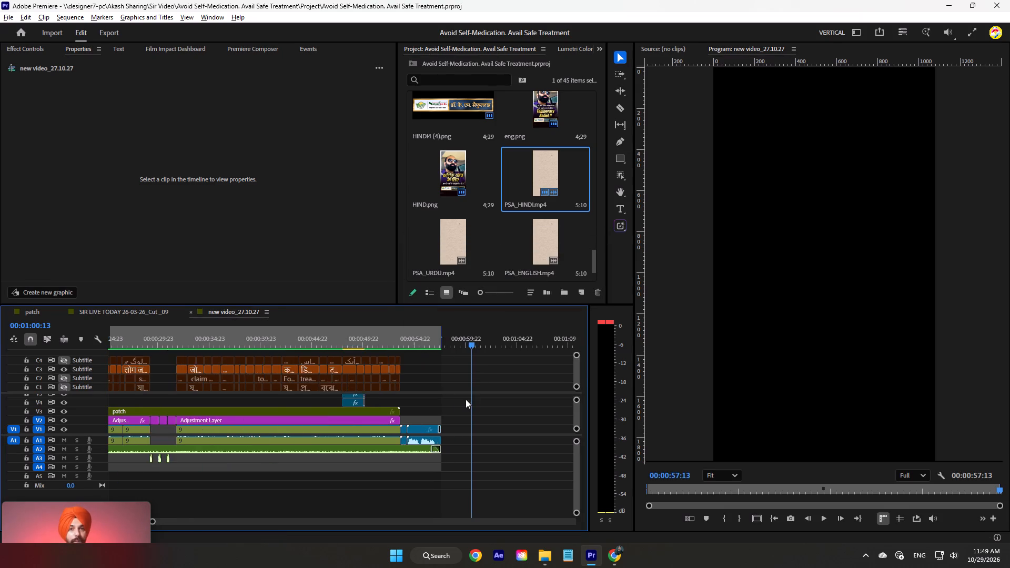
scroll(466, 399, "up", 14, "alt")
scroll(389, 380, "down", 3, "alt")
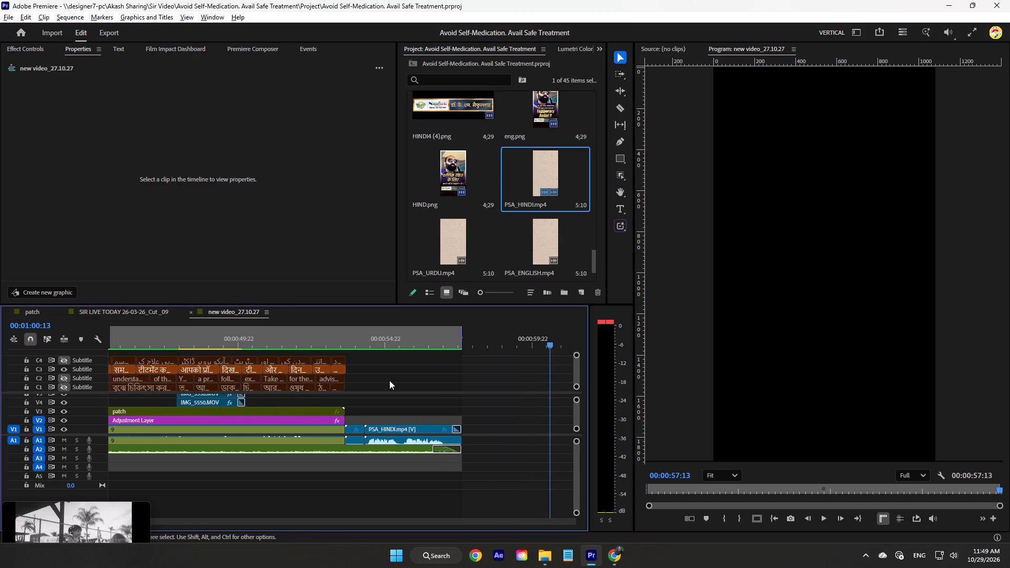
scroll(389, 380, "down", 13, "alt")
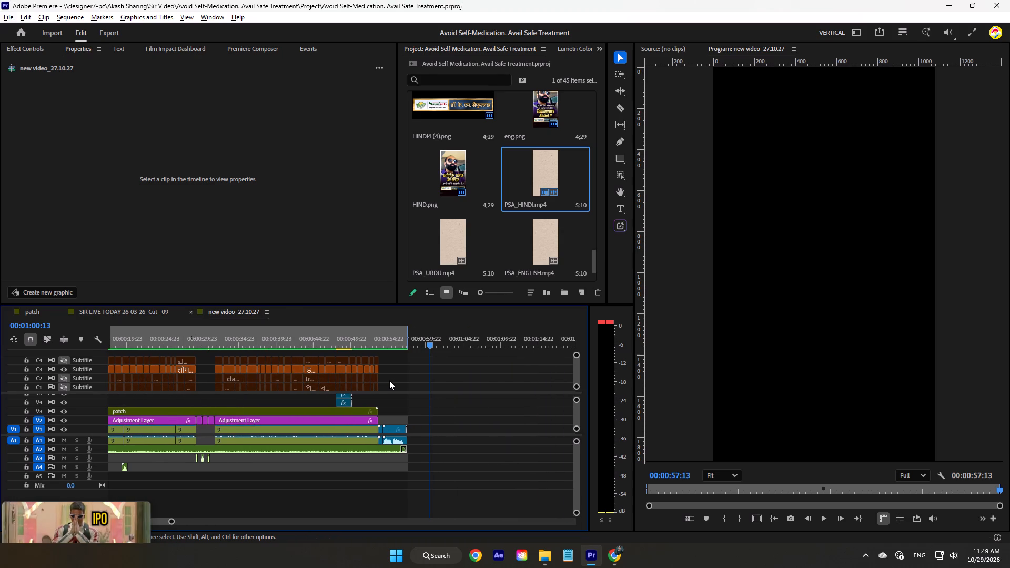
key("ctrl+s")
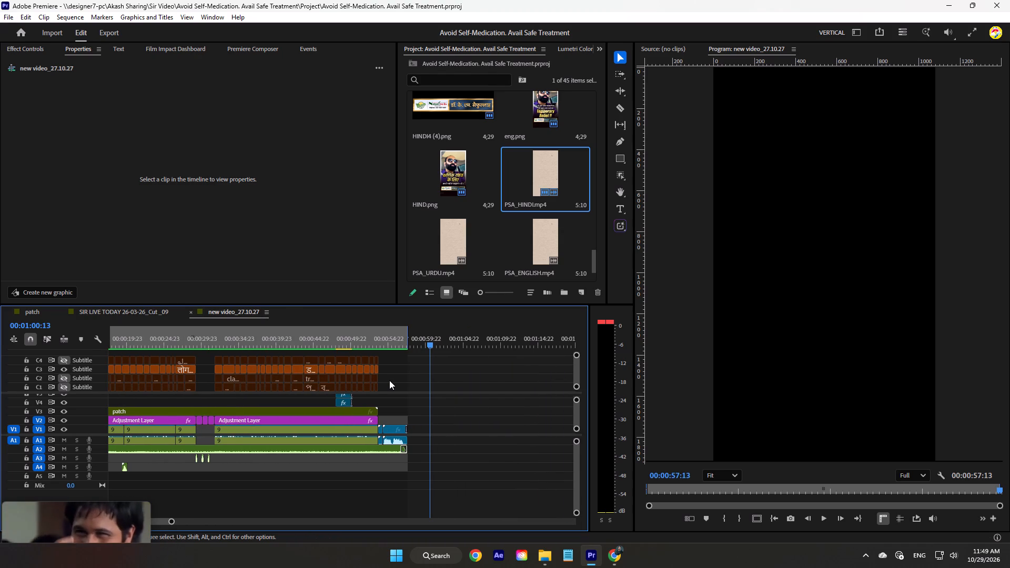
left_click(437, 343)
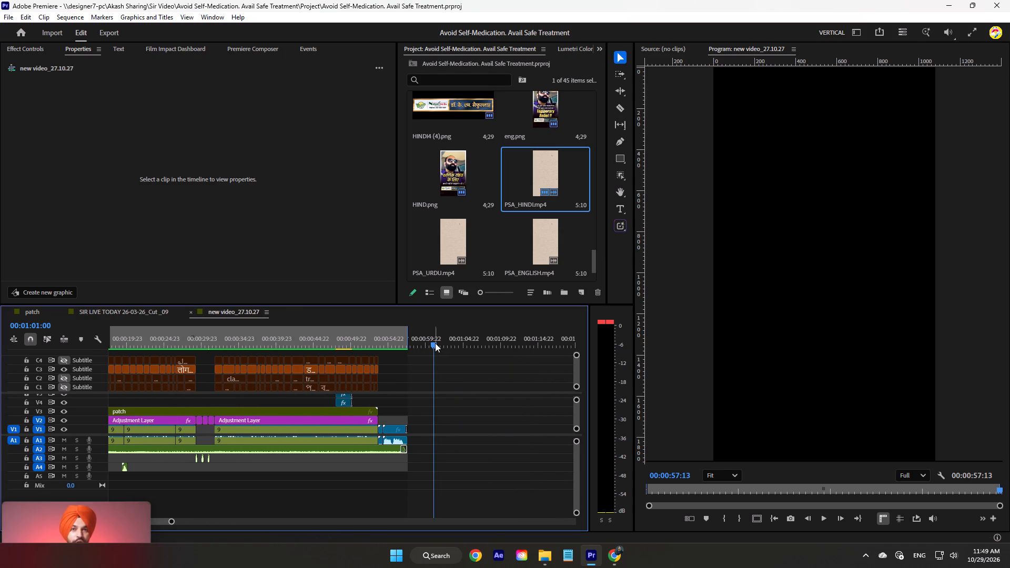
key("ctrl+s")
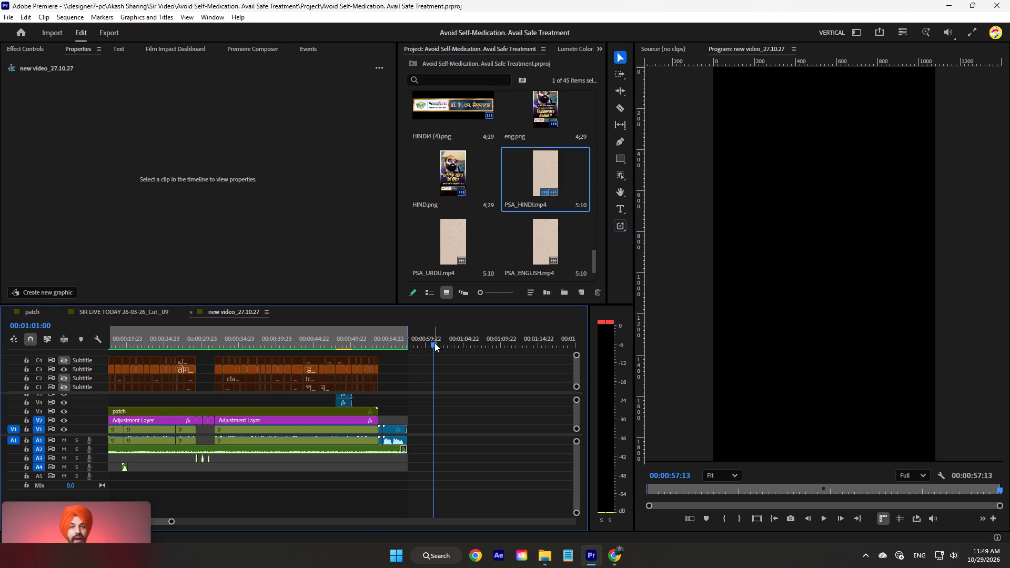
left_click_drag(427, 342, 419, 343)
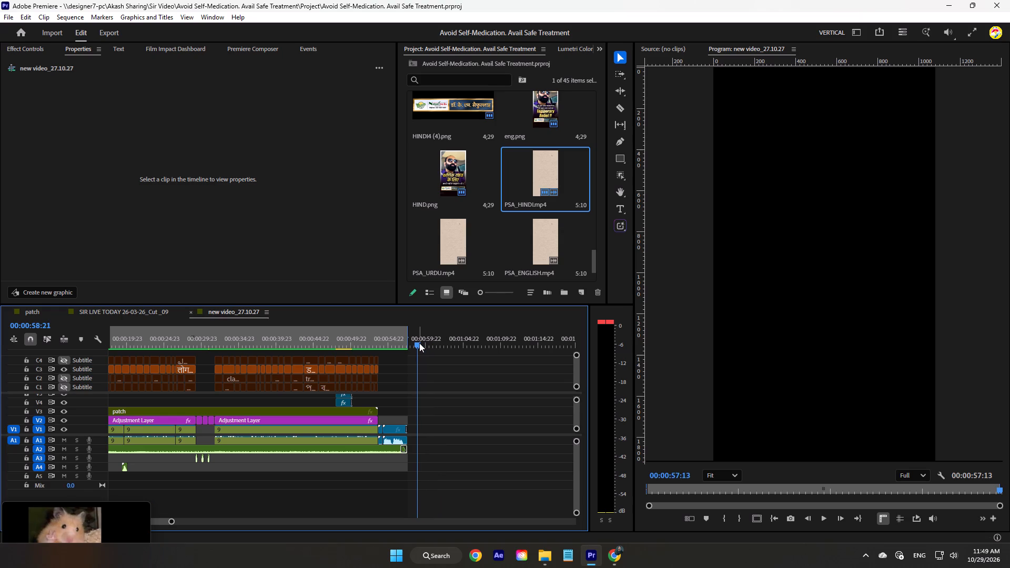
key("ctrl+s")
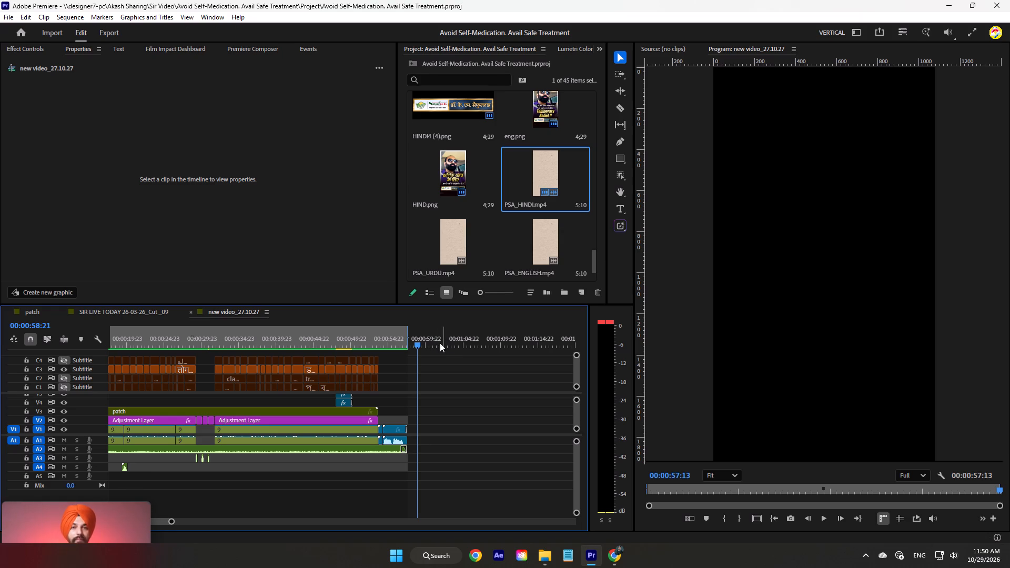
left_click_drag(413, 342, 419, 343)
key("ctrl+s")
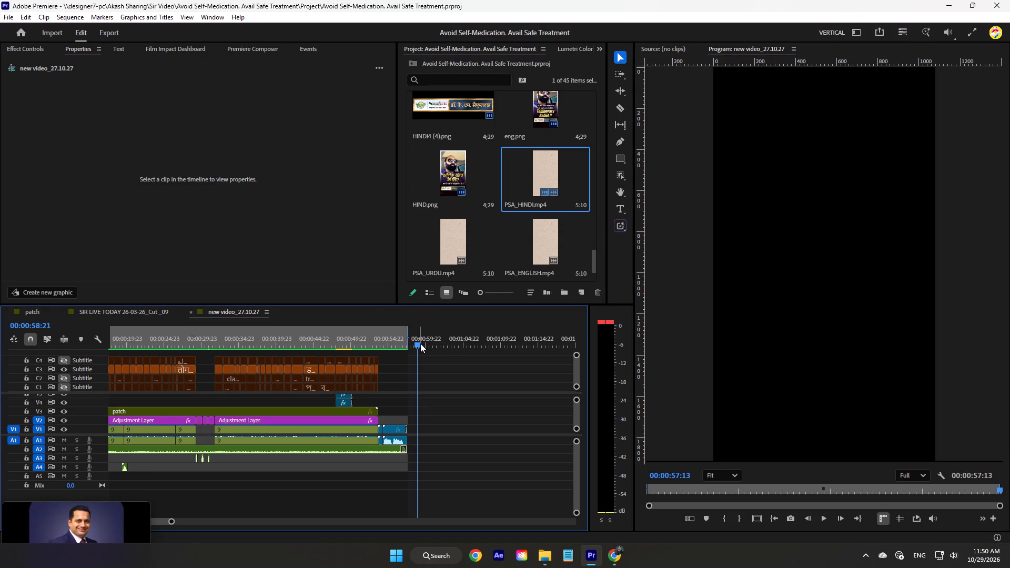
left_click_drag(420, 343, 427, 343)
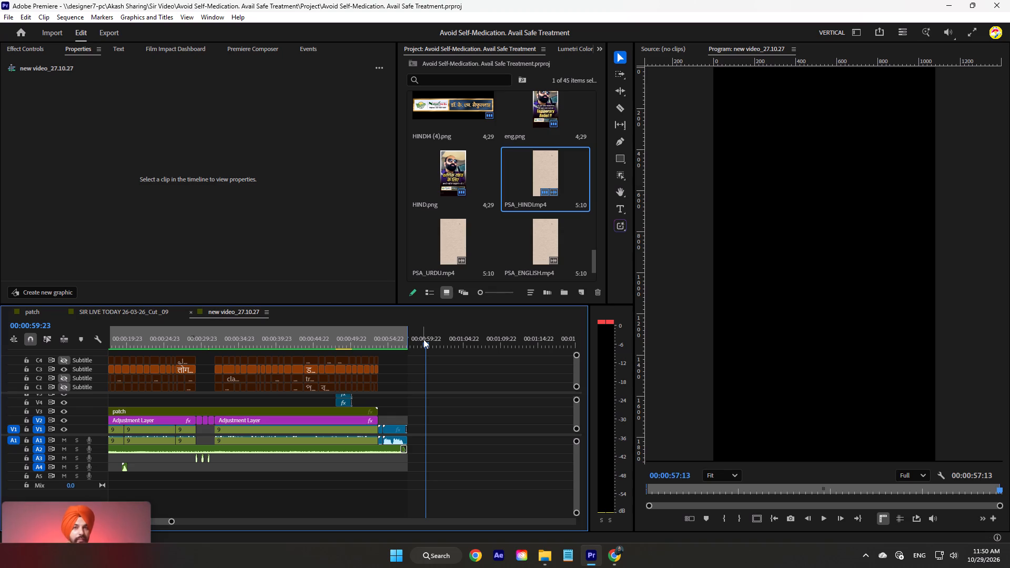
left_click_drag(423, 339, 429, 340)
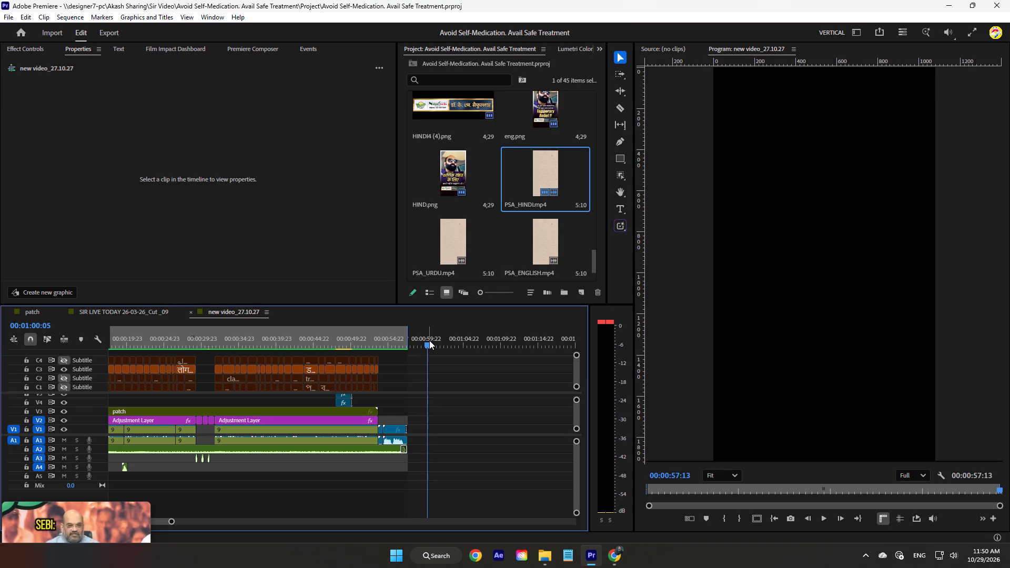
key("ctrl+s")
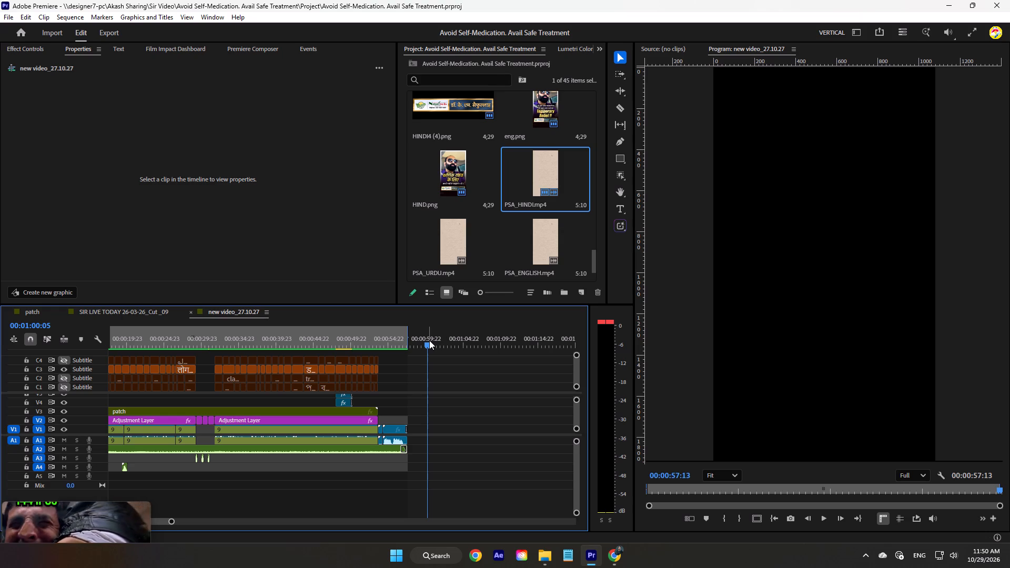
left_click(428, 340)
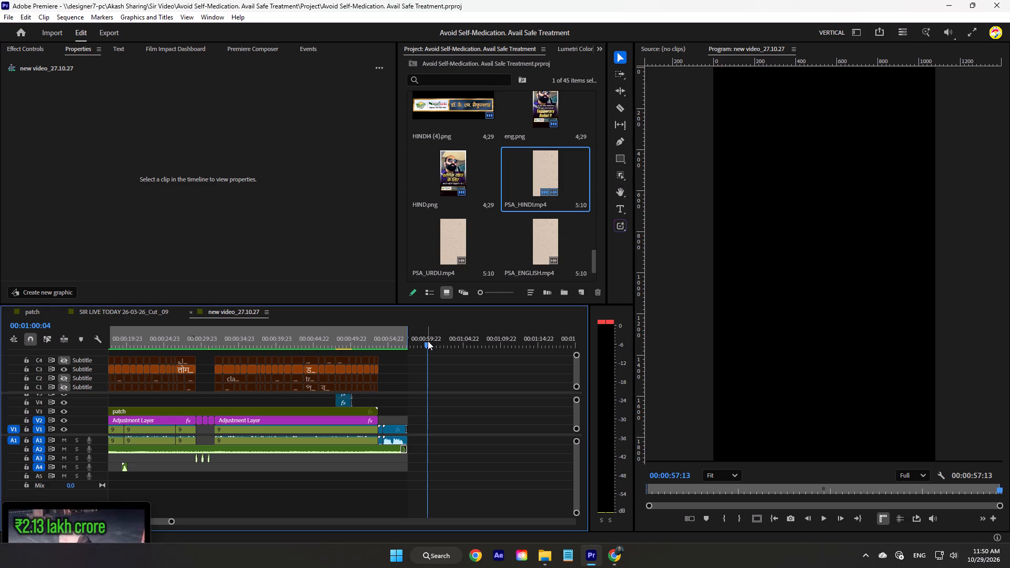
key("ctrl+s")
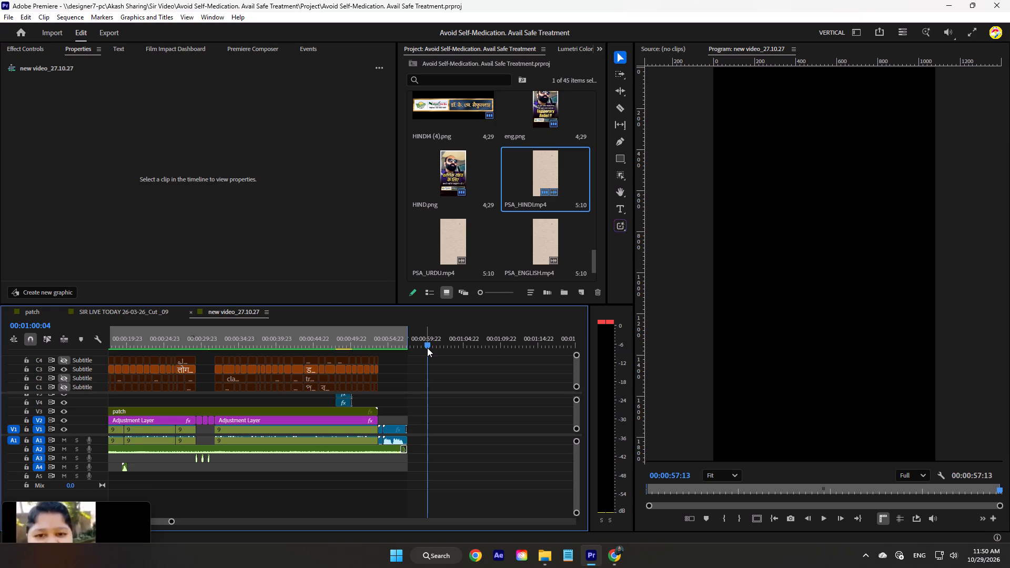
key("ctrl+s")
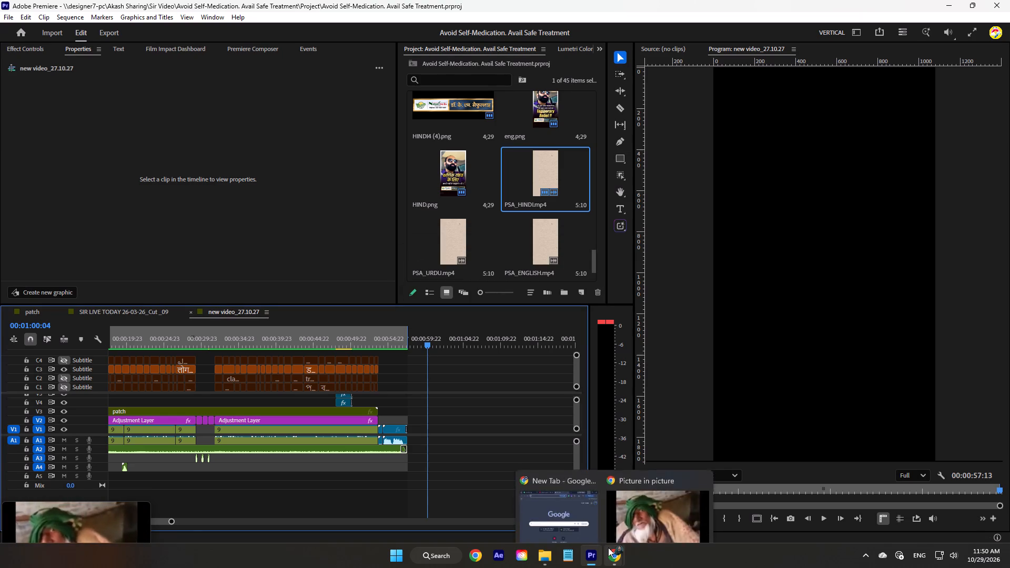
Switch to the Chrome window showing the new tab, in front of Premiere.
left_click(592, 510)
left_click_drag(370, 247, 369, 253)
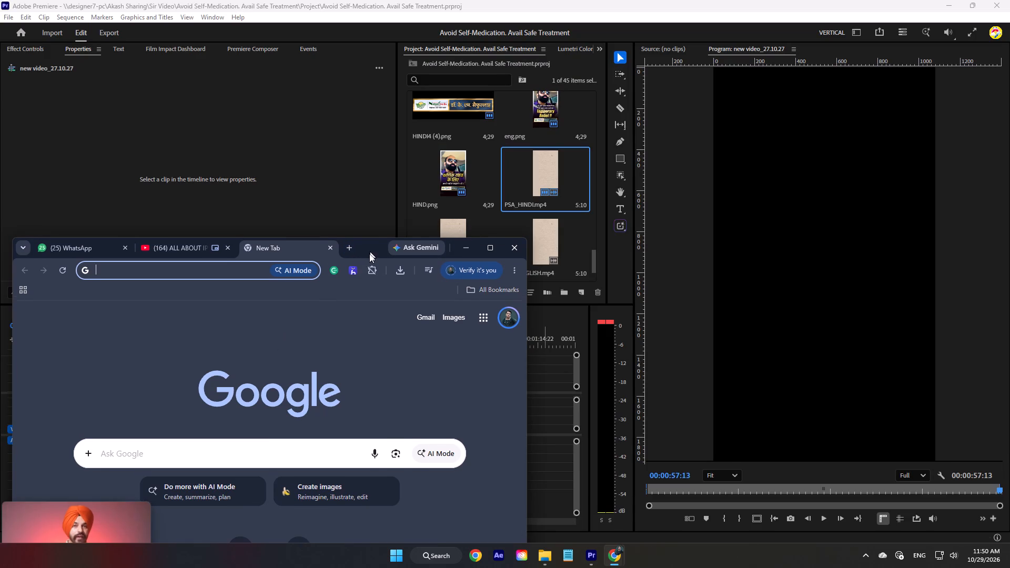
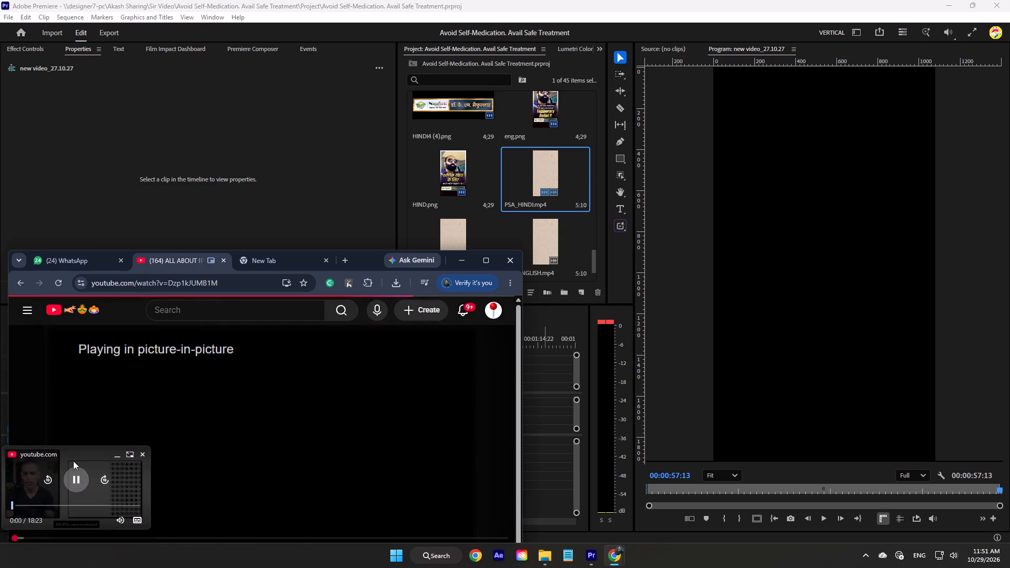
Move the picture-in-picture video out of the way and minimise the browser to return to Premiere.
left_click_drag(73, 461, 73, 498)
left_click(269, 270)
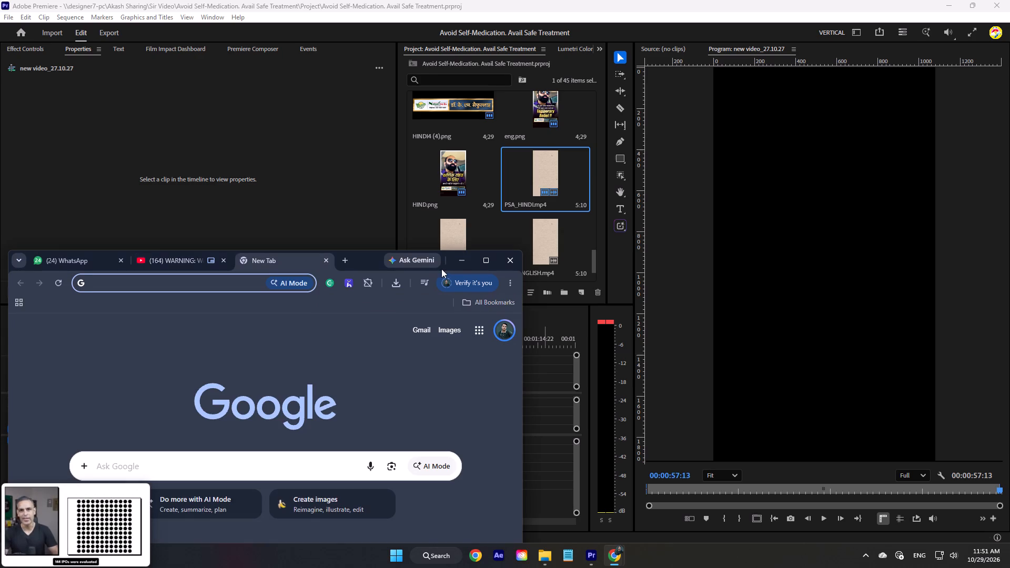
left_click(460, 262)
Review the Hindi-captioned sequence from about 00:00:38 past the closing helpline card, and save the project.
left_click(268, 339)
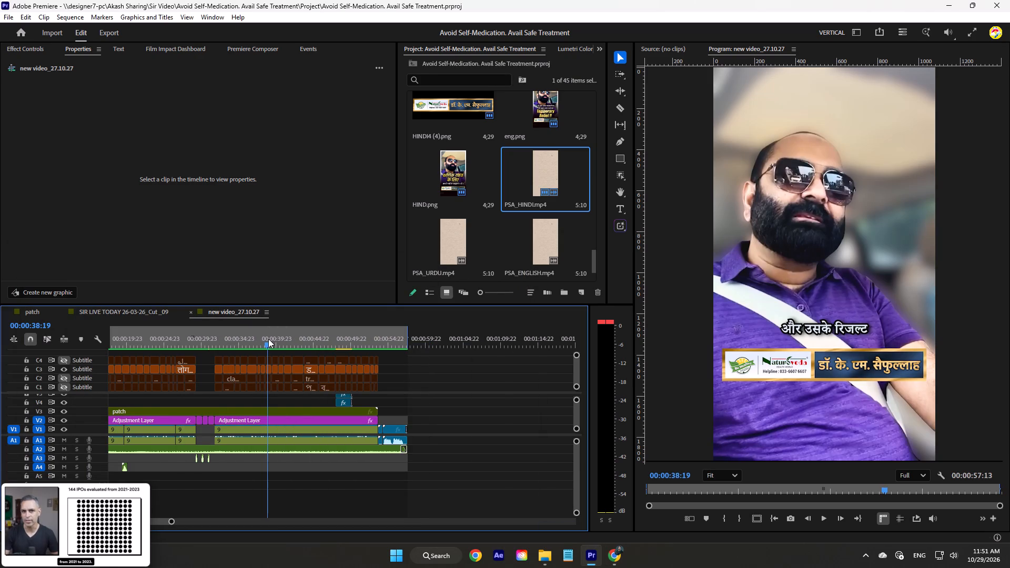
left_click_drag(271, 341, 287, 340)
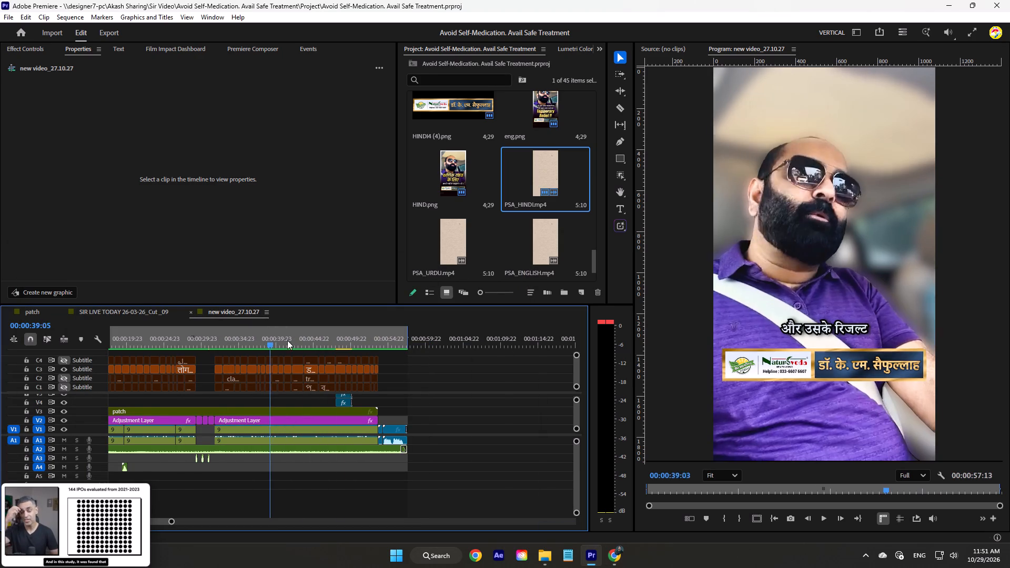
left_click_drag(287, 340, 402, 355)
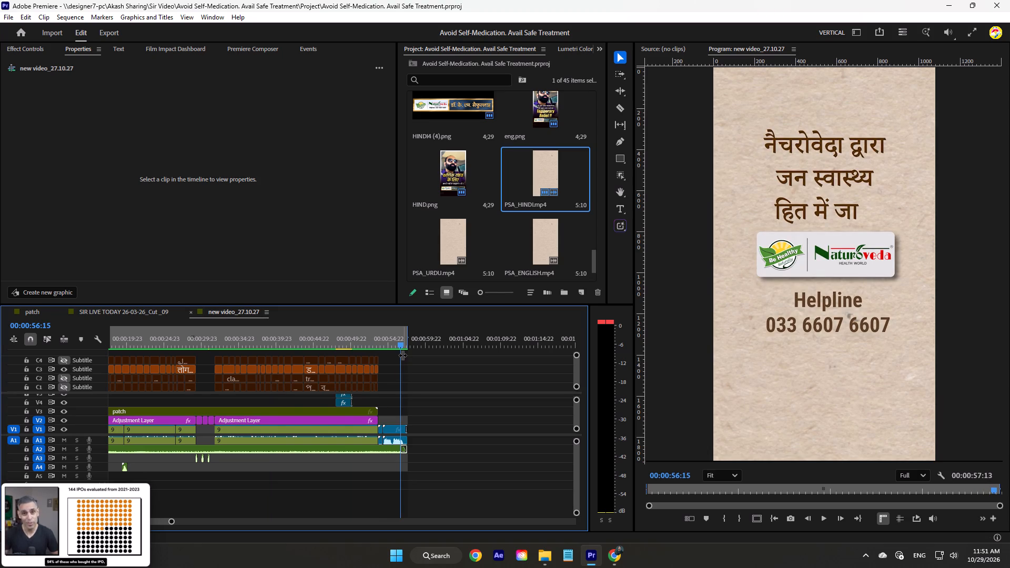
left_click_drag(395, 346, 421, 351)
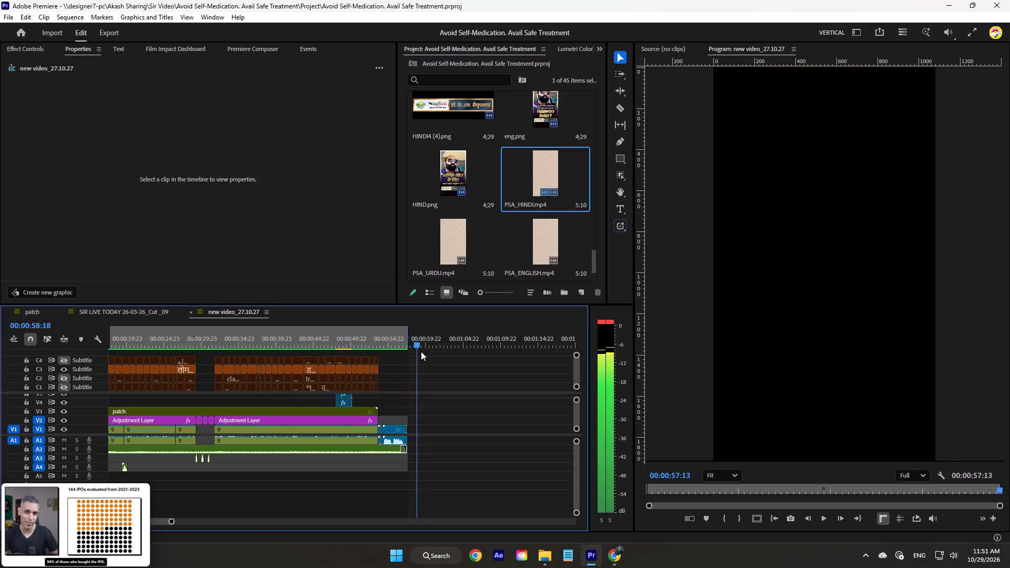
left_click_drag(421, 351, 421, 352)
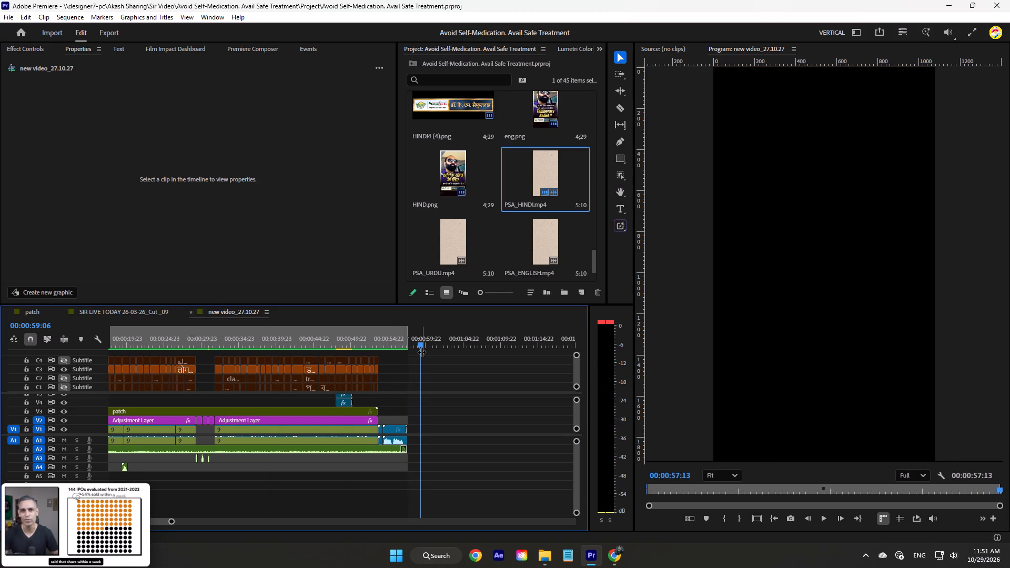
key("ctrl+s")
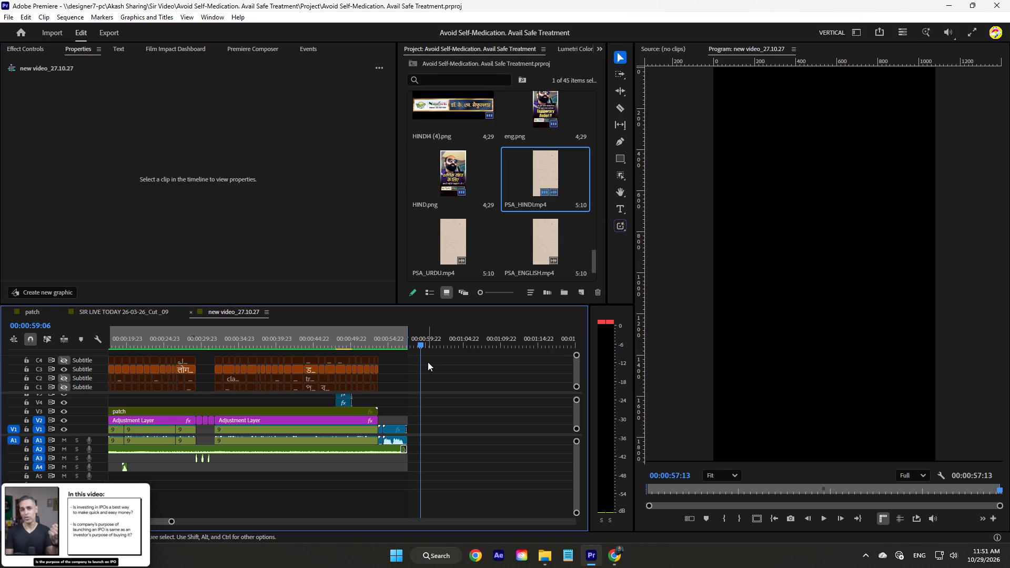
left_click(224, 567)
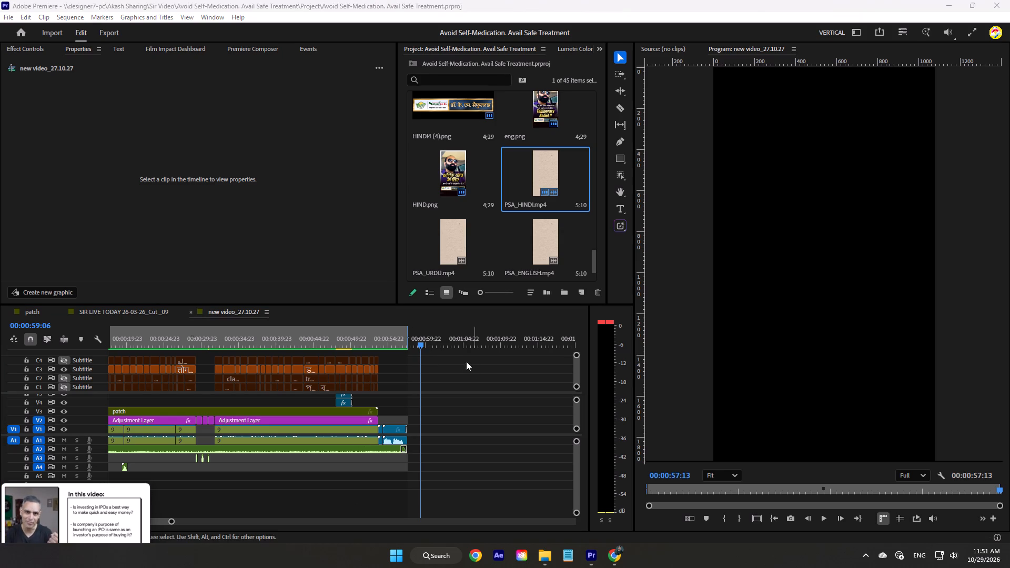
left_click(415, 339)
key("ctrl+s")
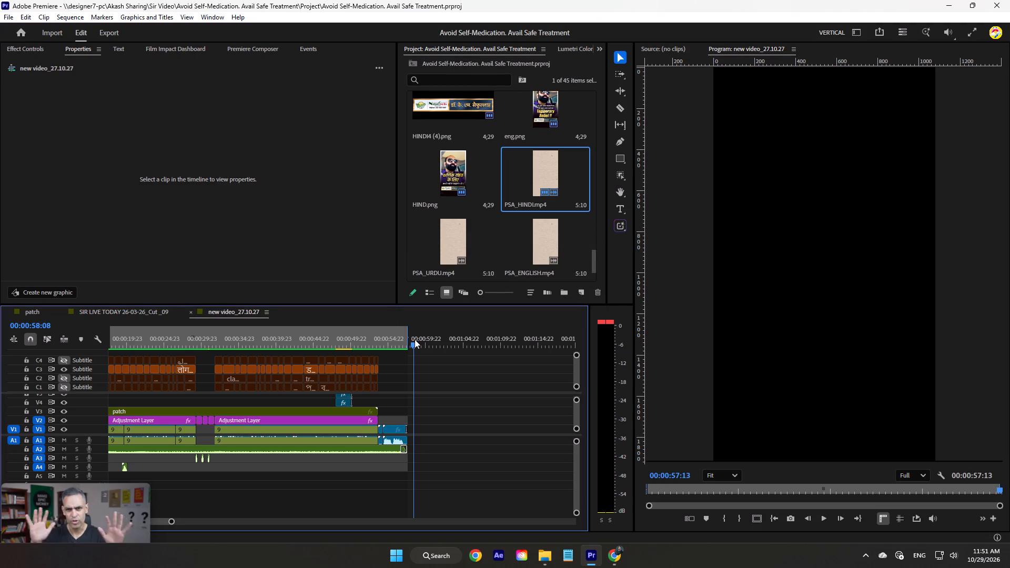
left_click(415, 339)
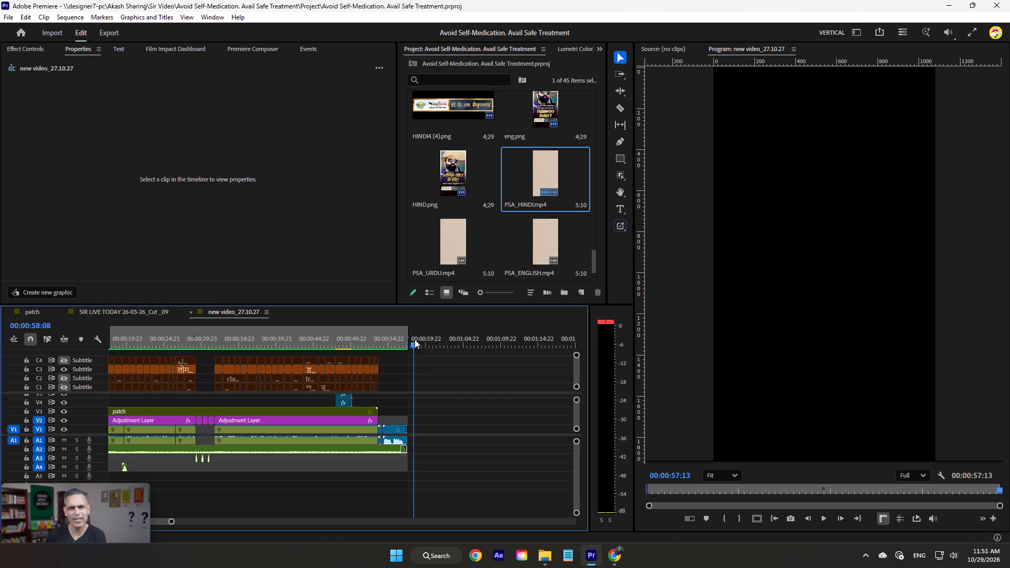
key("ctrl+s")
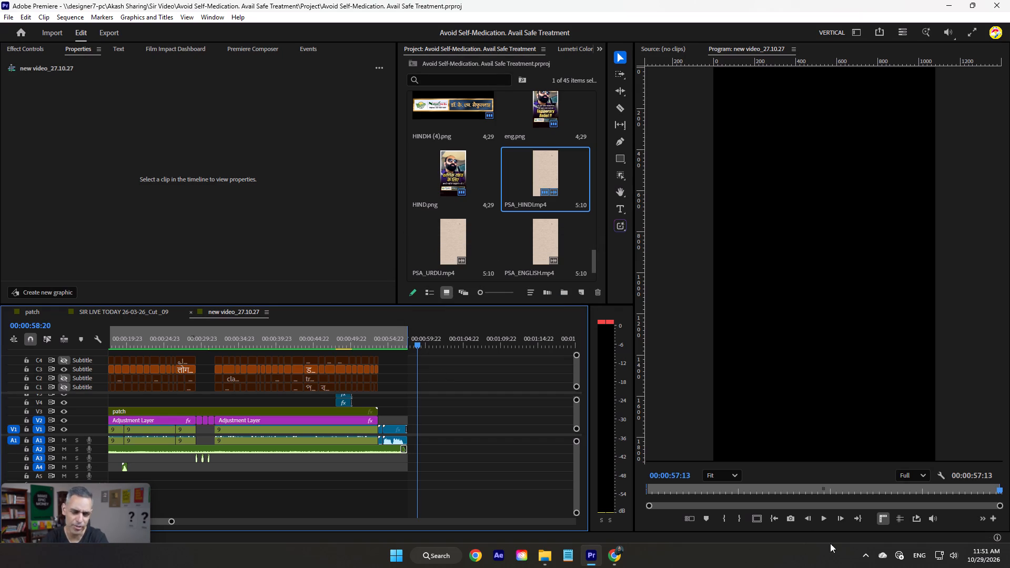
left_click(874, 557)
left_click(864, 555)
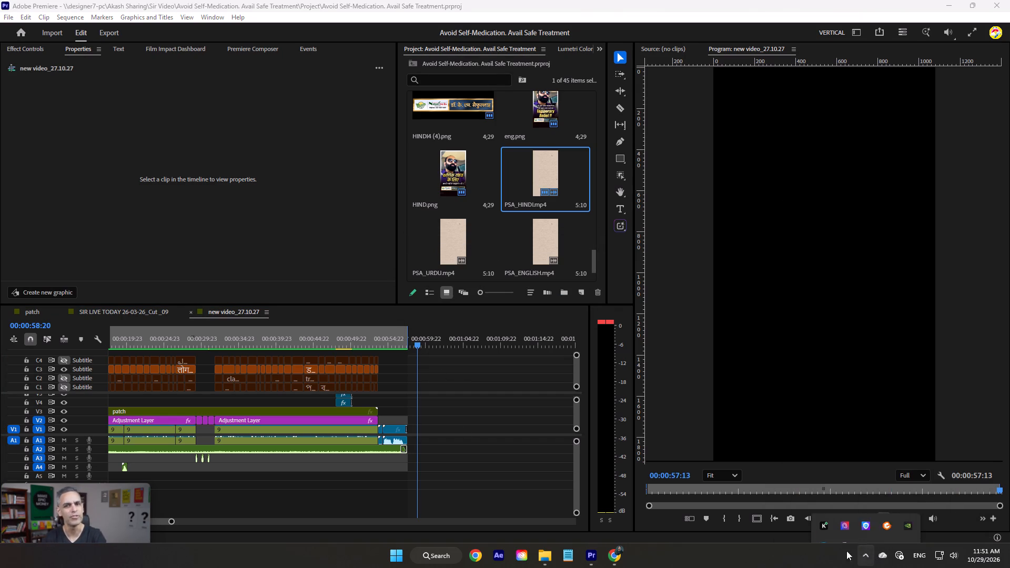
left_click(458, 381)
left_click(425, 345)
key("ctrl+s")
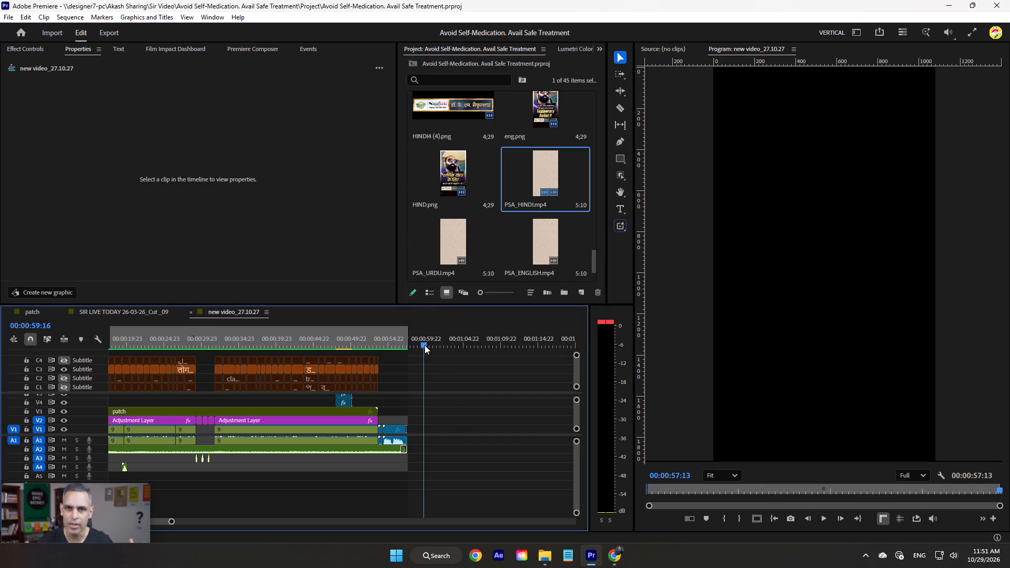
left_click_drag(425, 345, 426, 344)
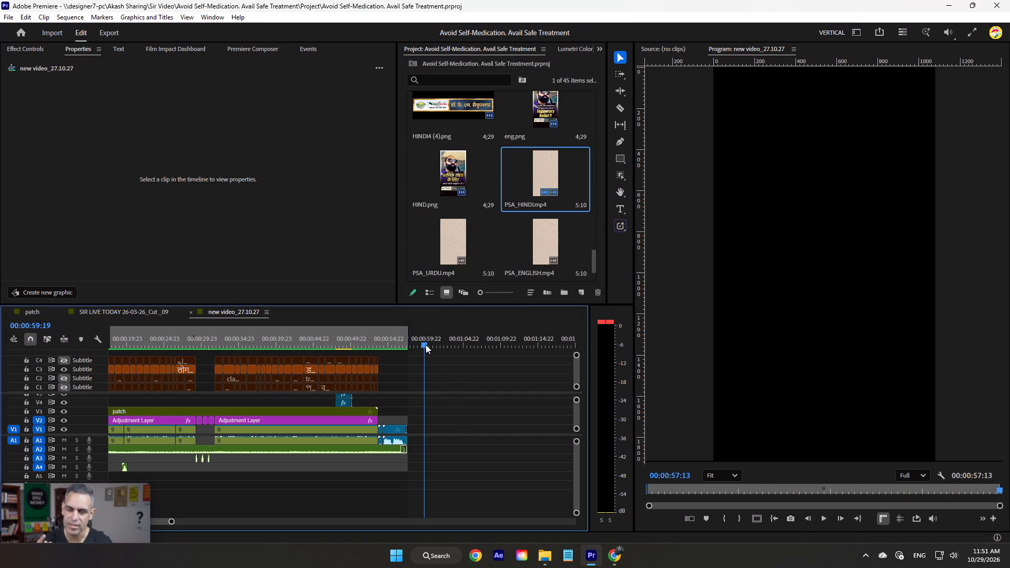
Hide the Hindi subtitle track C3, show the Urdu subtitle track C4, and preview its captions near the sequence start.
left_click_drag(426, 344, 0, 347)
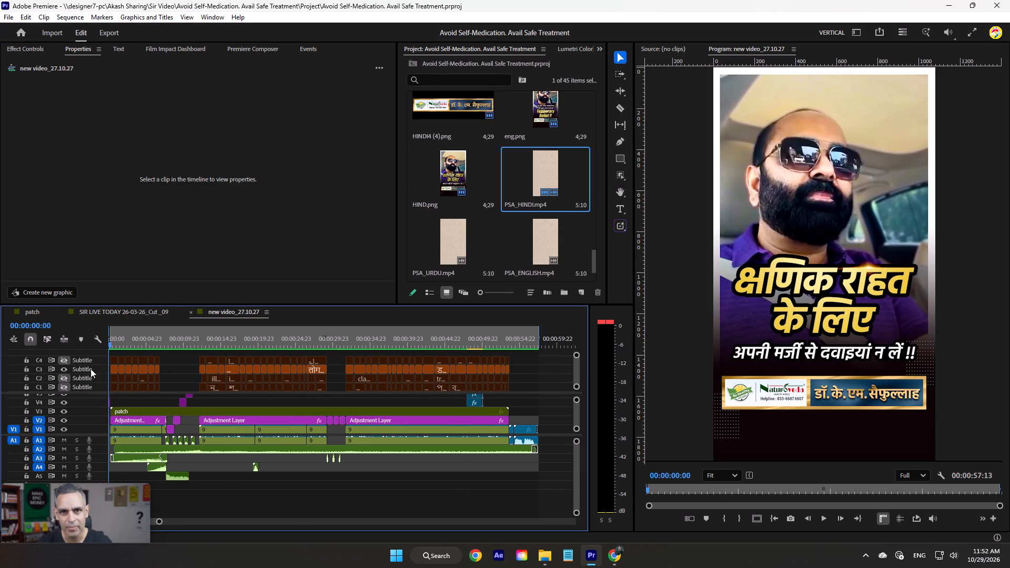
left_click(69, 370)
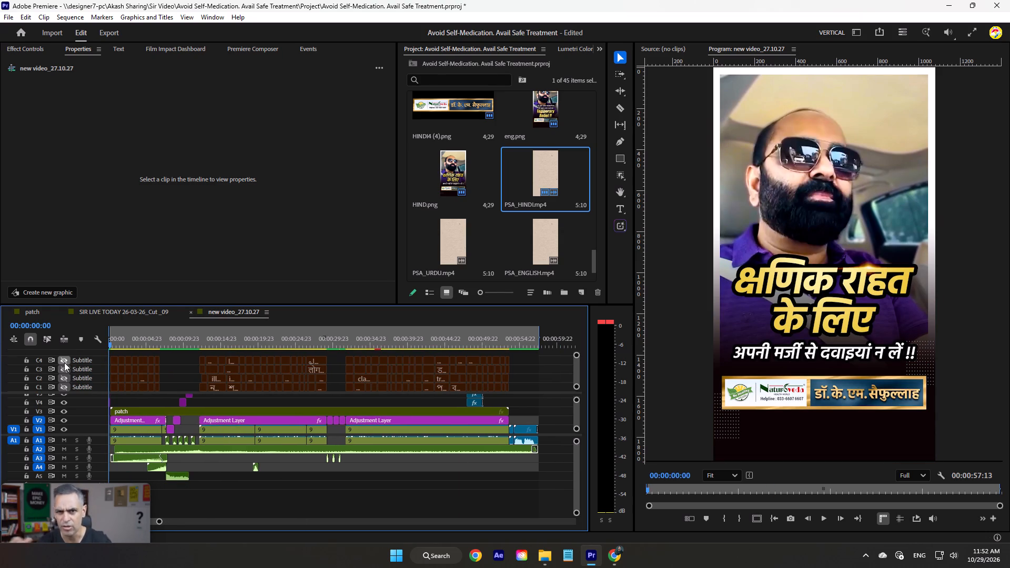
left_click(64, 362)
left_click_drag(114, 342, 128, 342)
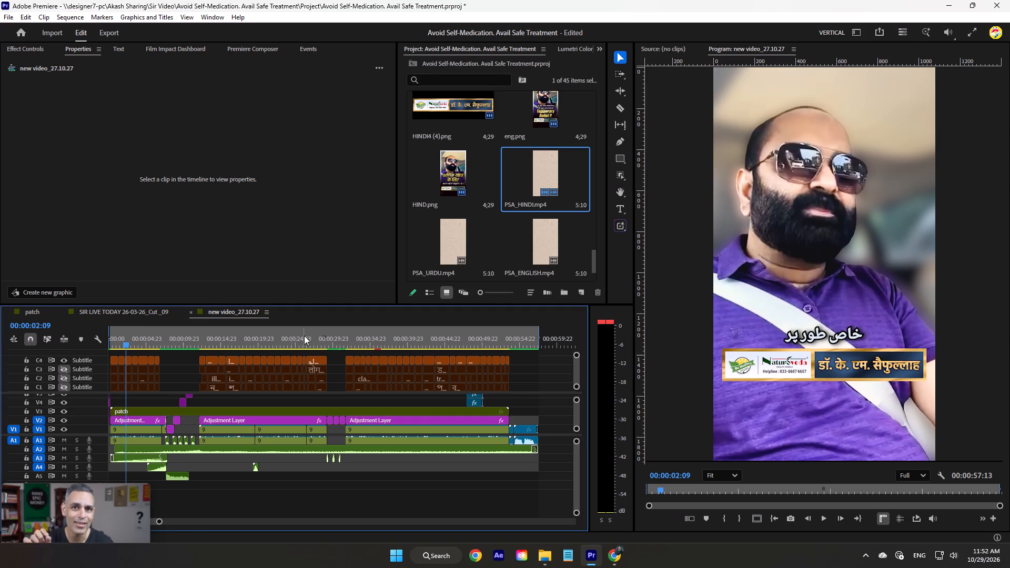
Select all Urdu captions on track C4 and set their font to Noto Nastaliq Urdu with tracking 0.
left_click_drag(522, 360, 97, 334)
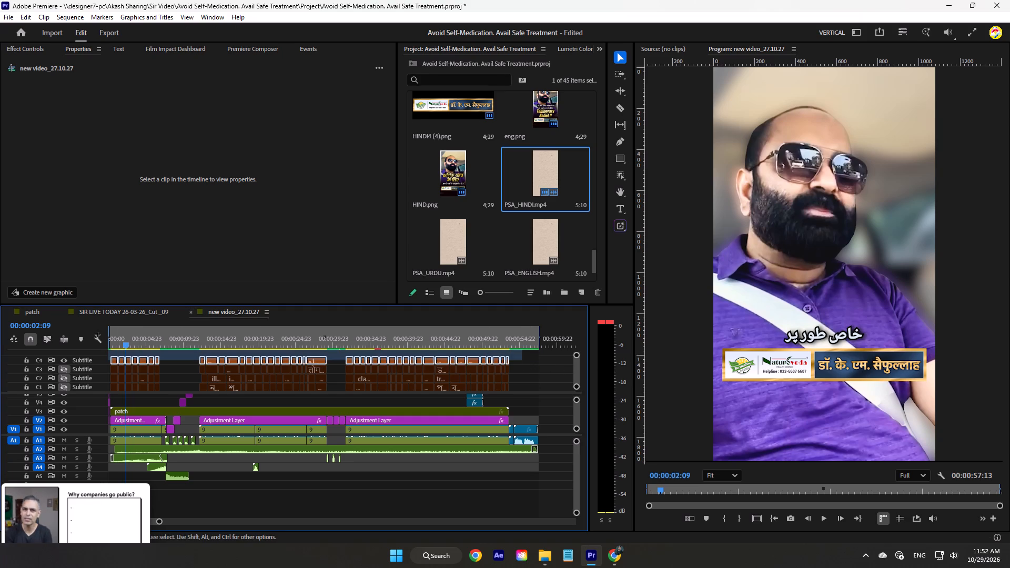
left_click_drag(97, 334, 96, 334)
left_click(369, 175)
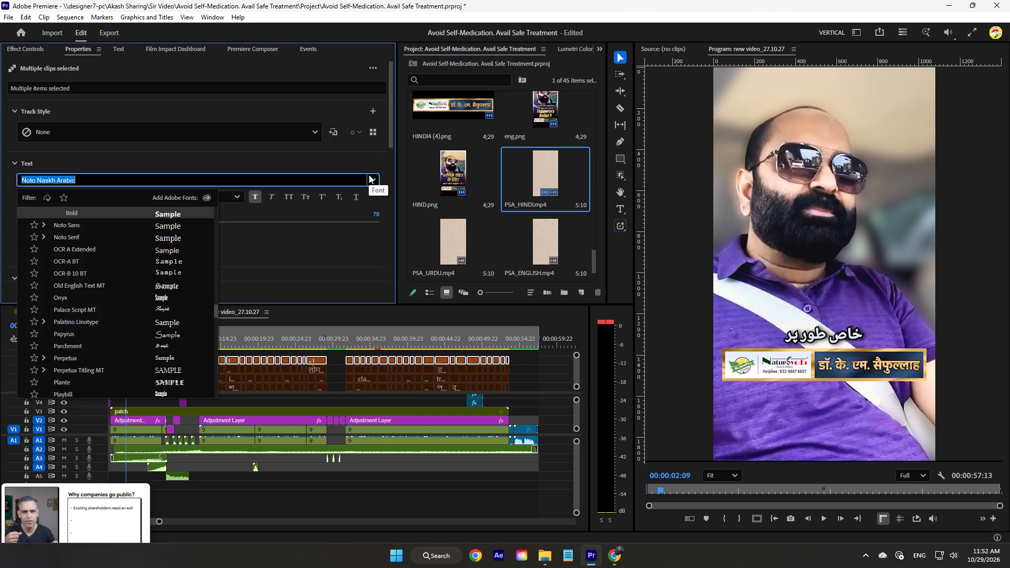
left_click_drag(215, 314, 215, 235)
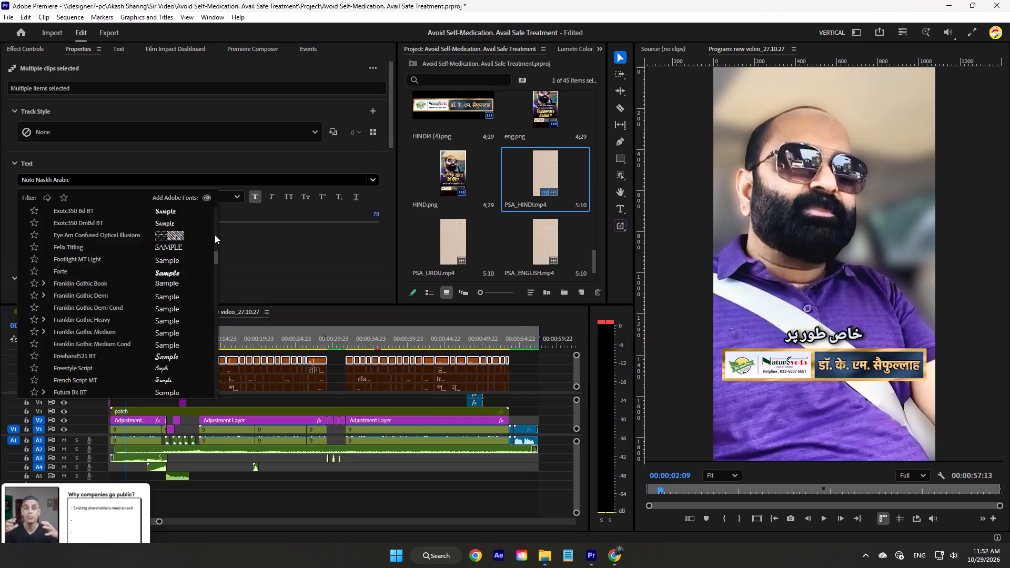
left_click_drag(215, 235, 216, 194)
left_click(164, 224)
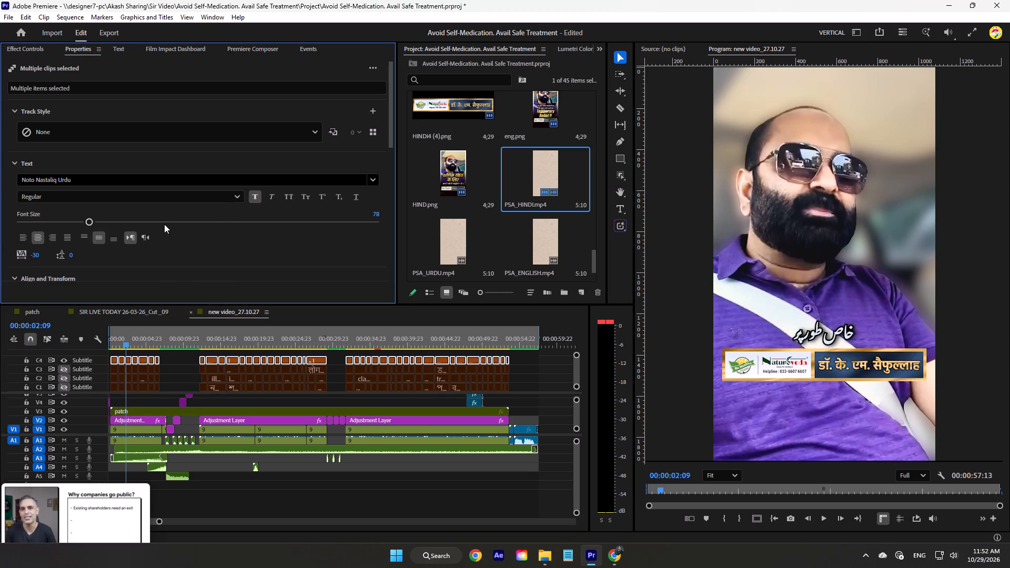
left_click(35, 256)
key("0")
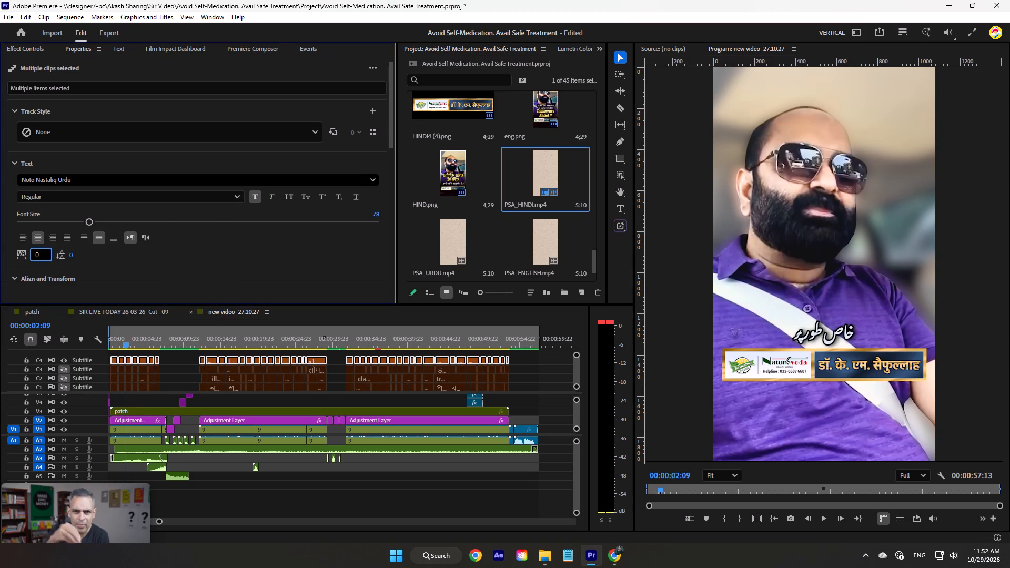
key("Return")
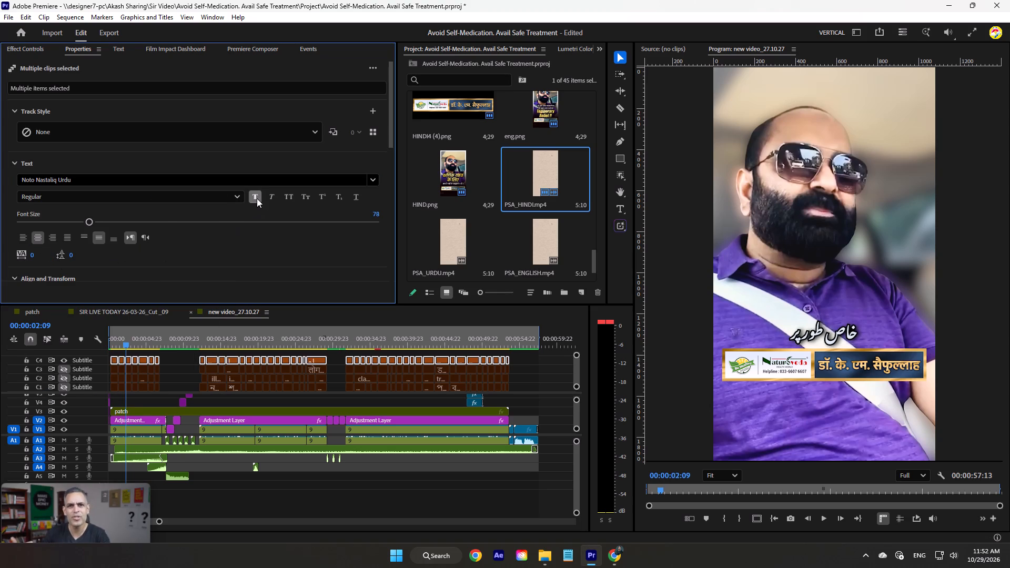
Turn off faux bold for the selected Urdu captions, set their font style to Medium, and check them along the sequence.
left_click(257, 198)
left_click(200, 197)
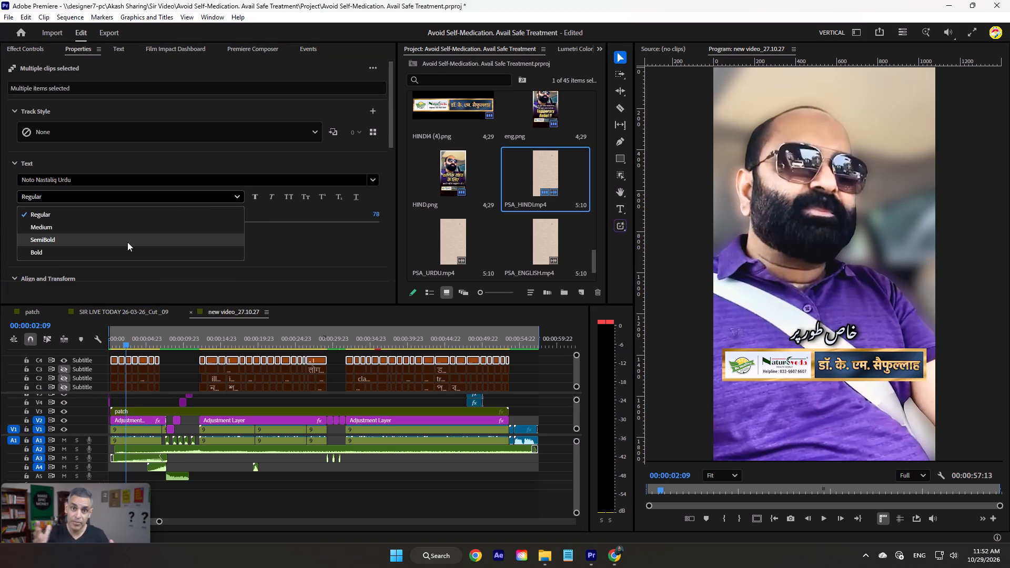
left_click(127, 242)
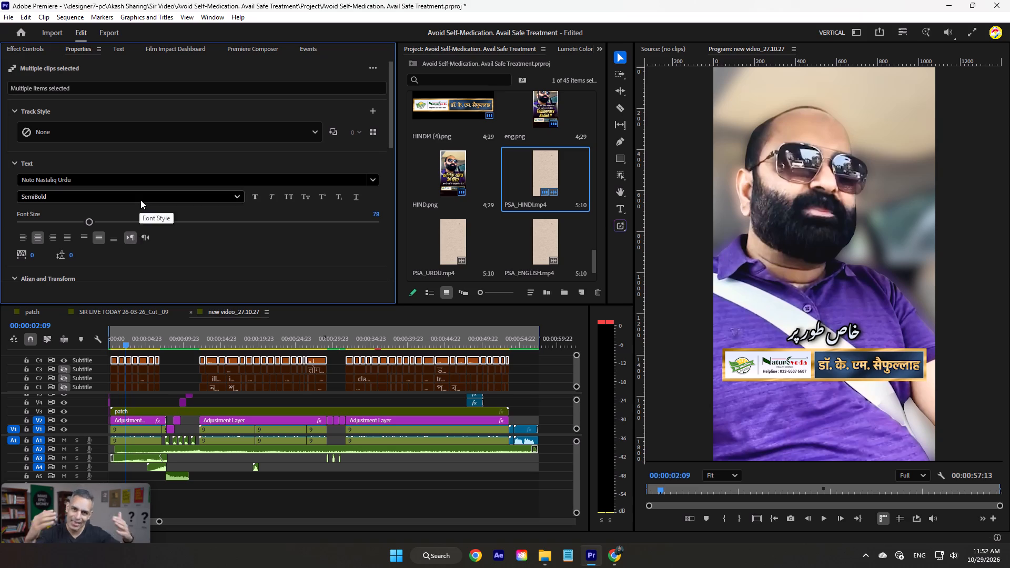
left_click(140, 200)
left_click(133, 225)
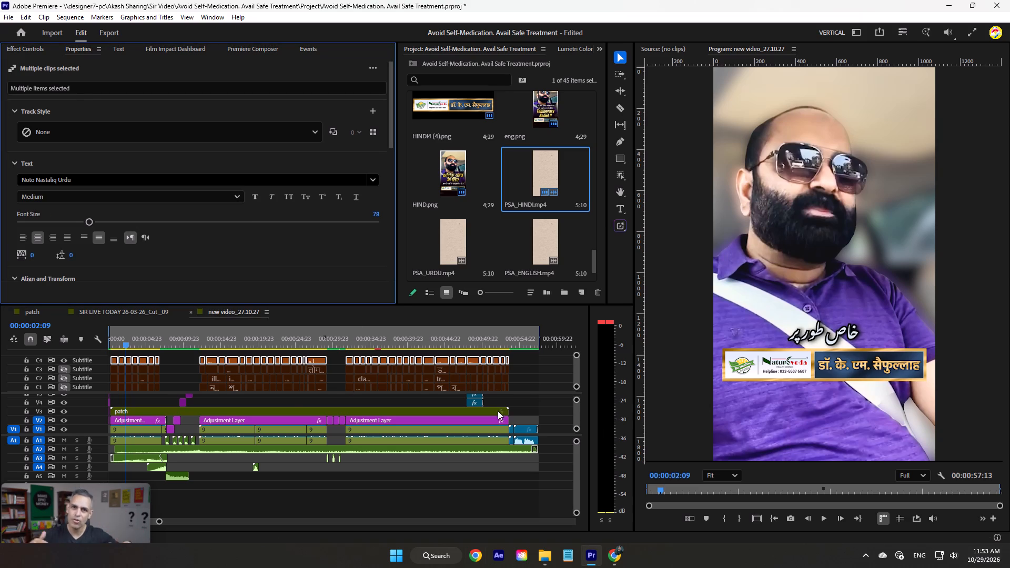
left_click_drag(153, 341, 266, 344)
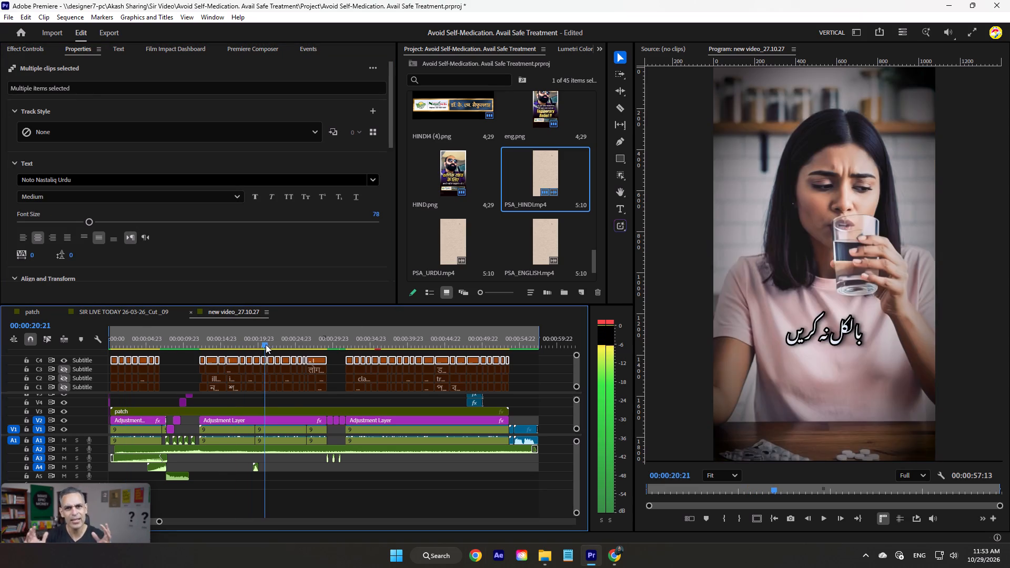
left_click_drag(266, 344, 118, 341)
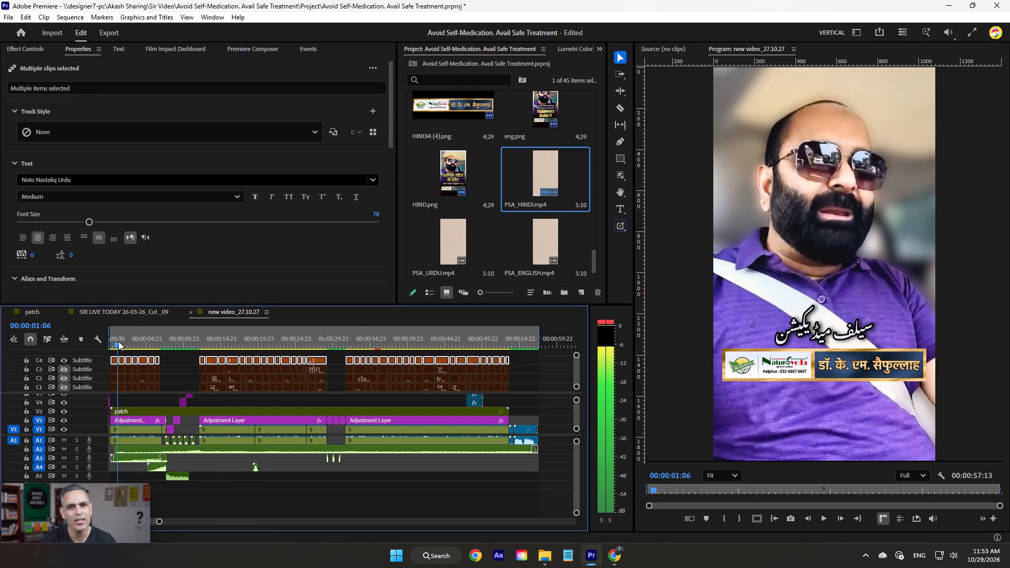
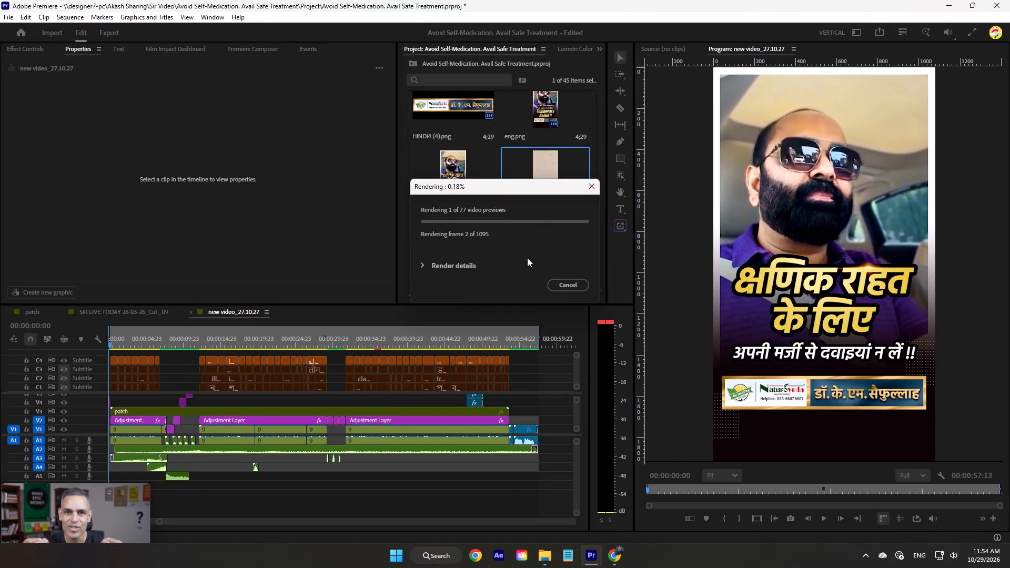
Follow the preview render's details and check the Urdu captions from the sequence start to about 00:00:19.
left_click(423, 265)
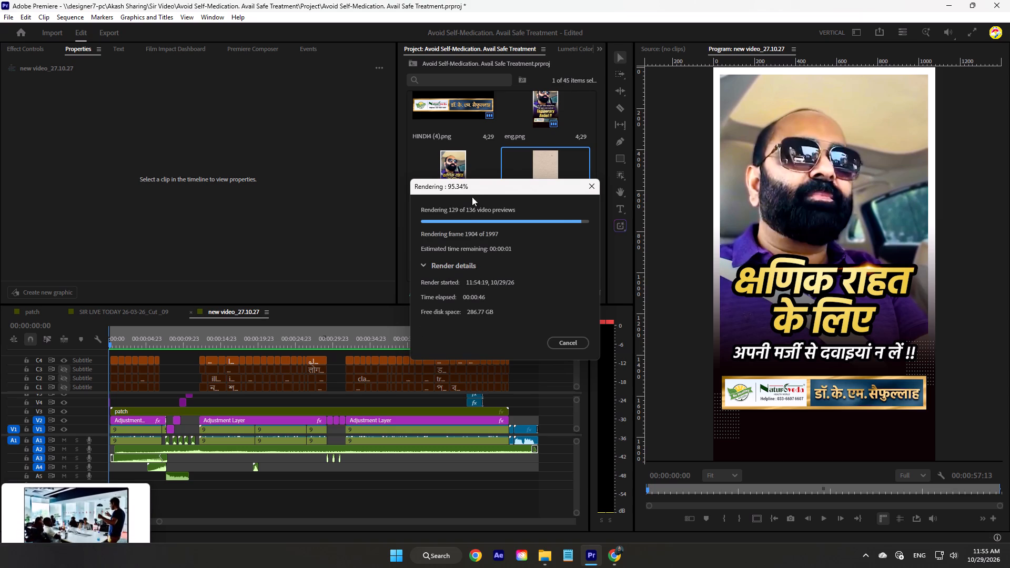
left_click_drag(473, 192, 463, 195)
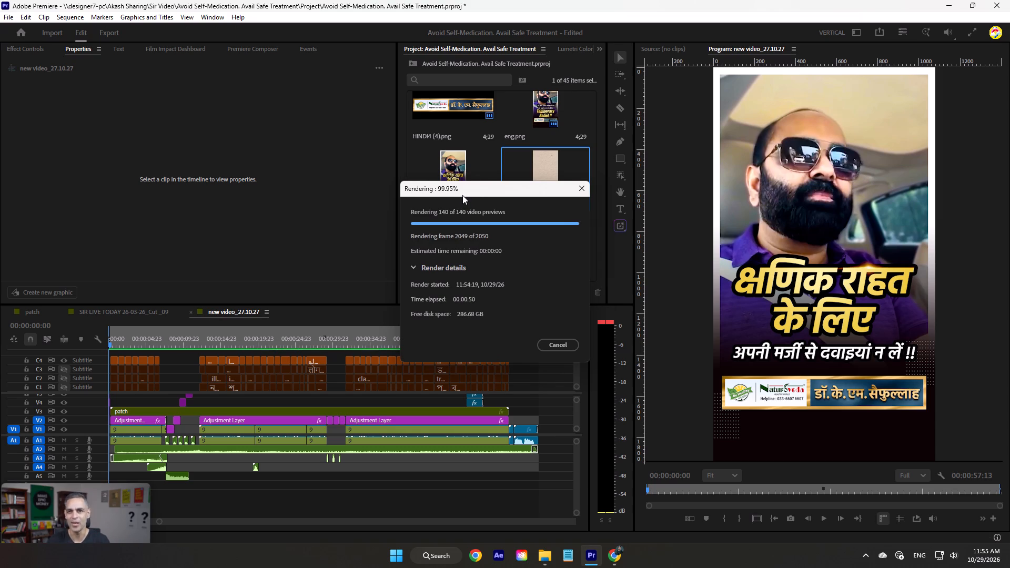
key("space")
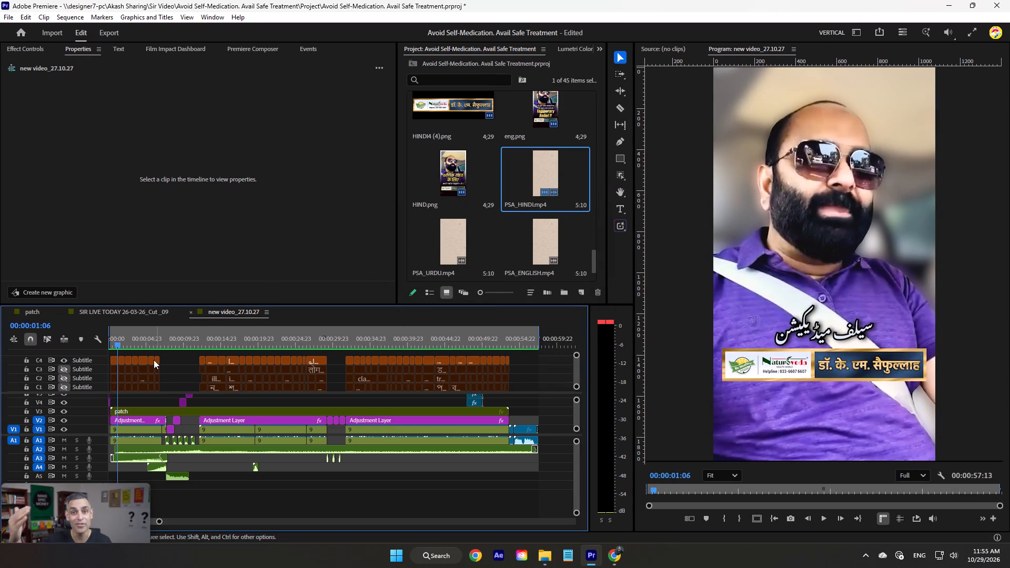
left_click_drag(130, 342, 255, 353)
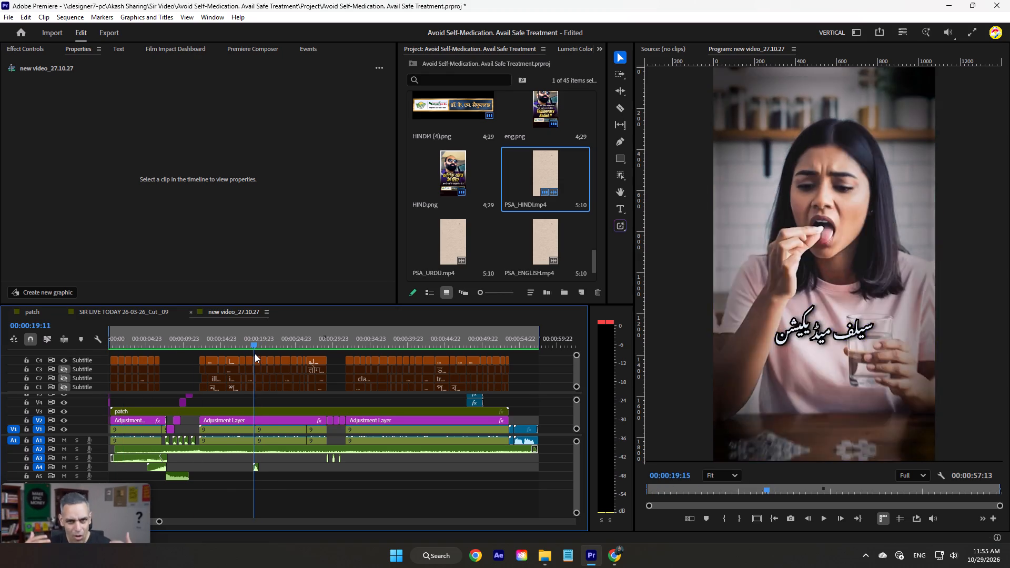
left_click_drag(255, 353, 63, 361)
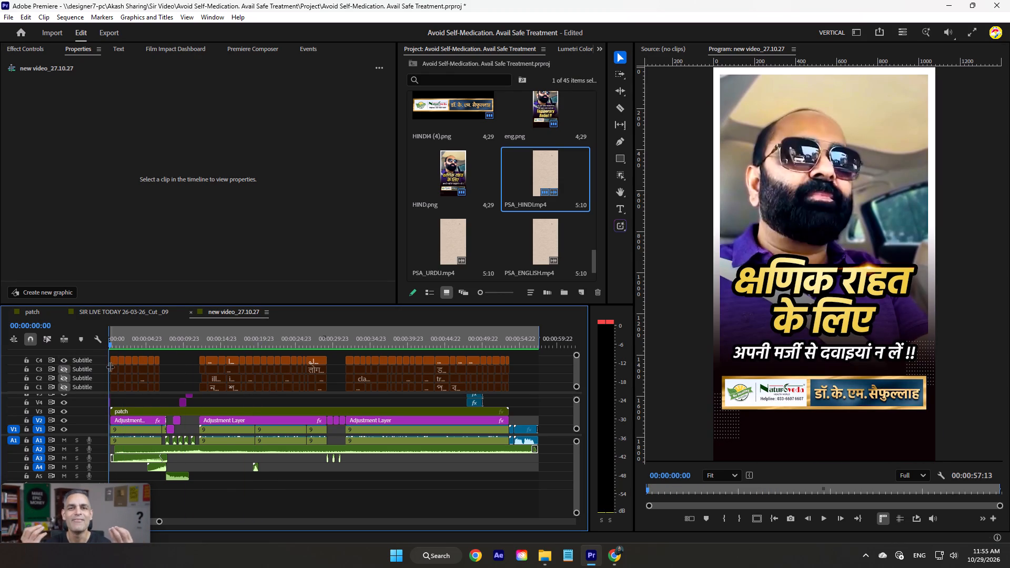
Hide the Urdu subtitle track C4, show the Hindi track C3, check its opening captions, and save the project.
left_click(63, 362)
left_click(67, 366)
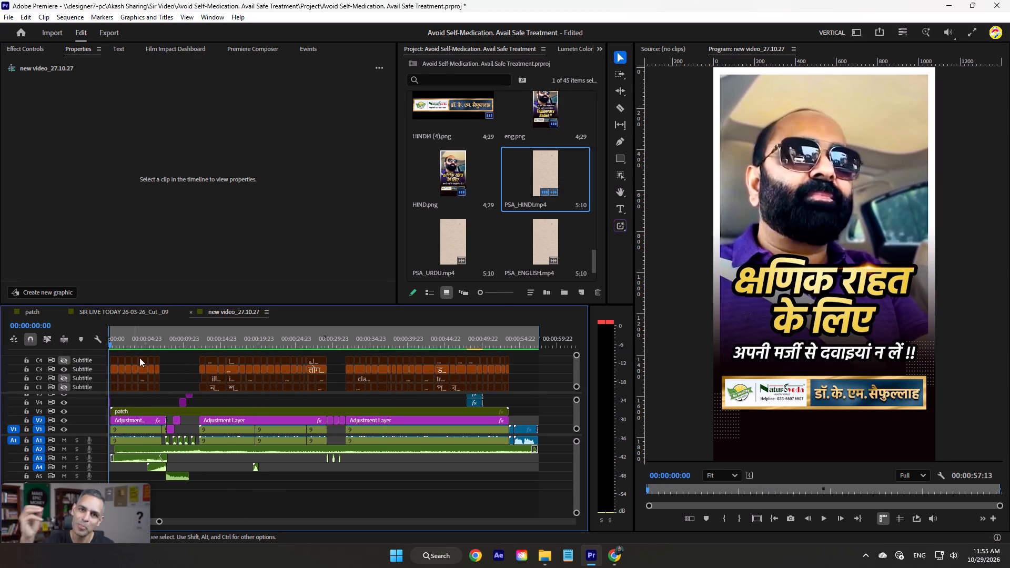
left_click_drag(143, 343, 114, 345)
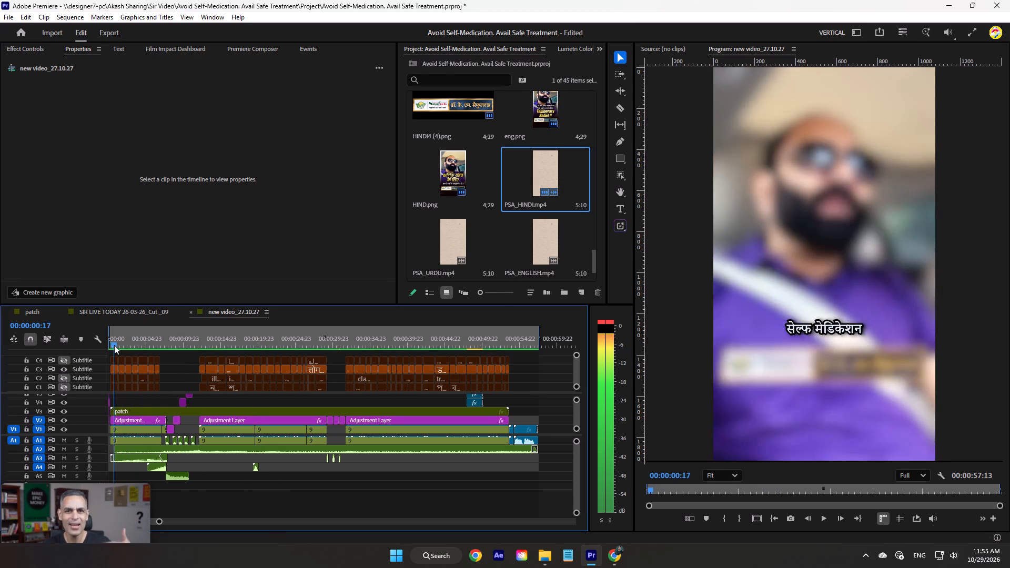
left_click_drag(114, 345, 127, 343)
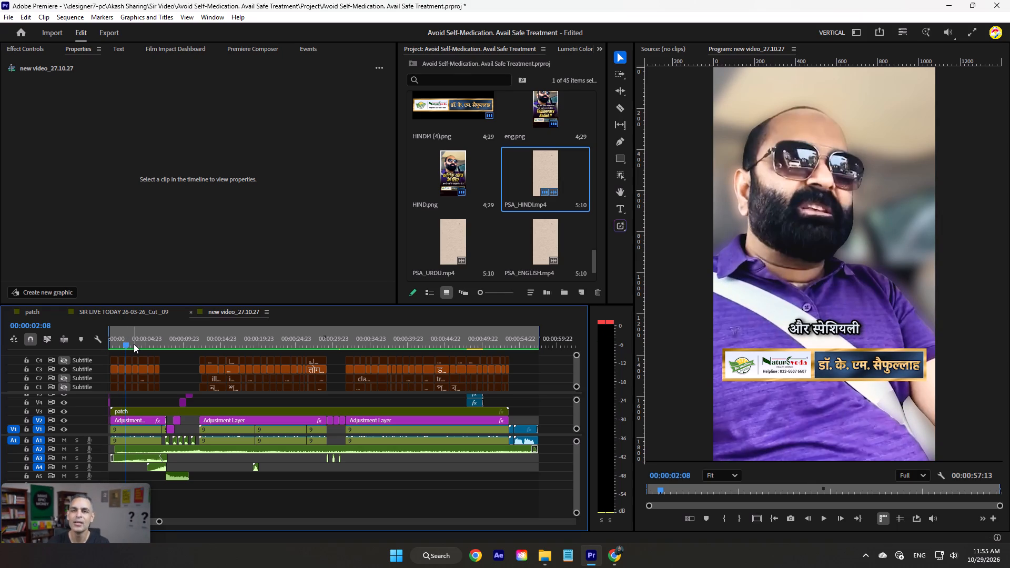
left_click_drag(142, 342, 68, 345)
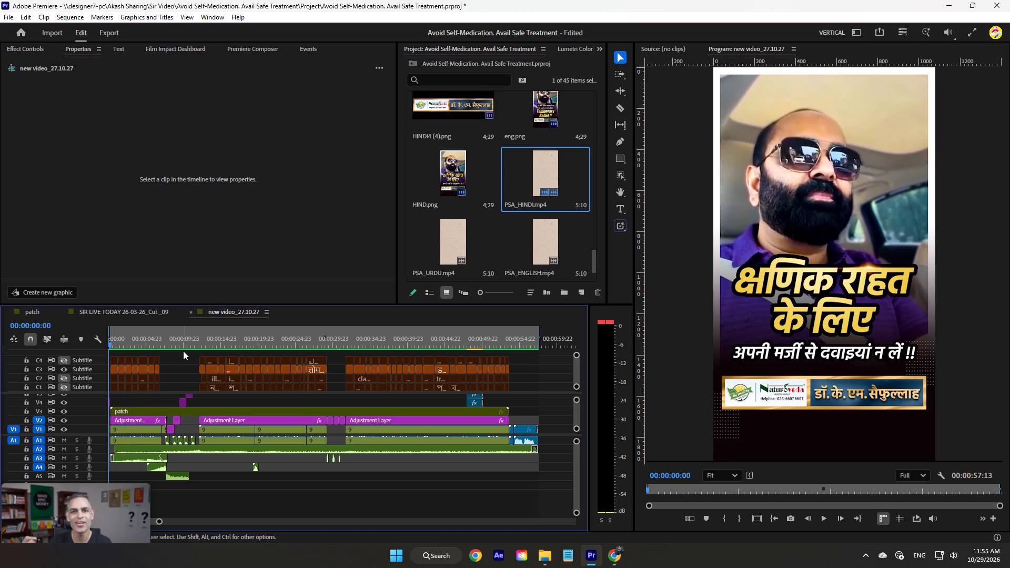
type("===")
key("equal")
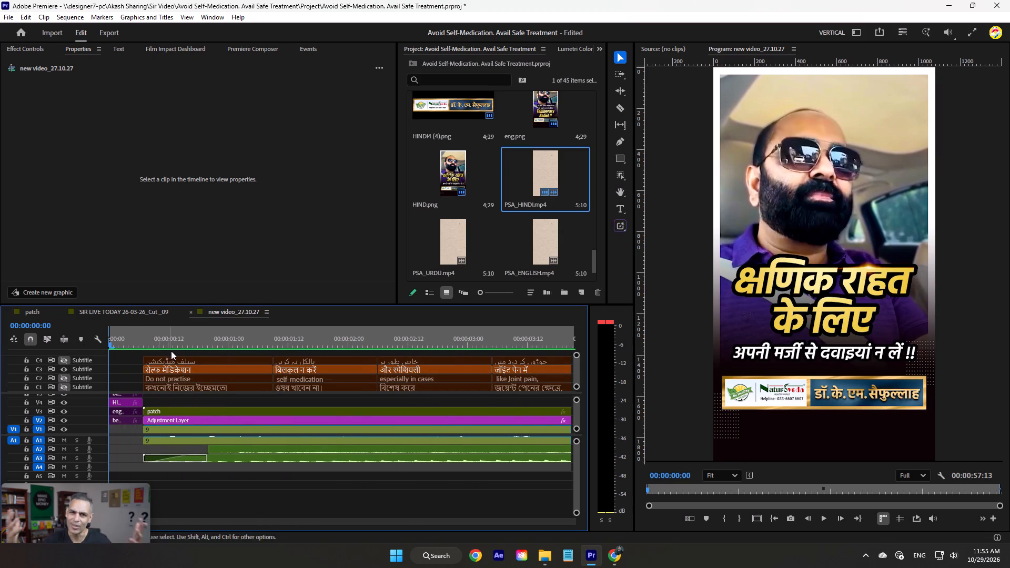
left_click(160, 342)
left_click_drag(162, 343, 215, 344)
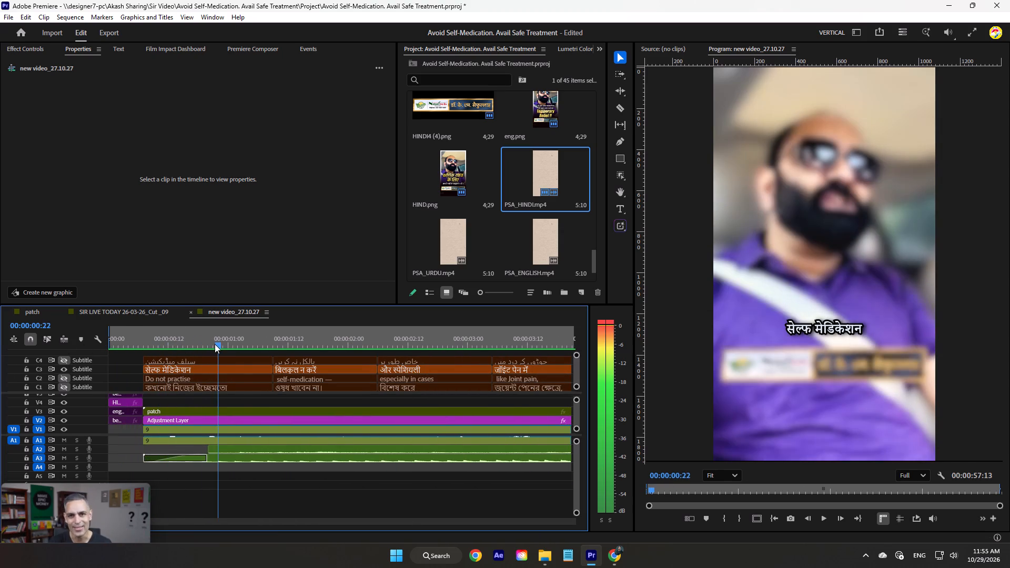
left_click_drag(215, 344, 299, 351)
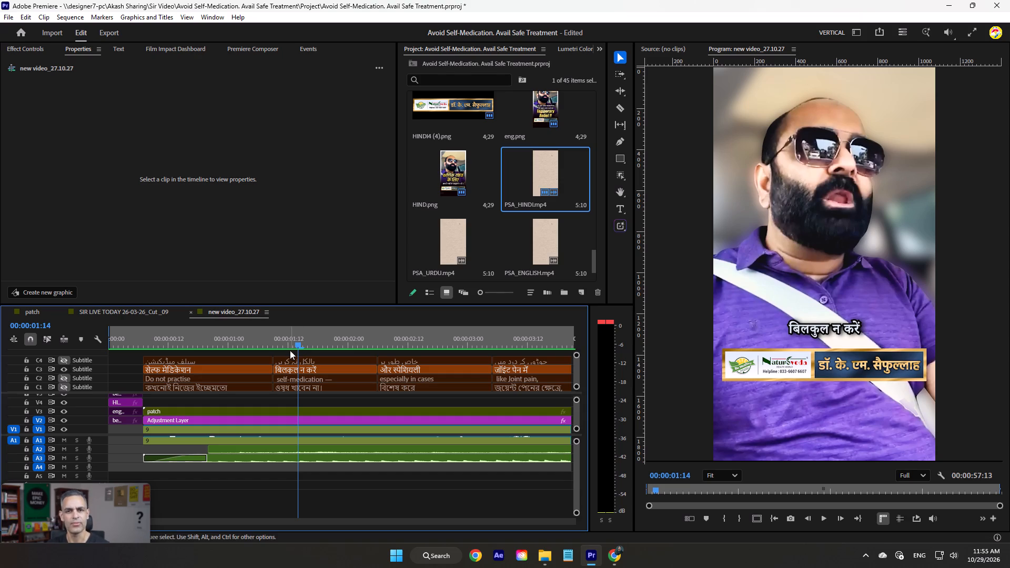
left_click_drag(272, 341, 189, 359)
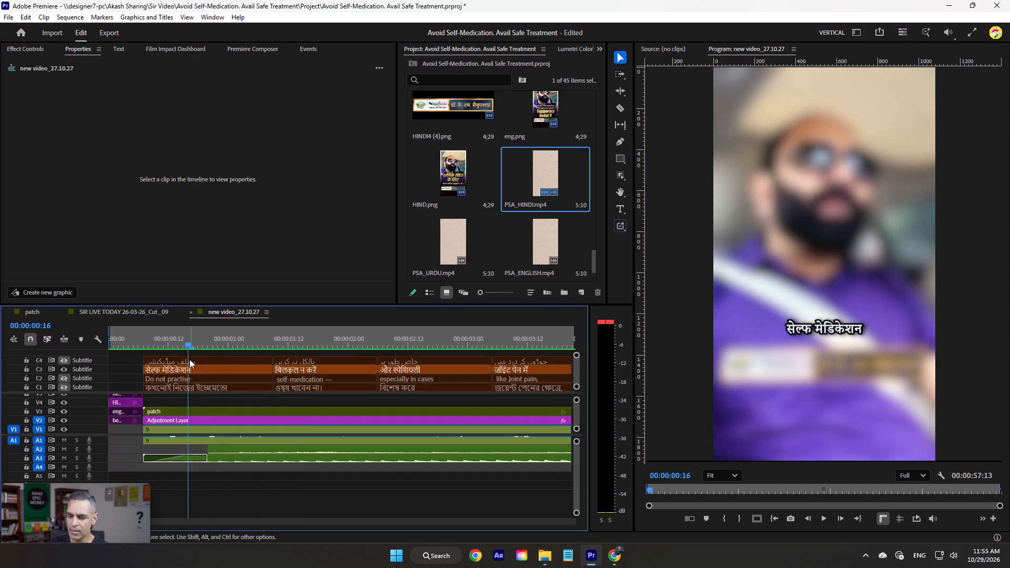
key("ctrl+s")
Examine the sequence's track layout in an enlarged timeline and play the Hindi-captioned opening to about 00:00:02.
scroll(210, 365, "down", 8, "alt")
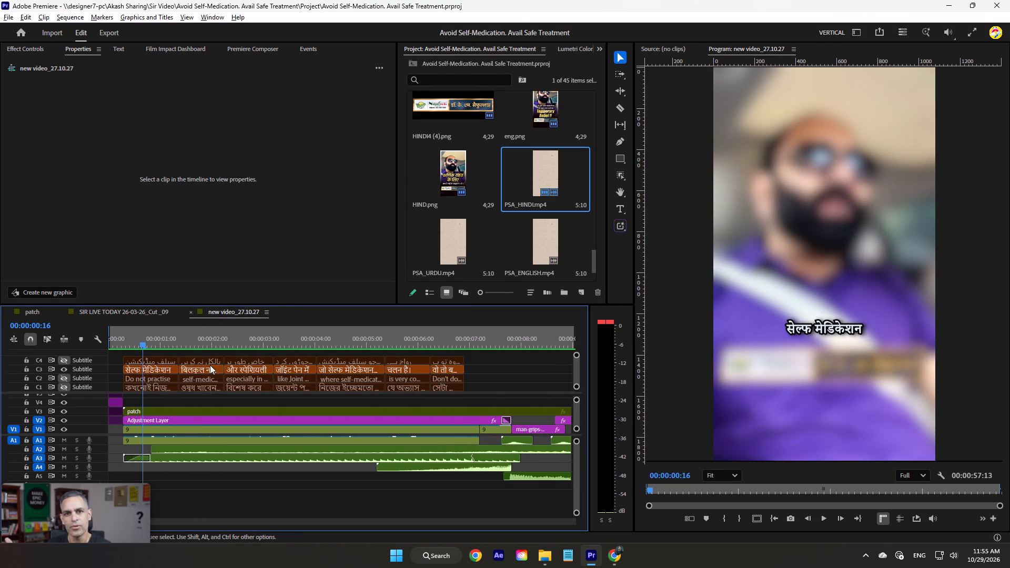
scroll(210, 365, "down", 7, "alt")
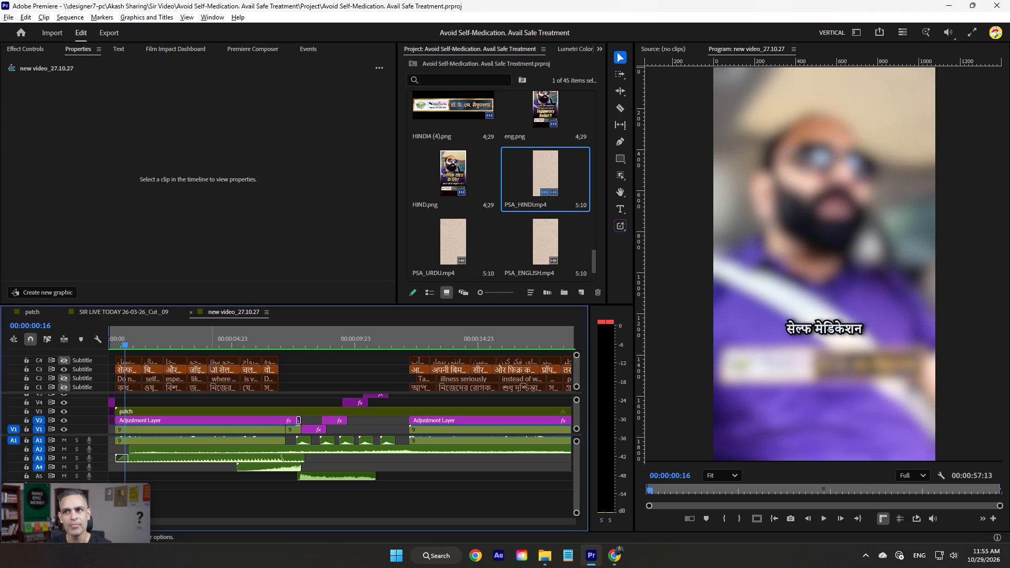
key("grave")
left_click(137, 343)
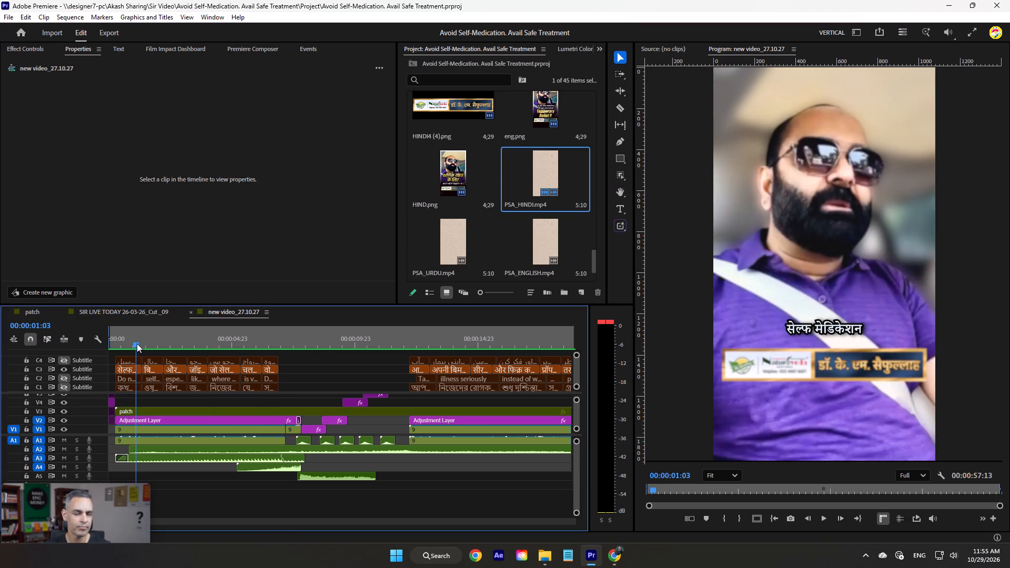
key("grave")
scroll(226, 358, "down", 6, "alt")
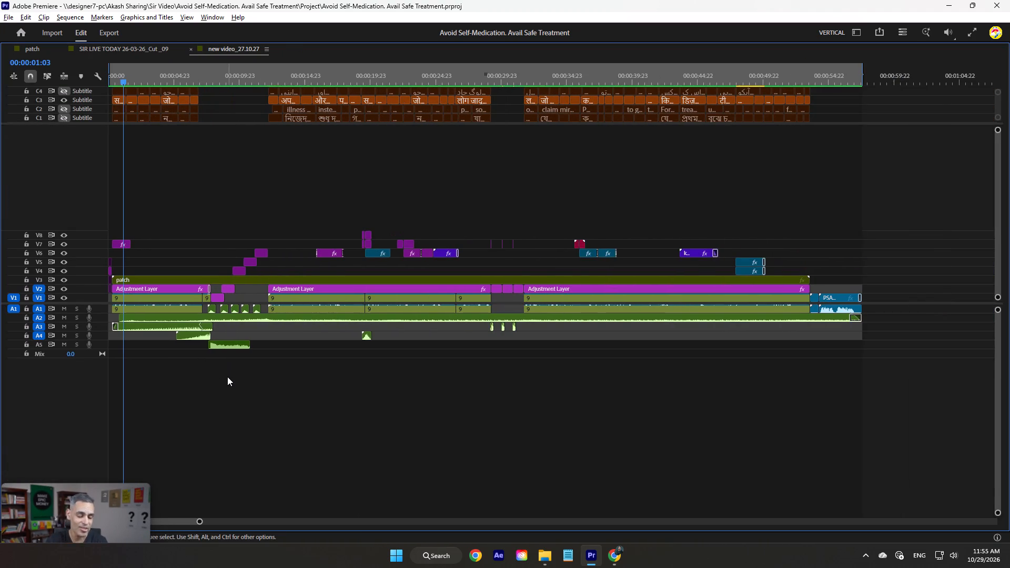
scroll(105, 367, "up", 2)
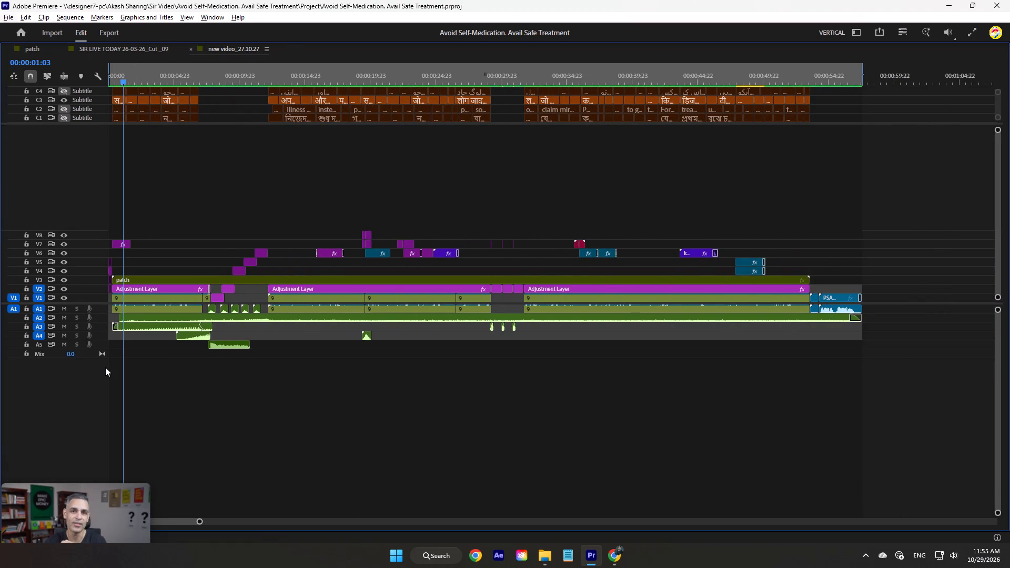
scroll(105, 367, "up", 4)
scroll(137, 247, "up", 16)
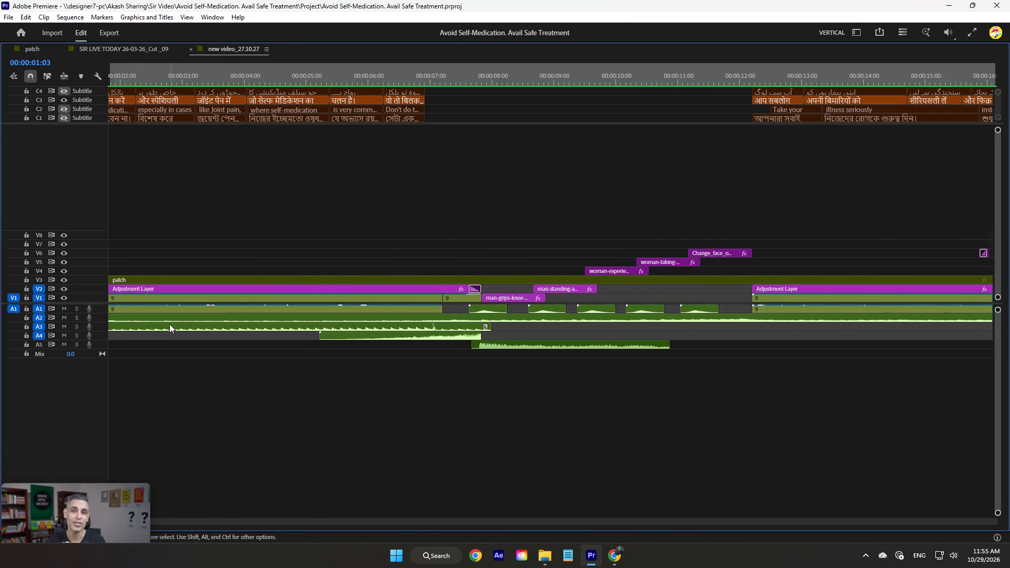
scroll(169, 324, "up", 11, "alt")
left_click_drag(156, 77, 37, 123)
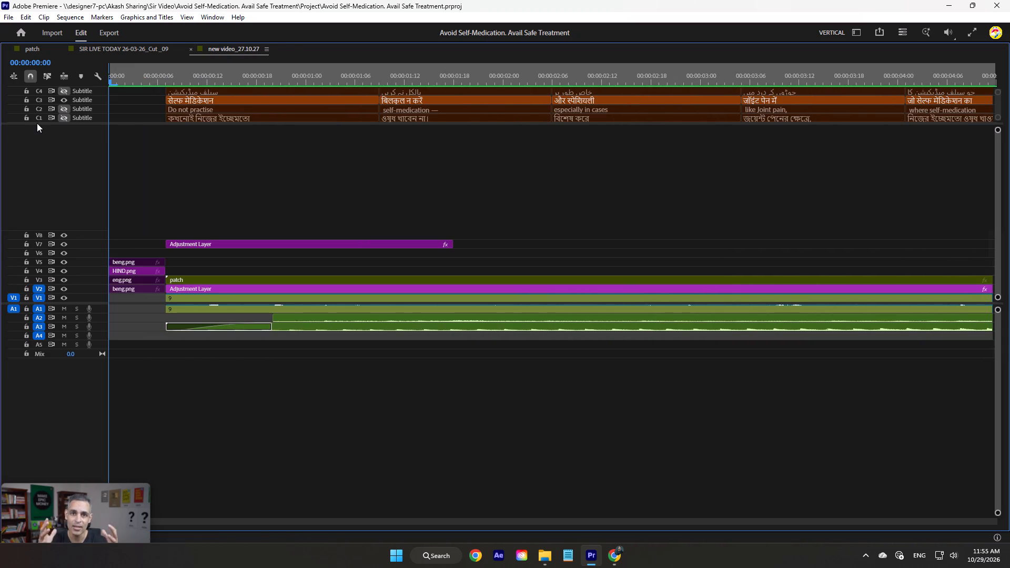
left_click_drag(37, 123, 177, 110)
key("grave")
key("space")
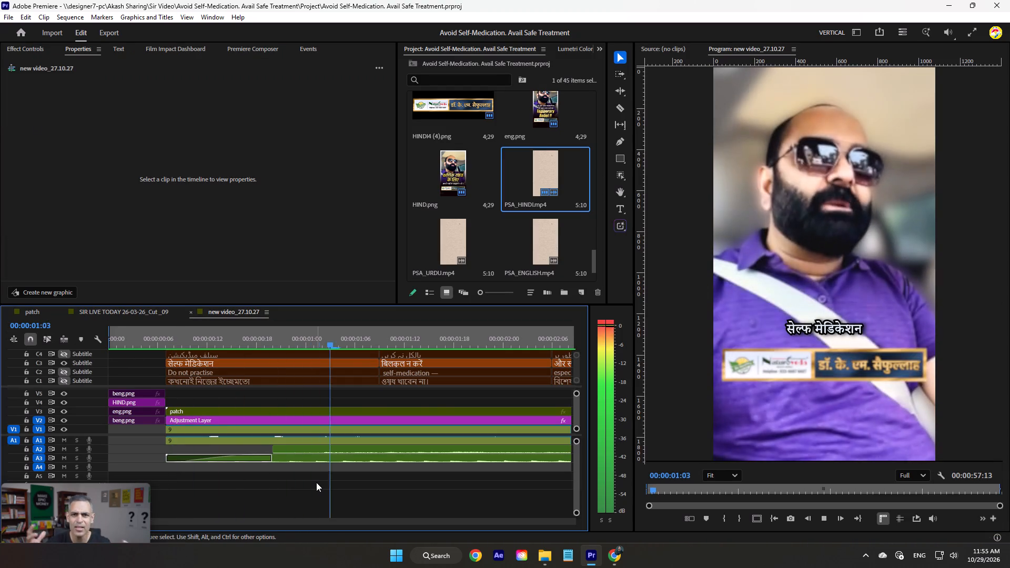
key("space")
scroll(320, 458, "down", 12, "alt")
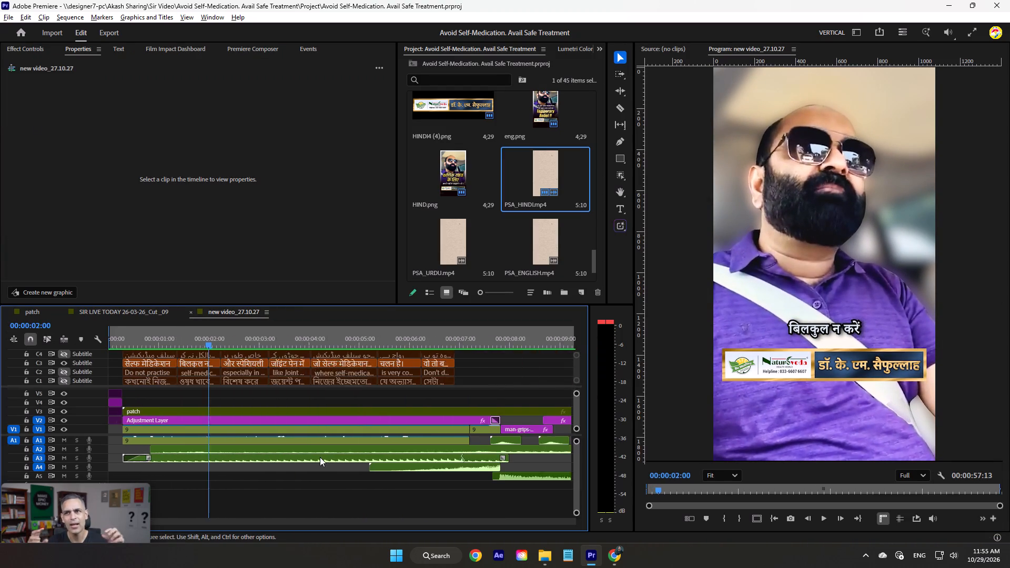
scroll(320, 457, "down", 5, "alt")
Review the SIR LIVE TODAY 26-03-26_Cut _09 sequence to about 00:00:30, and return to the new video_27.10.27 timeline.
left_click(143, 310)
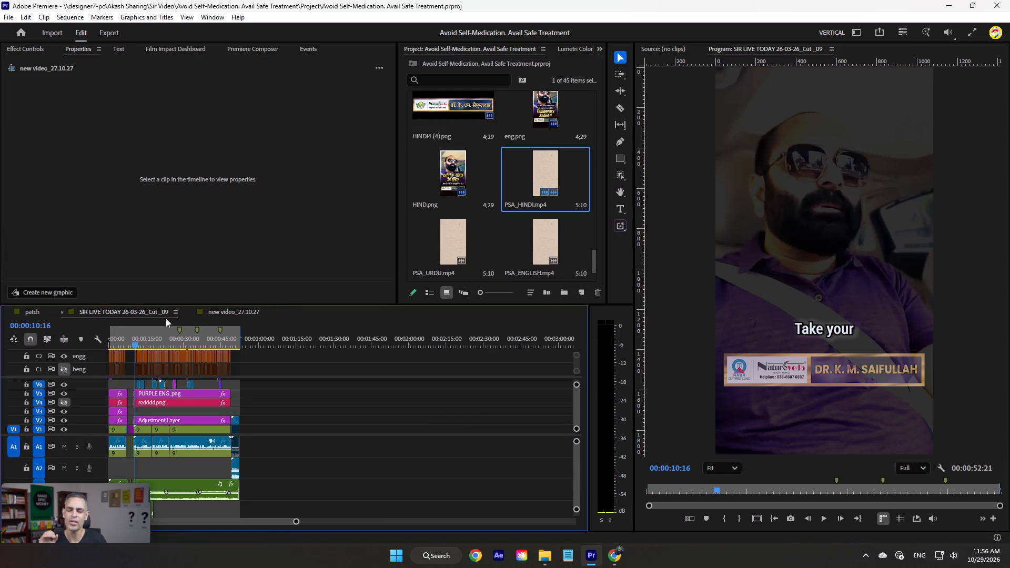
left_click_drag(154, 337, 185, 343)
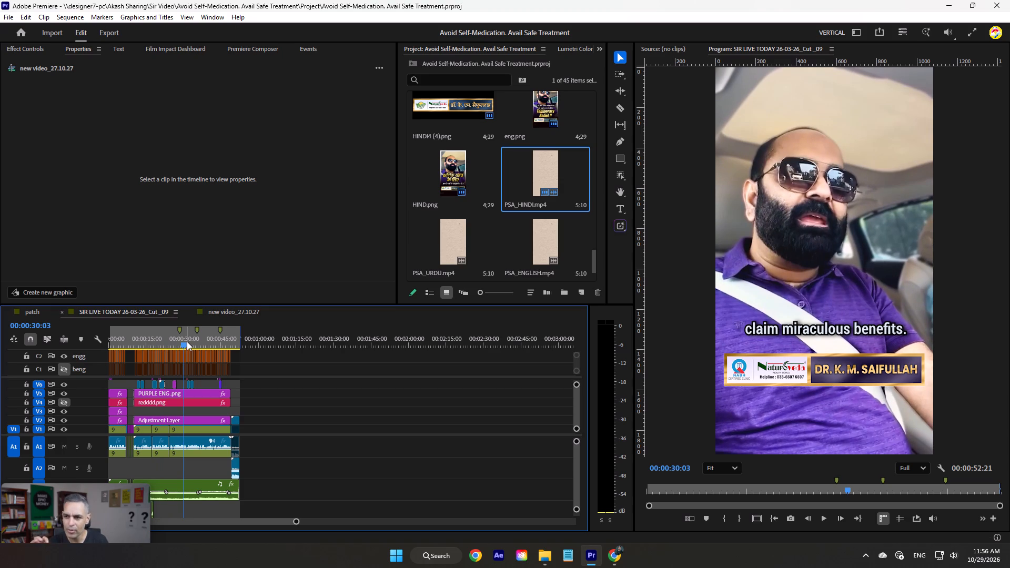
left_click(227, 320)
left_click(227, 311)
key("grave")
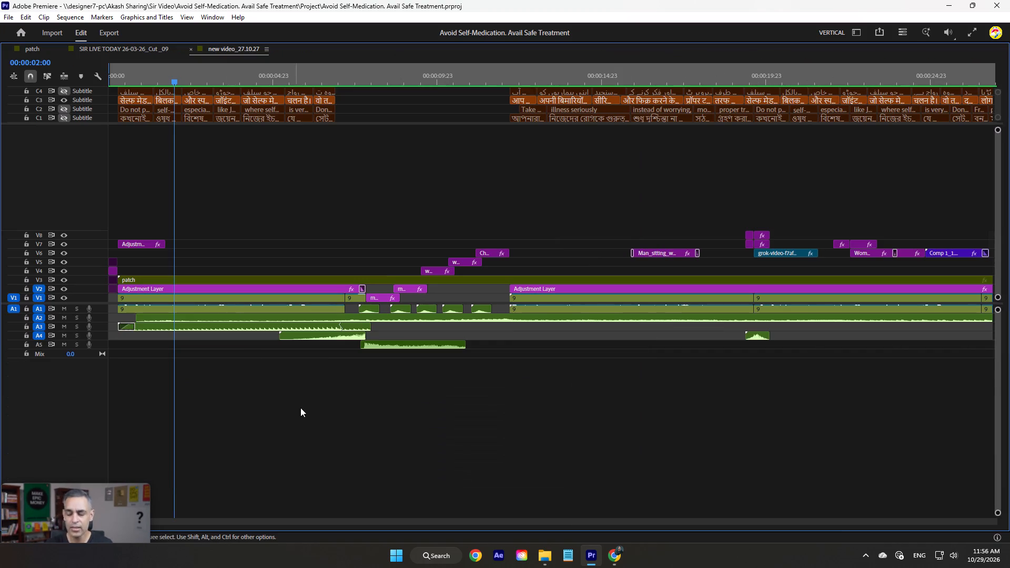
key("grave")
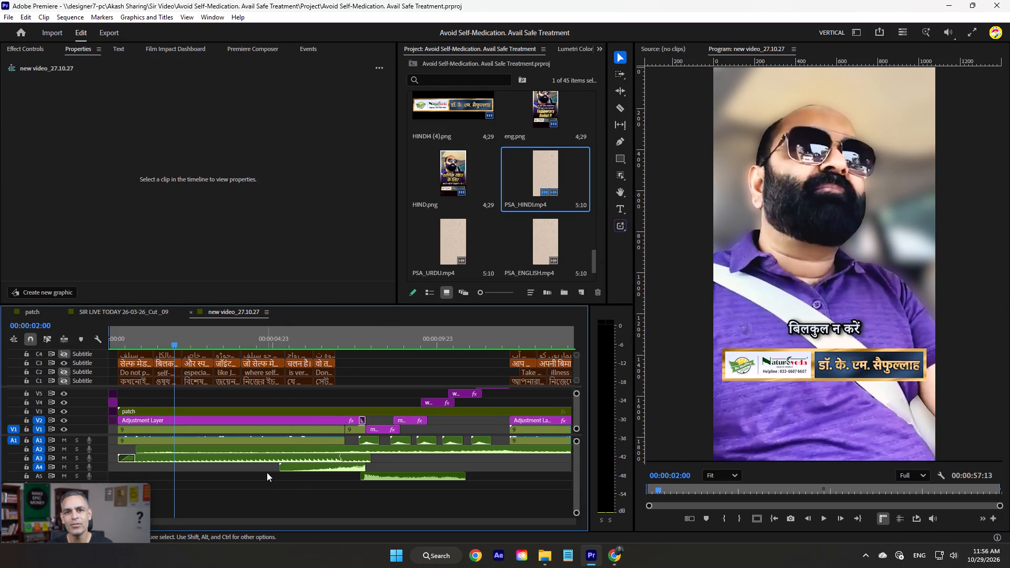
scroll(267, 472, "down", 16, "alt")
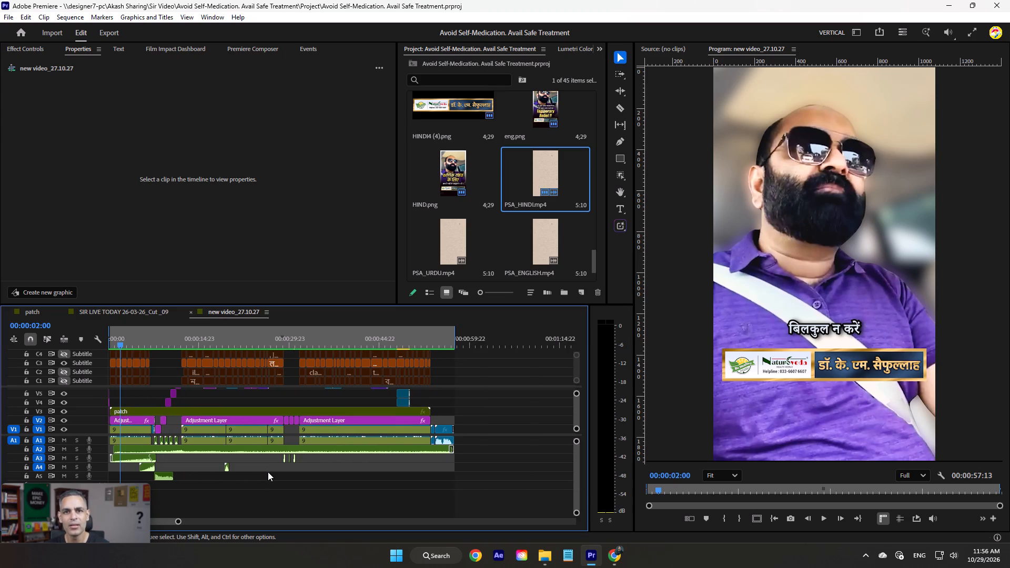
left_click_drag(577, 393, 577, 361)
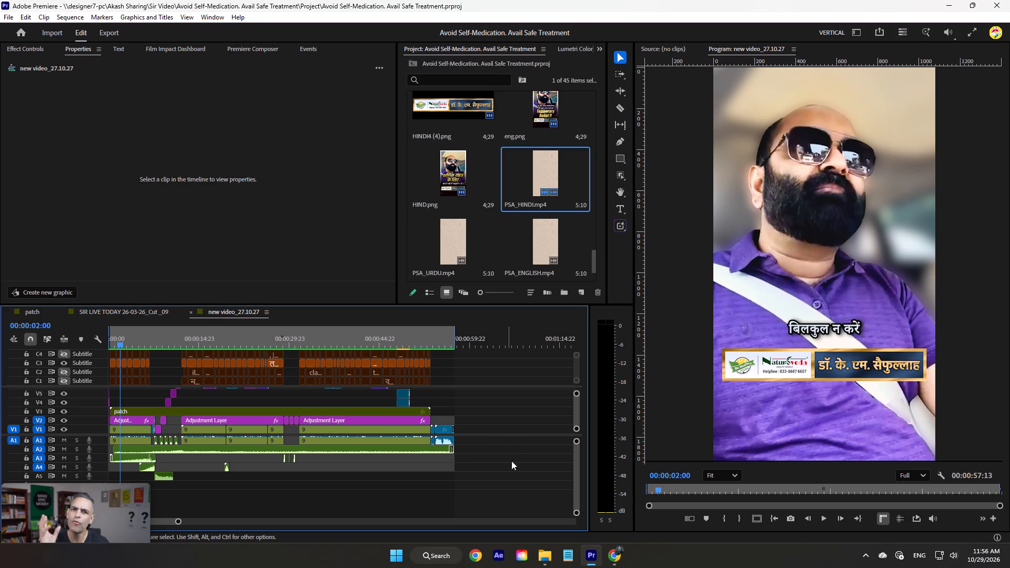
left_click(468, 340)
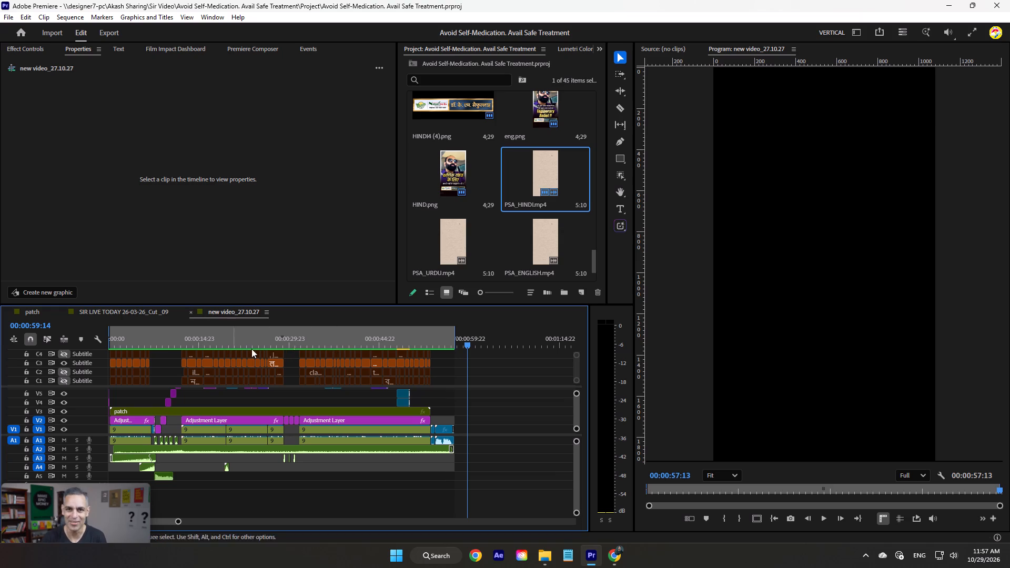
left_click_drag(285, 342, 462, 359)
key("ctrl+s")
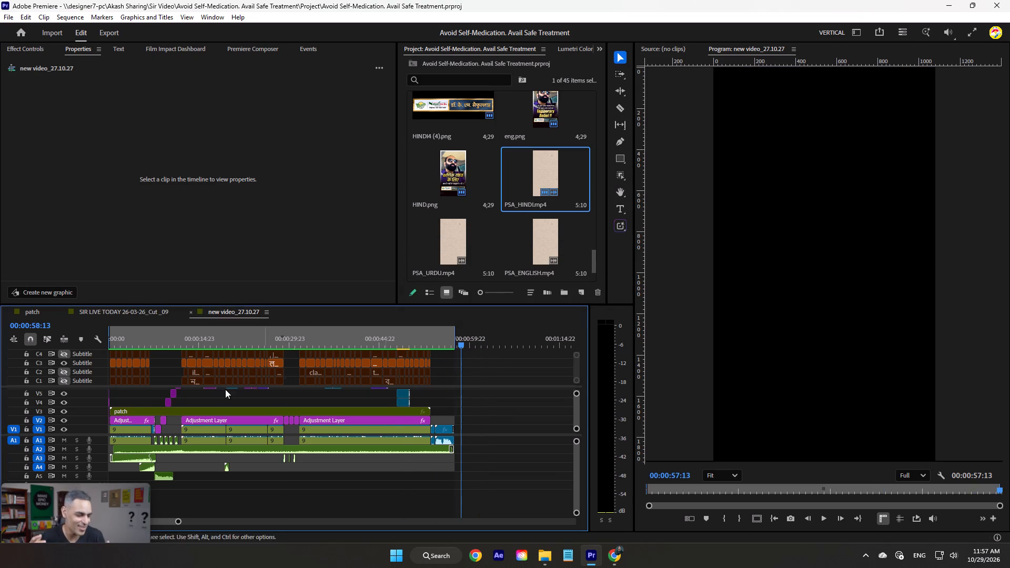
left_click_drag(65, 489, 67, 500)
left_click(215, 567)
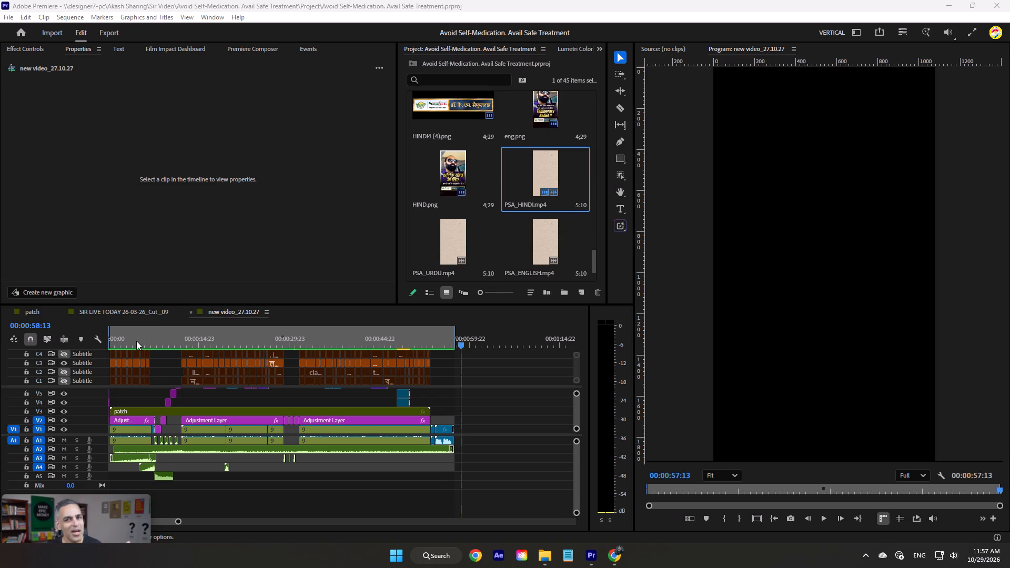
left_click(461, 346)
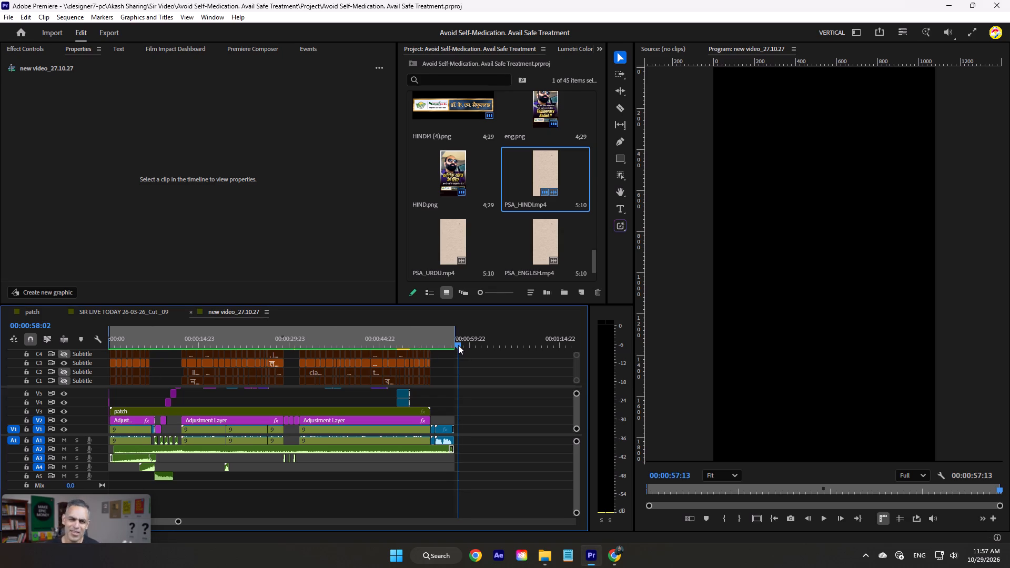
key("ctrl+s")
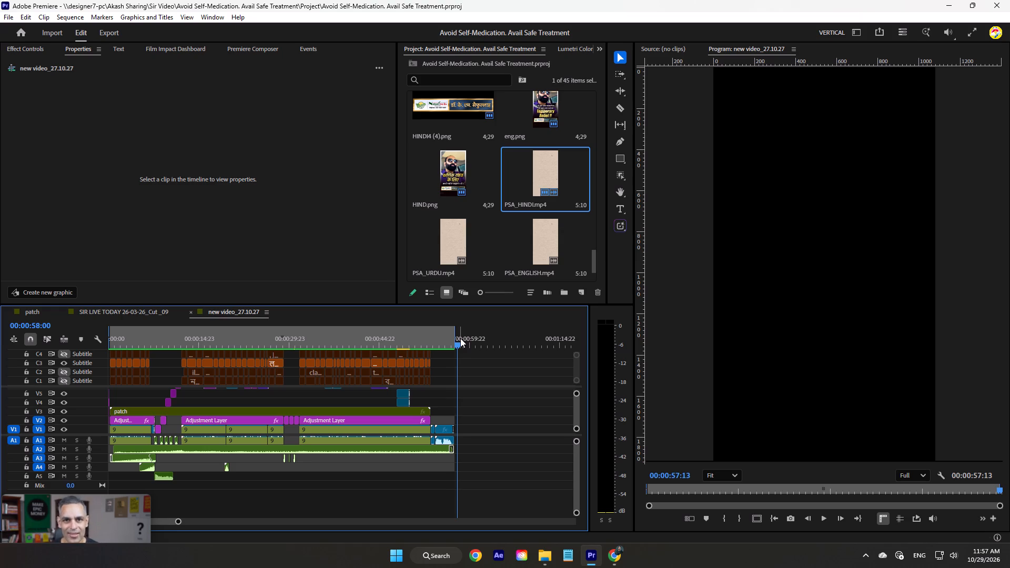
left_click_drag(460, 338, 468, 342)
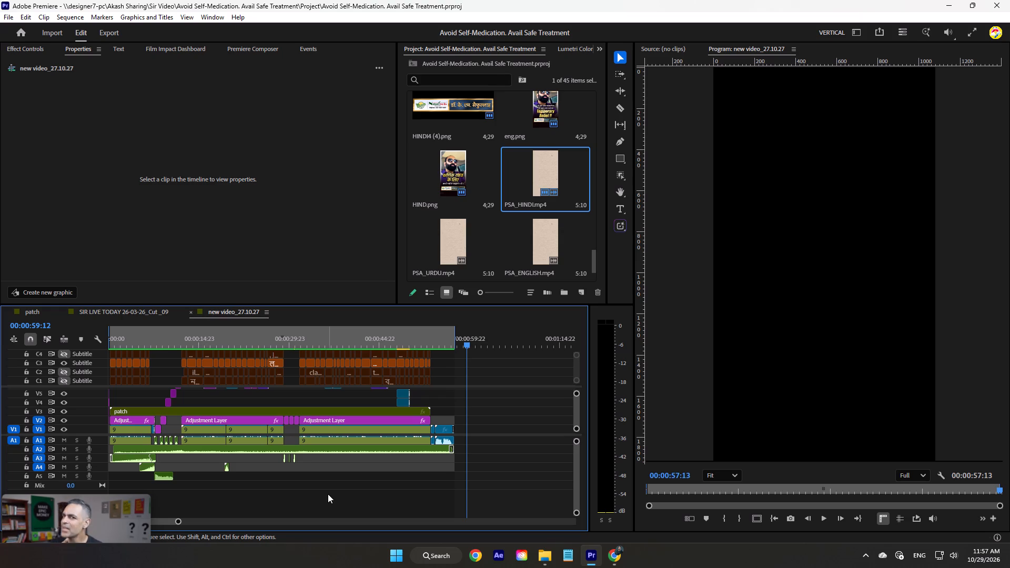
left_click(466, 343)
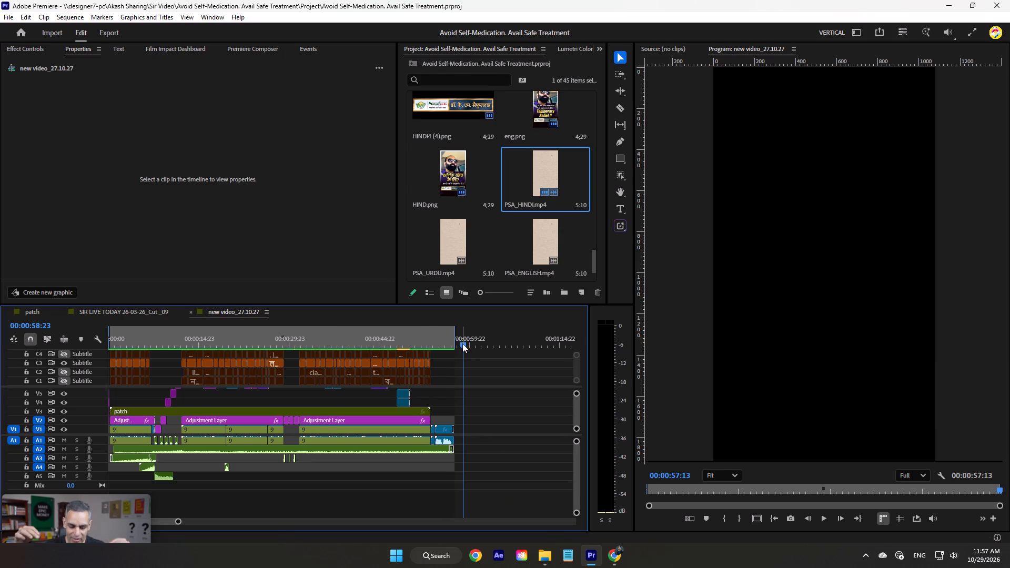
Save the project with the new video_27.10.27 sequence open and the playhead parked just past its end.
left_click_drag(462, 343, 467, 344)
key("ctrl+s")
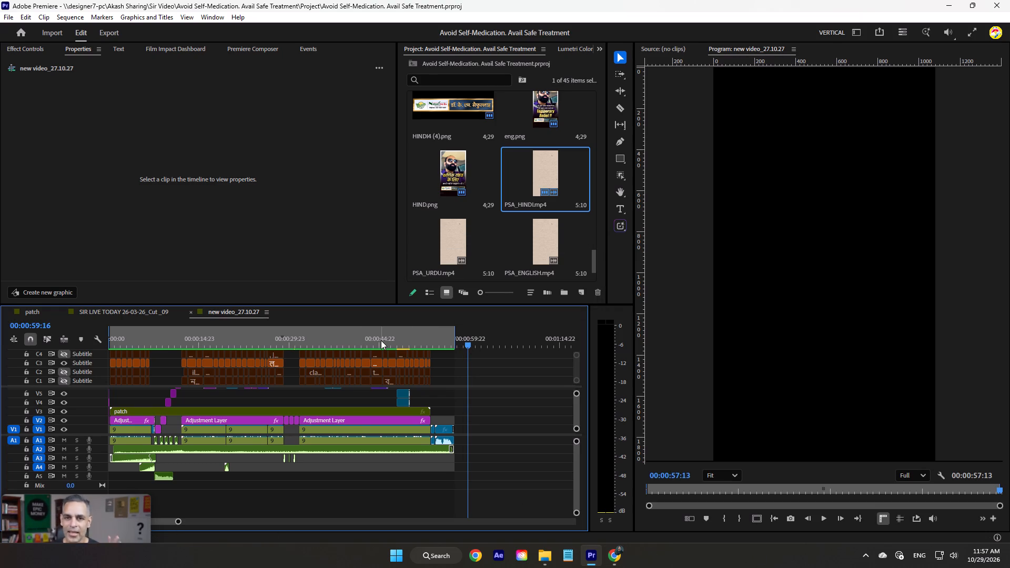
left_click(463, 346)
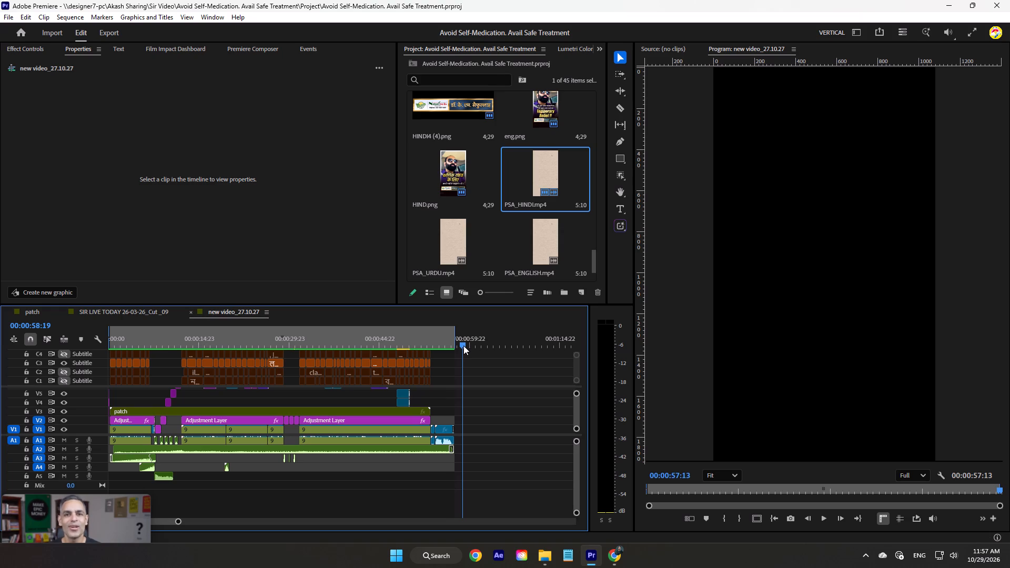
left_click(463, 346)
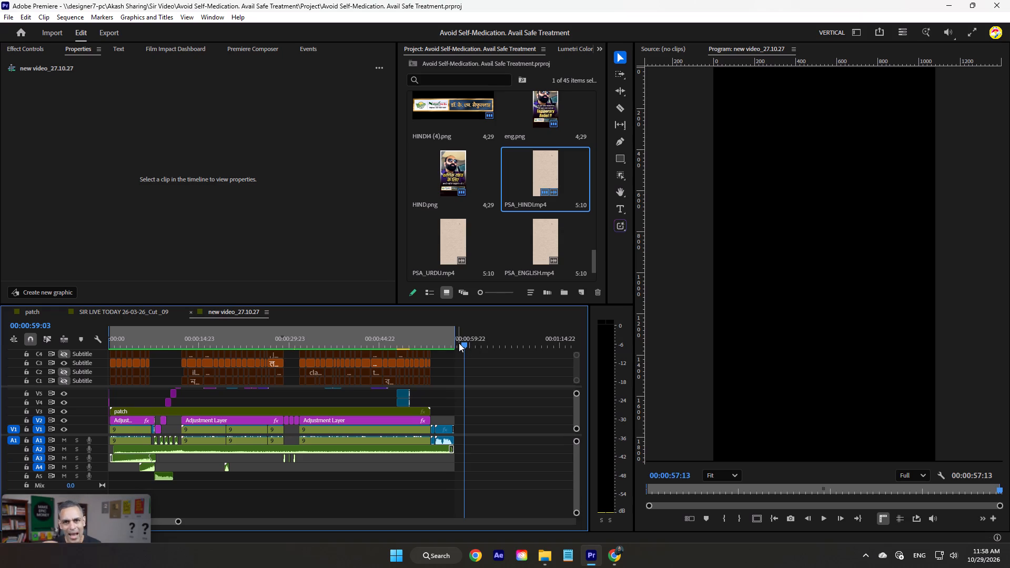
left_click(459, 343)
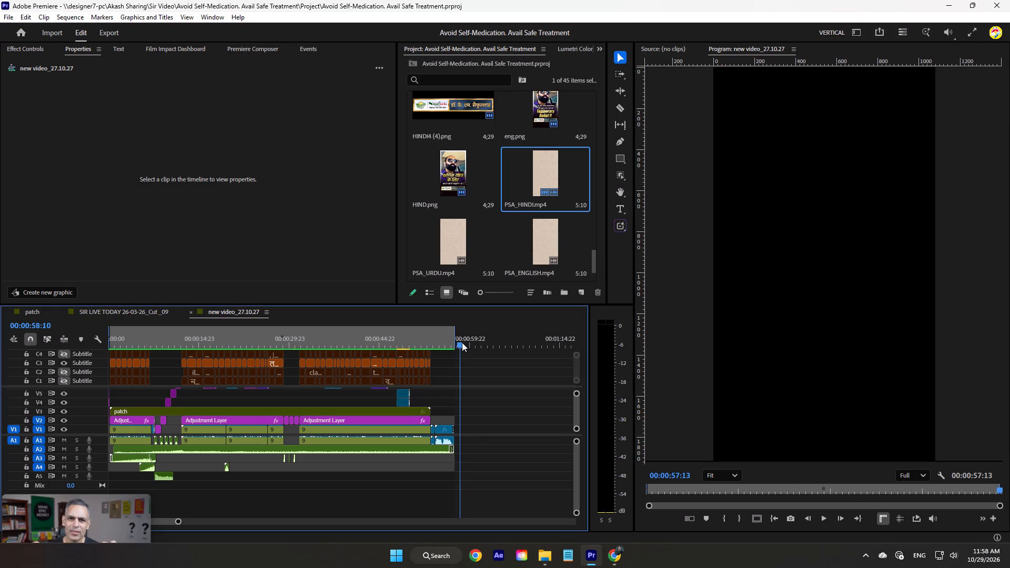
key("ctrl+s")
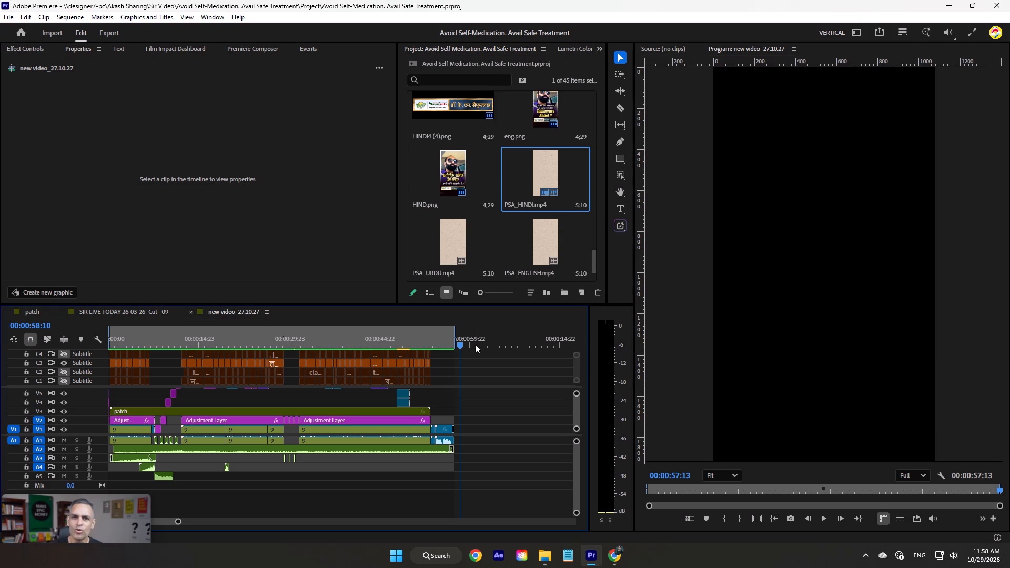
Bring the playhead back to about 00:00:56:19 to view the Hindi closing card.
left_click_drag(463, 342, 464, 343)
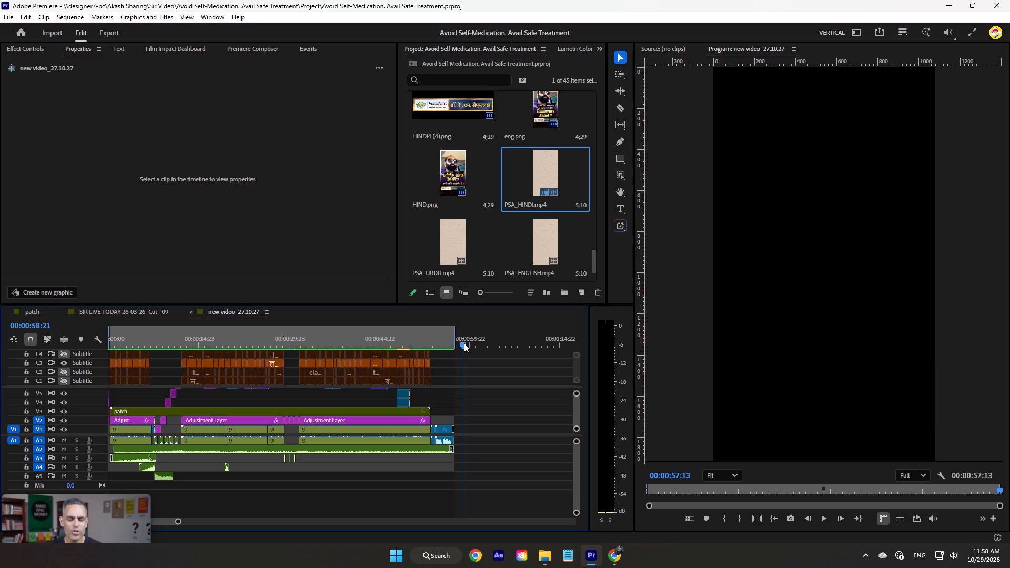
left_click_drag(464, 343, 469, 342)
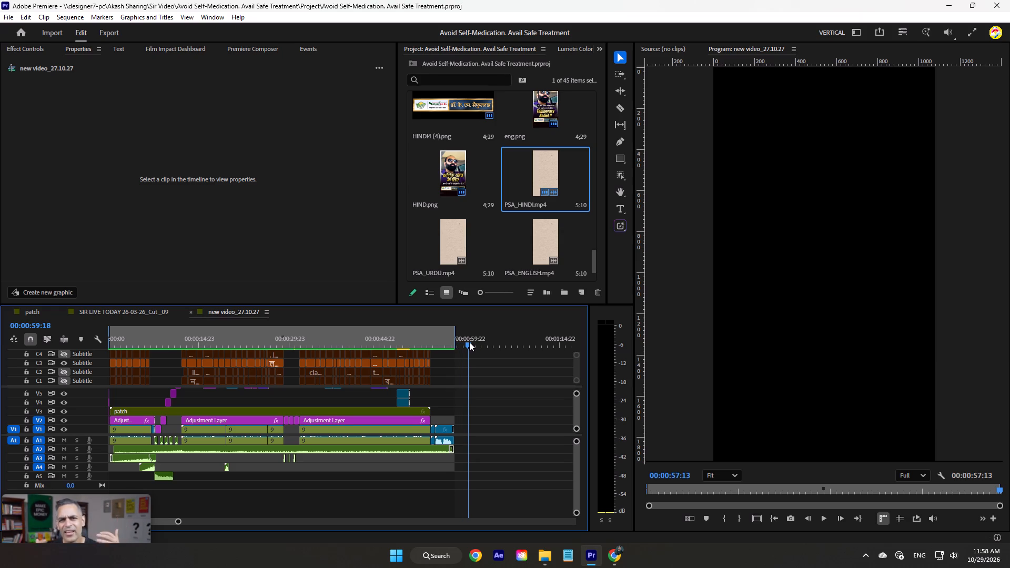
left_click_drag(469, 342, 451, 337)
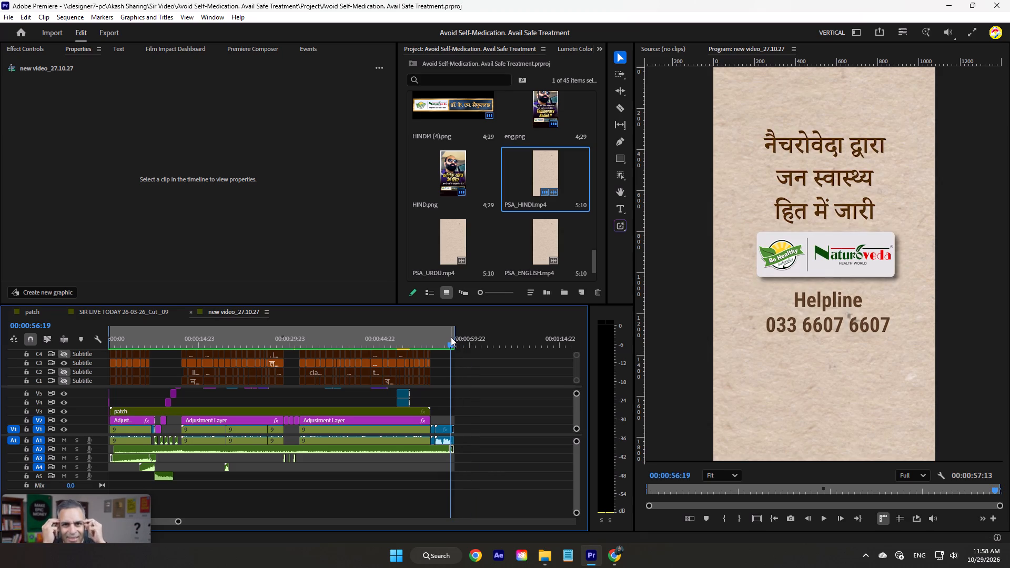
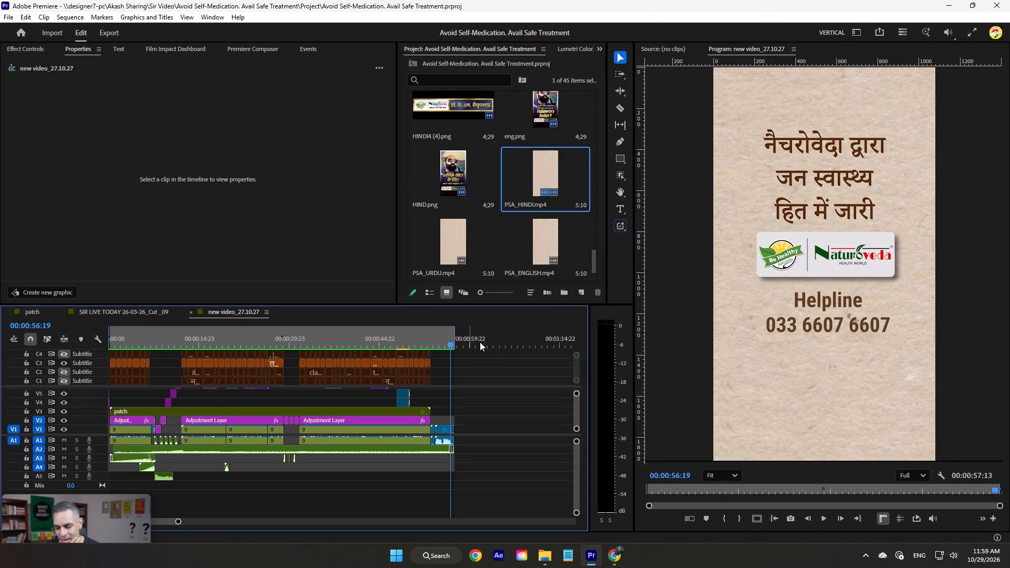
Return the new video_27.10.27 playhead to 00:00:00:00 and save the project.
left_click_drag(443, 344, 475, 353)
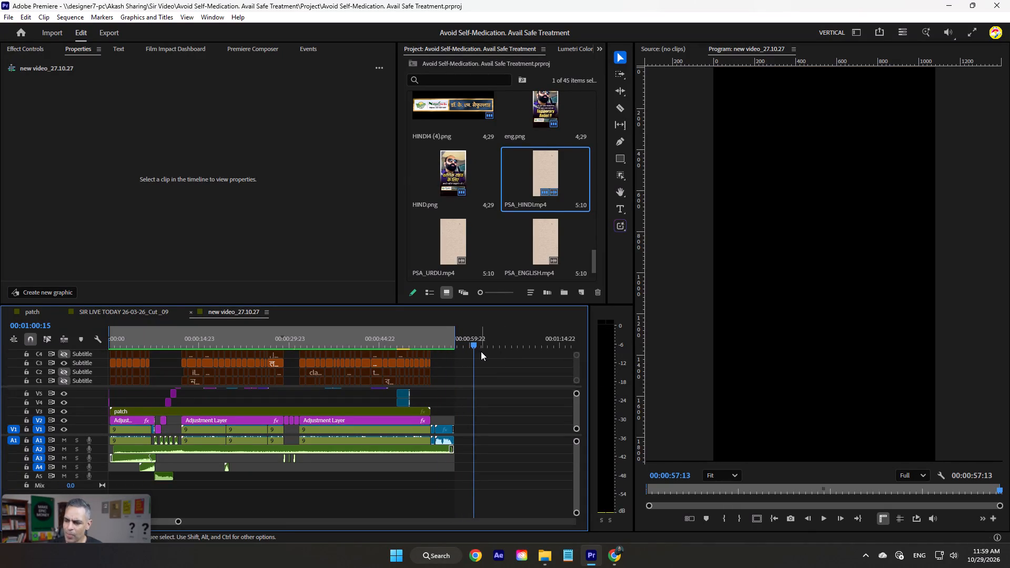
left_click(469, 341)
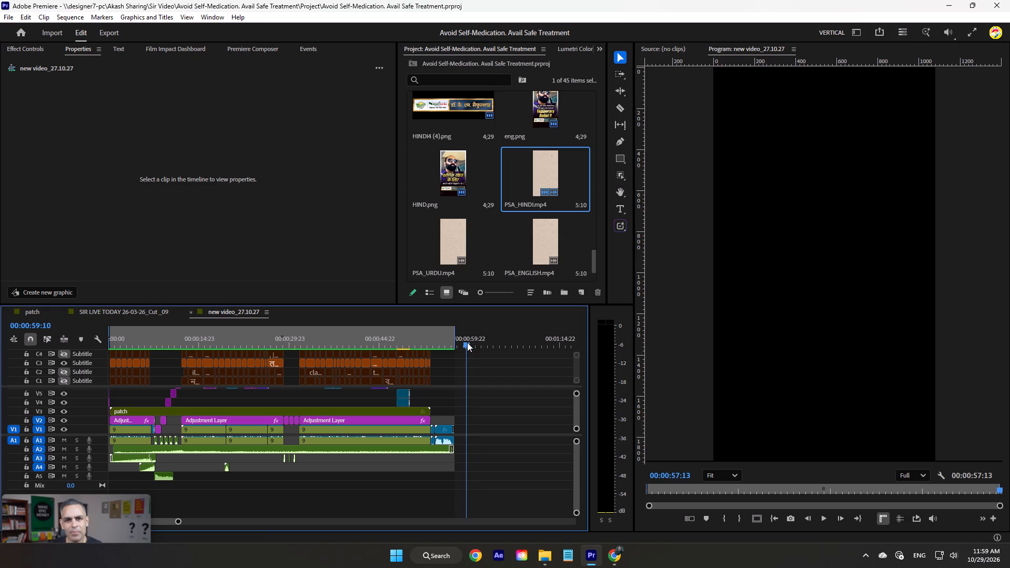
key("ctrl+s")
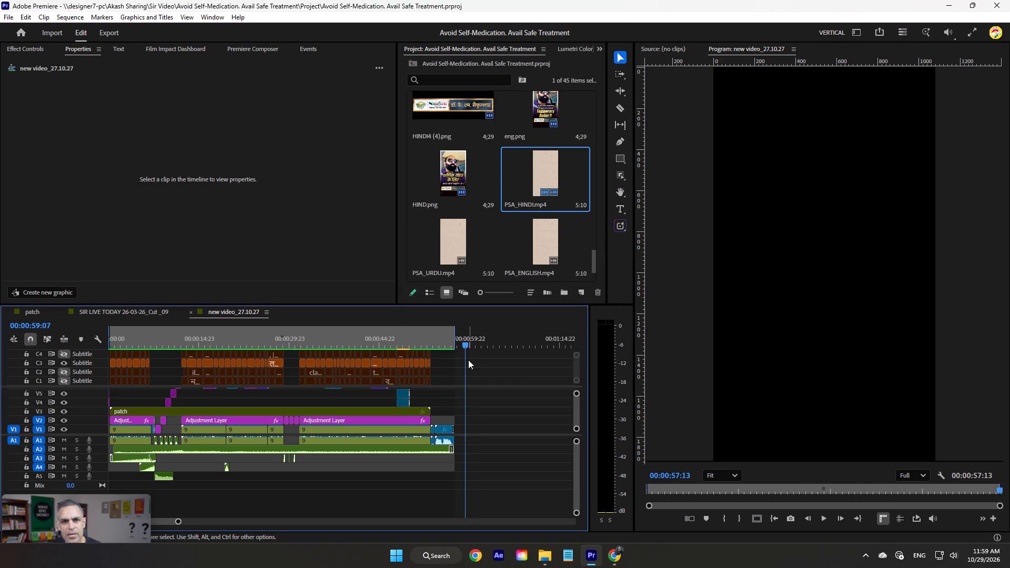
left_click(859, 550)
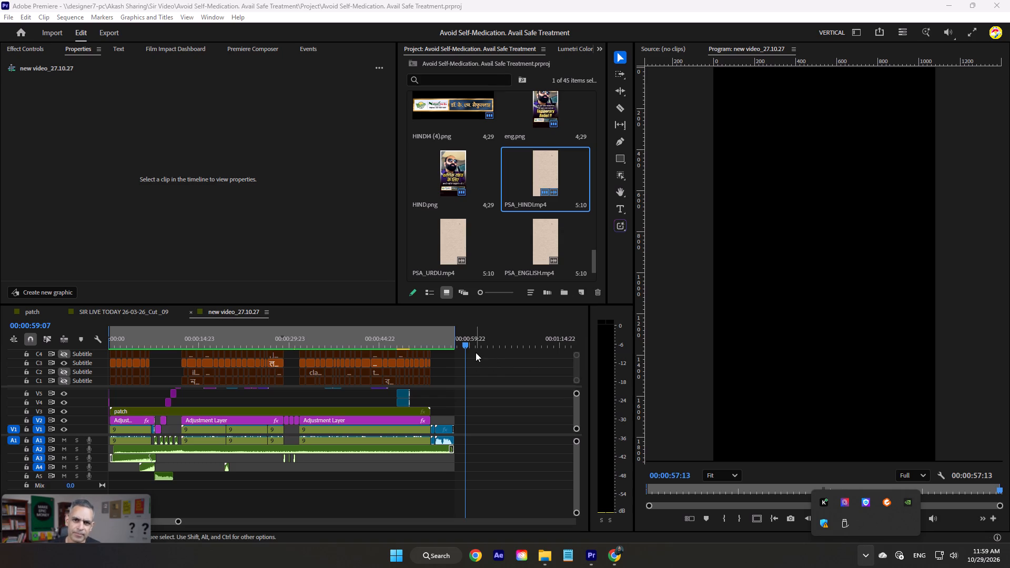
left_click(476, 352)
left_click_drag(399, 343, 15, 390)
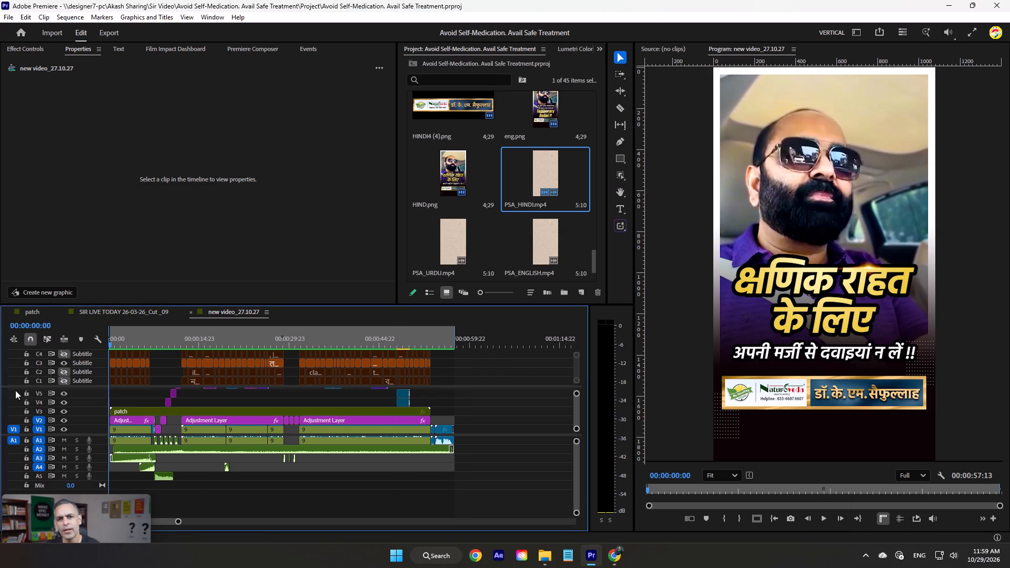
key("ctrl+s")
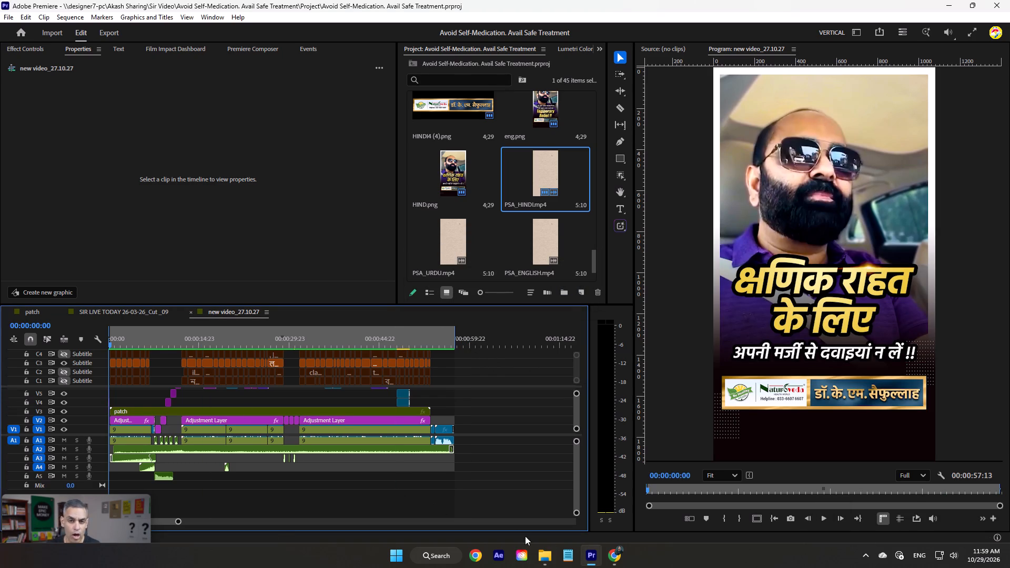
Switch to File Explorer and open the AFROZ folder in a new tab.
left_click(540, 553)
left_click(302, 430)
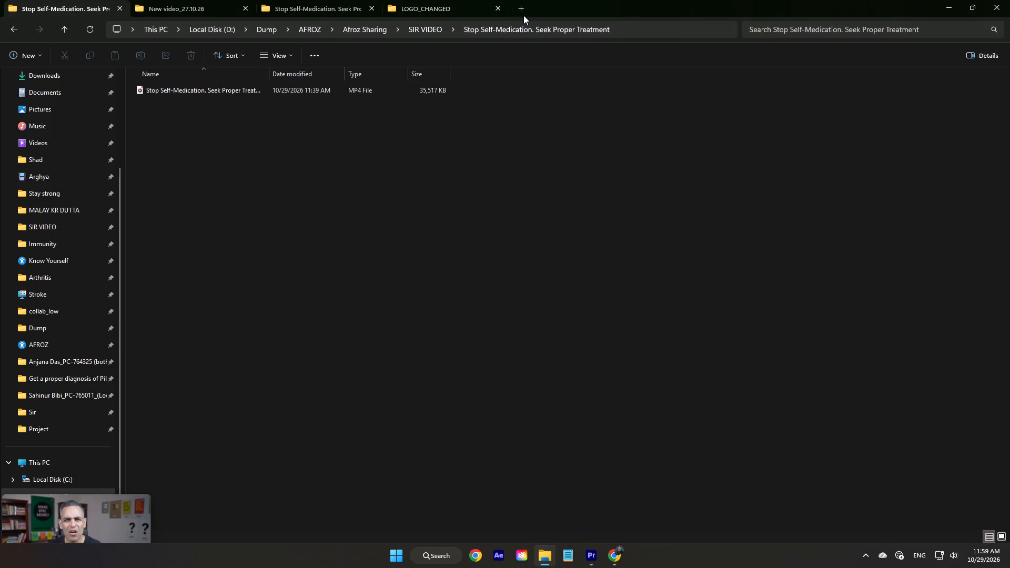
left_click(523, 6)
left_click(67, 425)
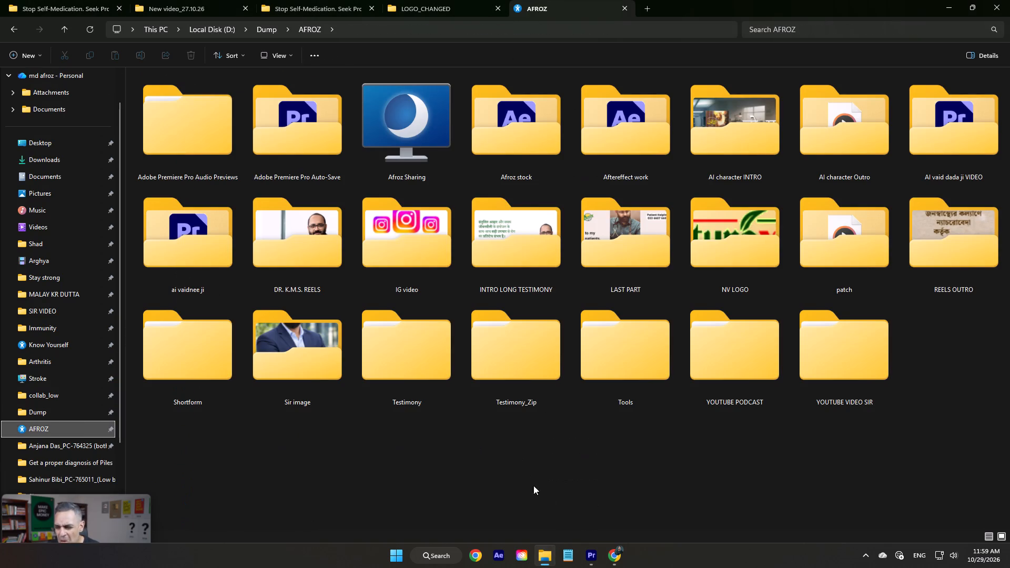
Switch back to Premiere and close it.
left_click(597, 547)
left_click(1009, 0)
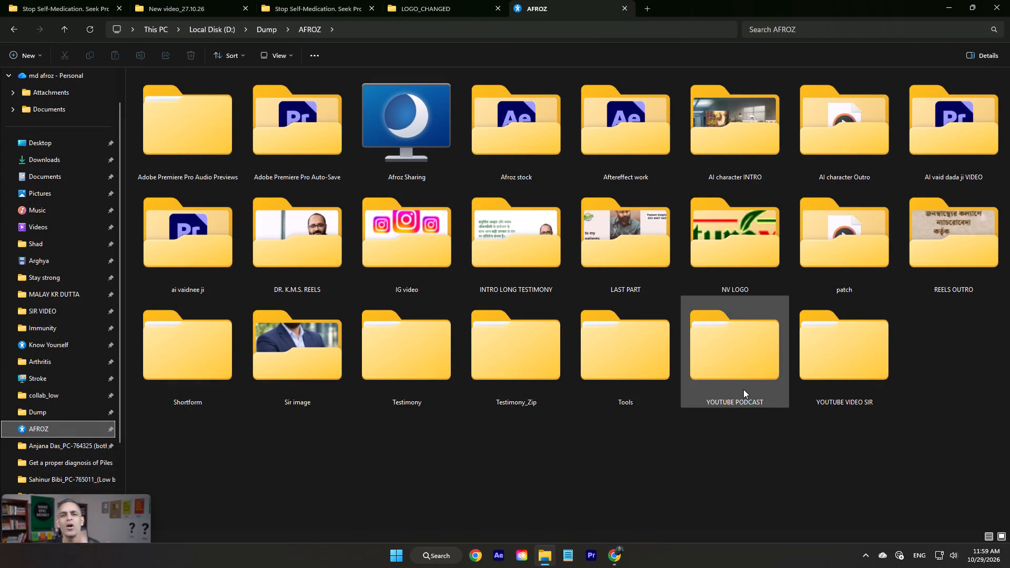
Pause the floating YouTube video.
right_click(823, 381)
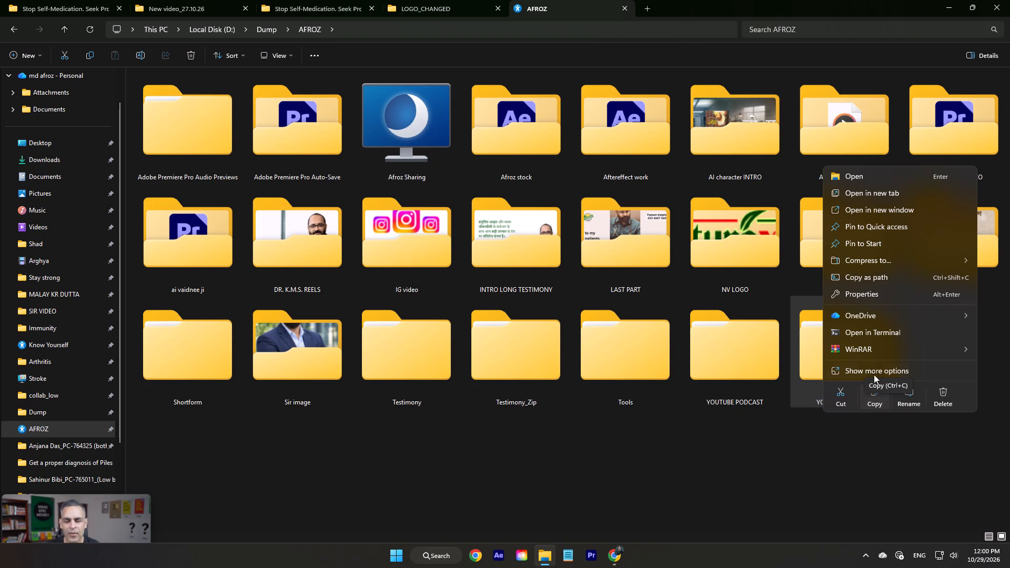
left_click(74, 521)
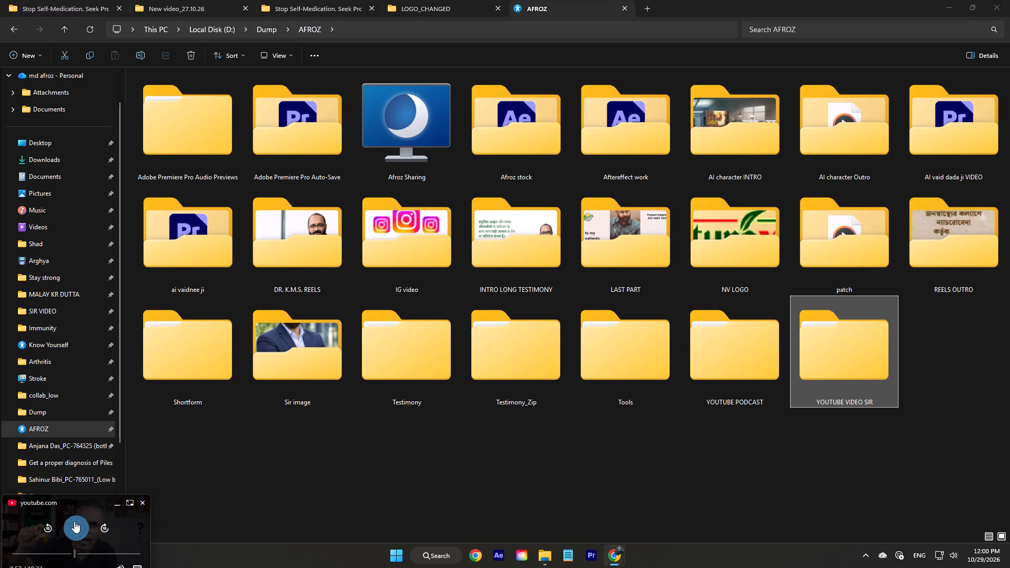
left_click(169, 567)
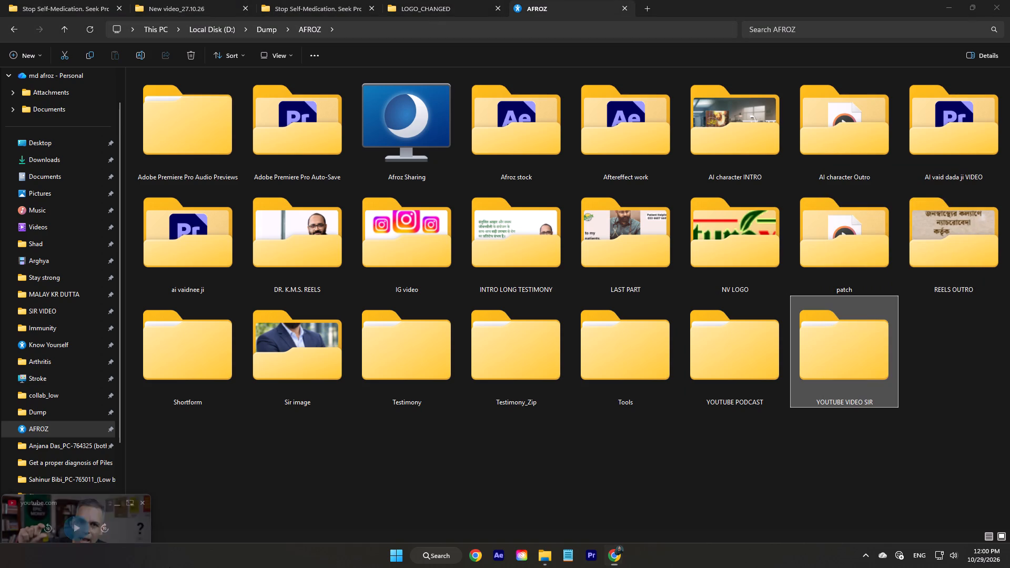
left_click(268, 478)
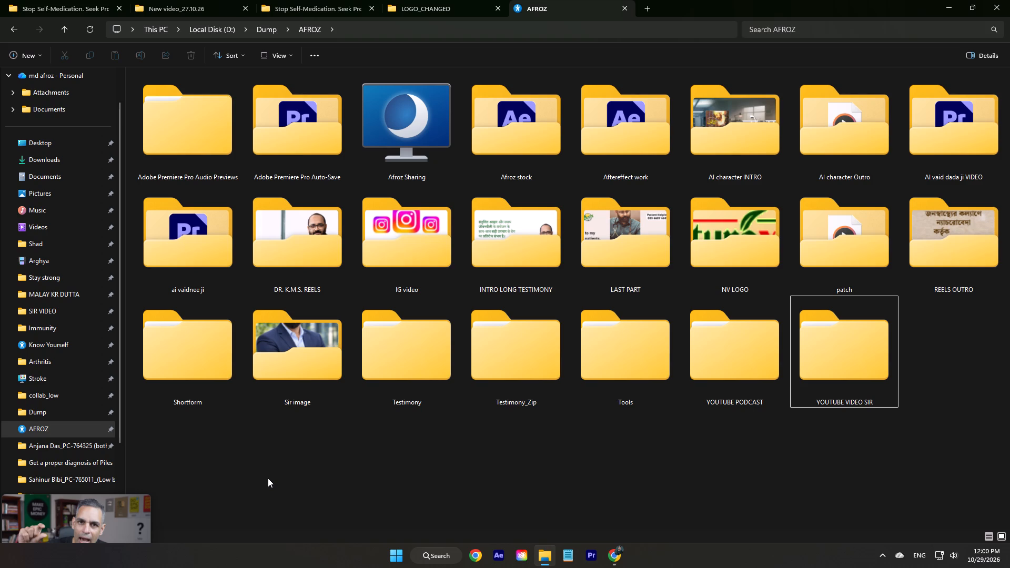
left_click(300, 491)
Check the properties of the YOUTUBE VIDEO SIR folder.
right_click(857, 388)
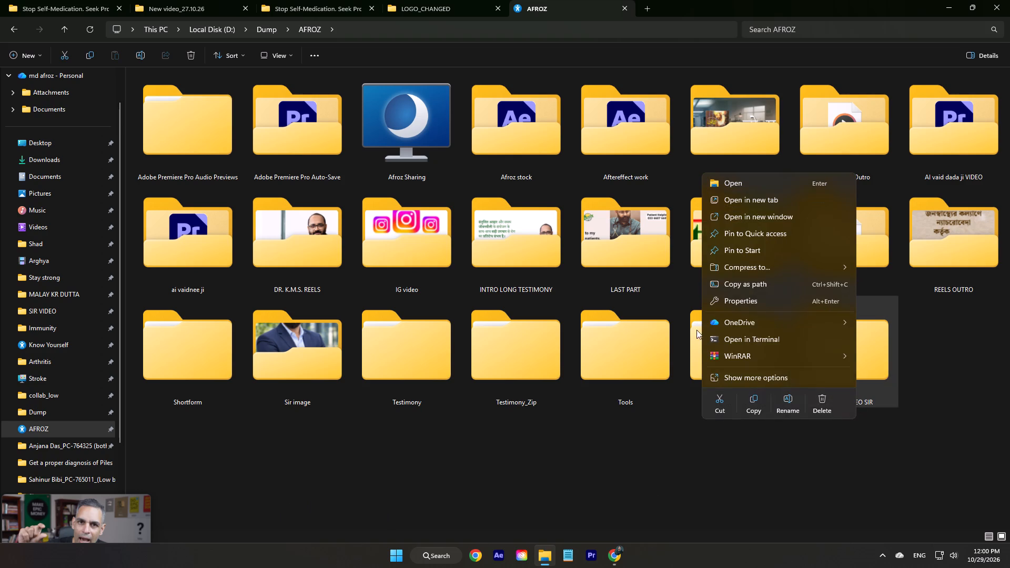
left_click(753, 303)
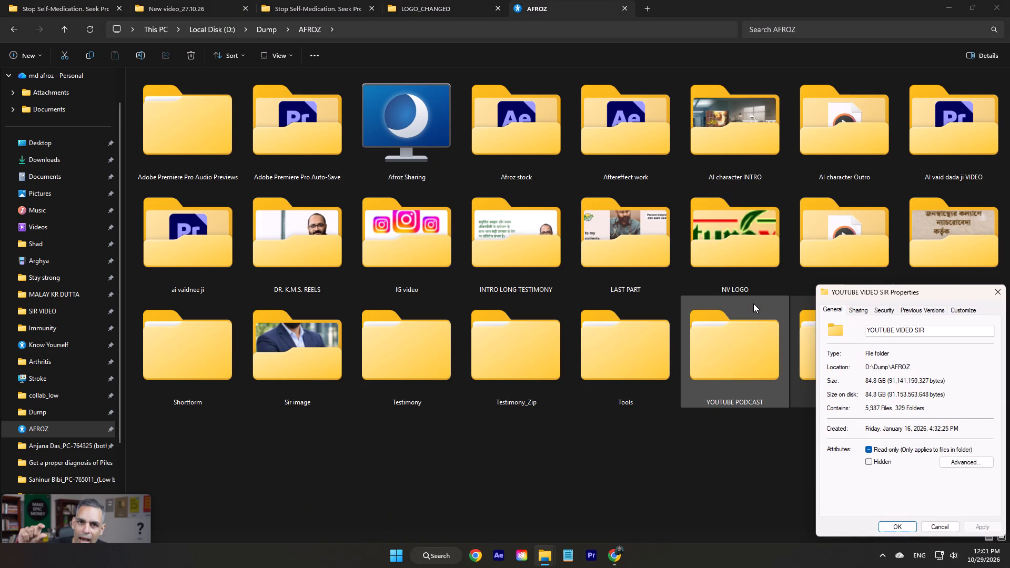
left_click(998, 296)
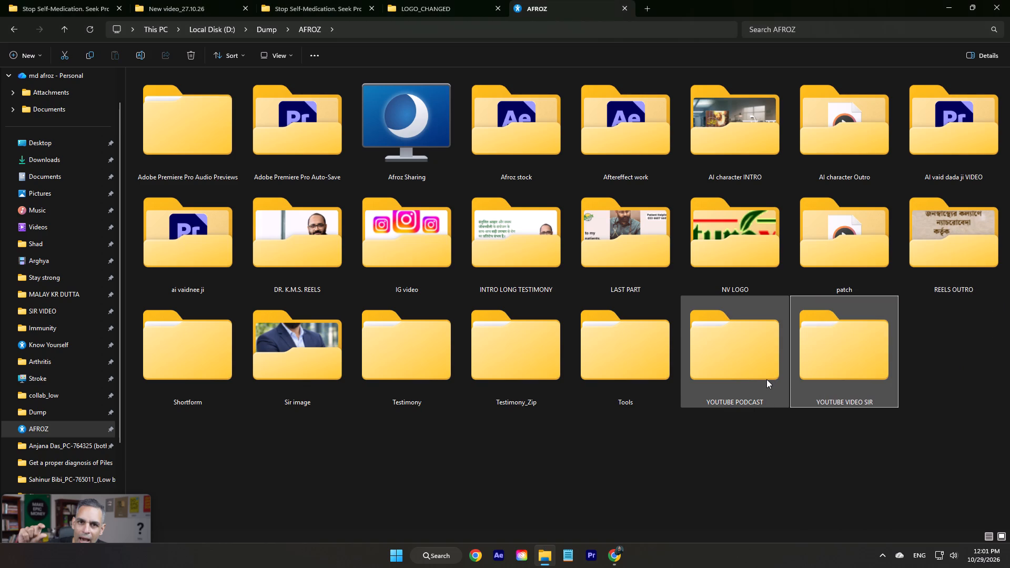
Examine the first subfolder of YOUTUBE PODCAST and its Assets, and return to the AFROZ folder.
left_click(761, 379)
left_click(761, 379)
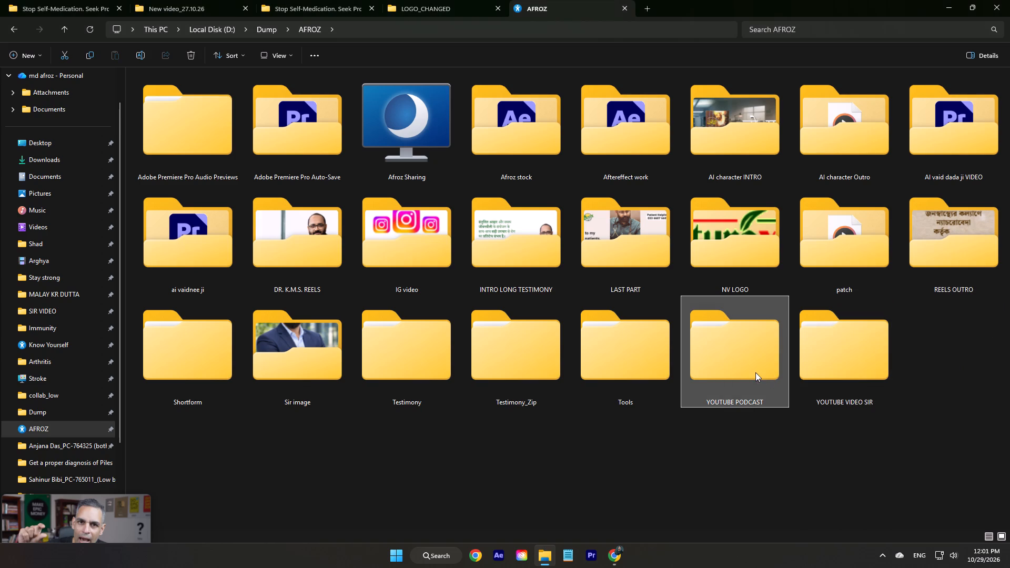
double_click(755, 372)
double_click(150, 126)
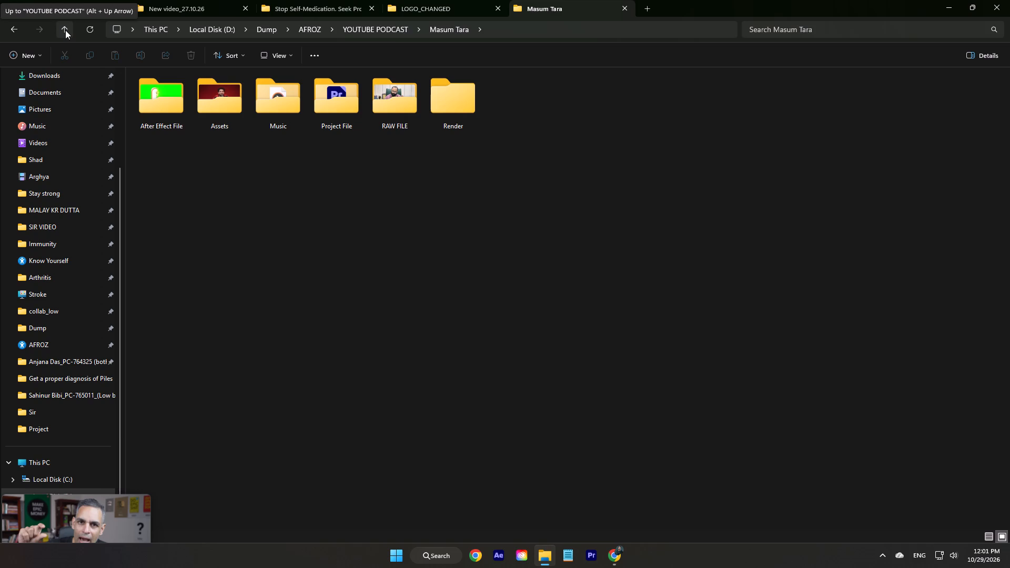
left_click(200, 100)
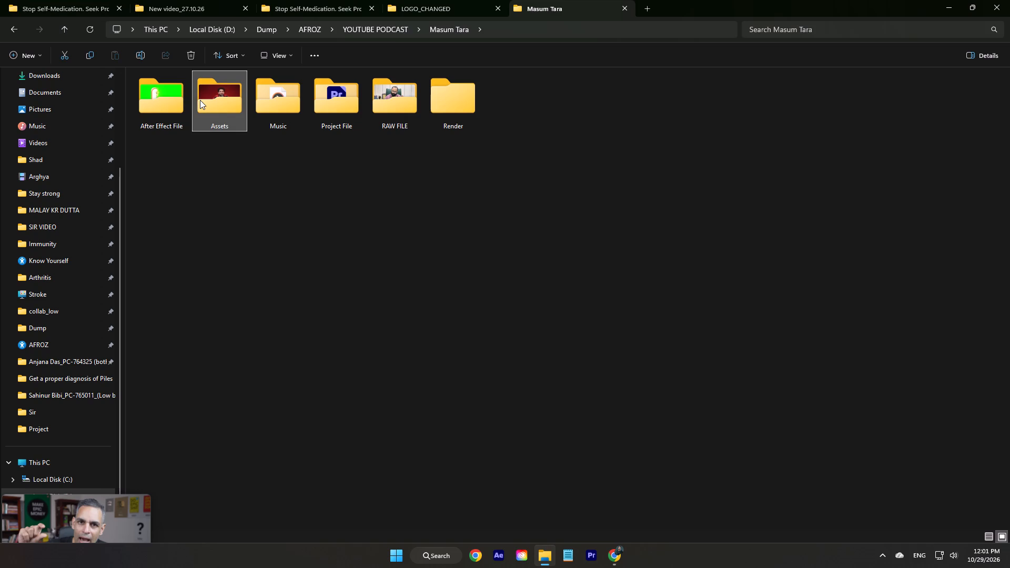
left_click(200, 100)
double_click(200, 107)
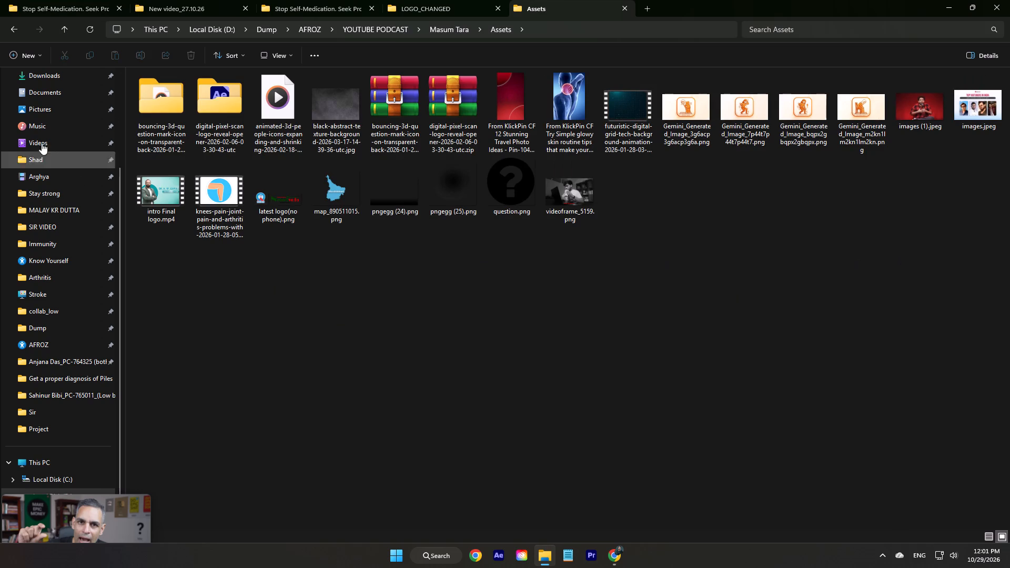
left_click(69, 29)
left_click(69, 28)
left_click(68, 29)
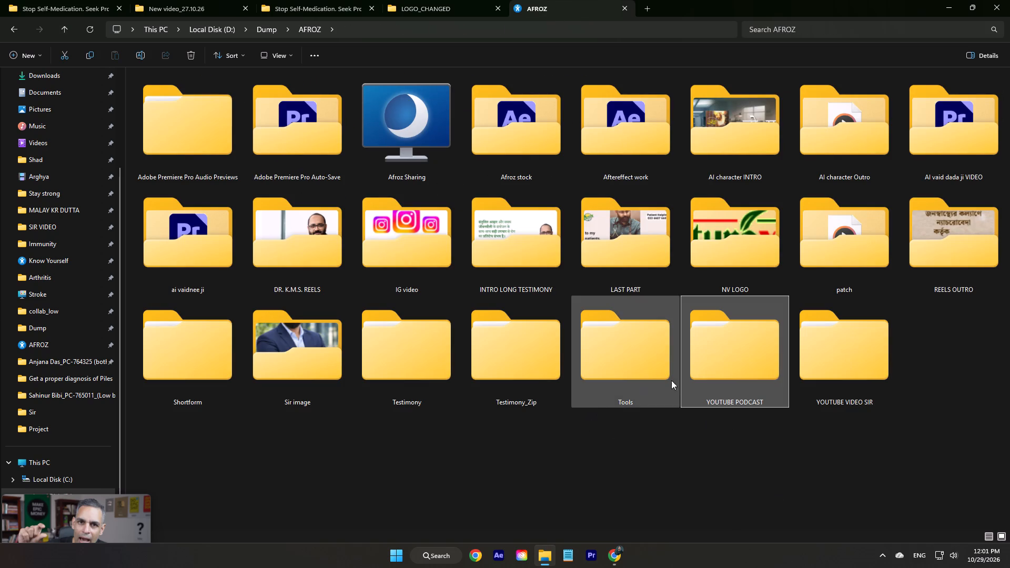
double_click(671, 380)
left_click(69, 27)
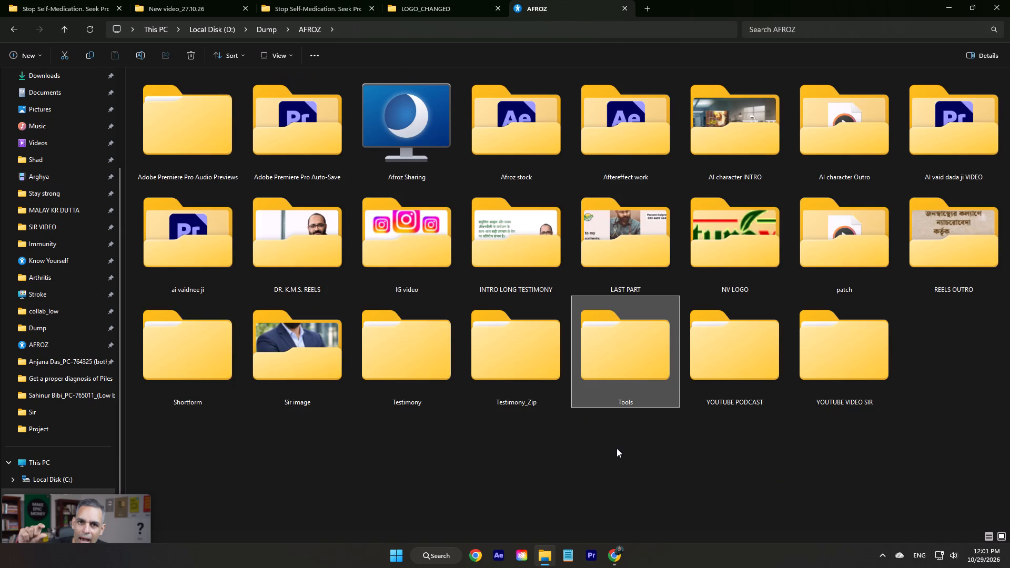
Examine the last subfolder of YOUTUBE PODCAST, including its Project file and YT-podcaste Masks folders, with contents shown as thumbnails.
left_click(617, 448)
double_click(728, 366)
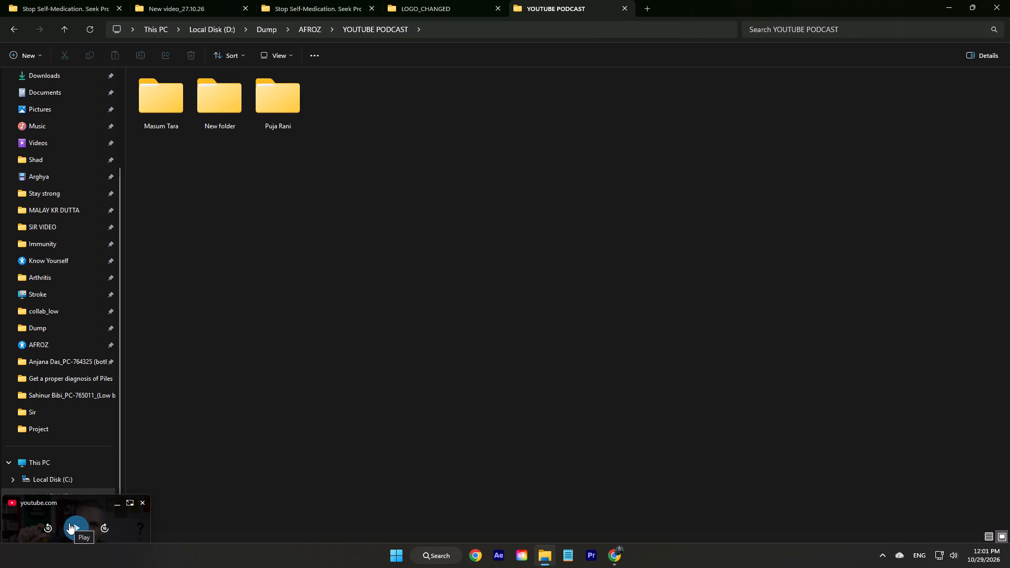
left_click(304, 510)
double_click(285, 111)
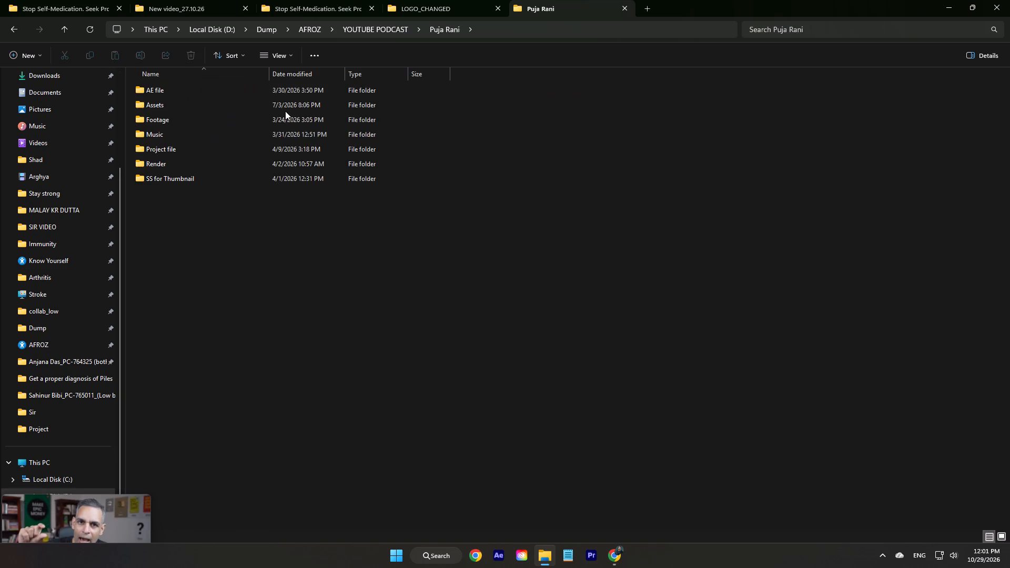
left_click(1003, 537)
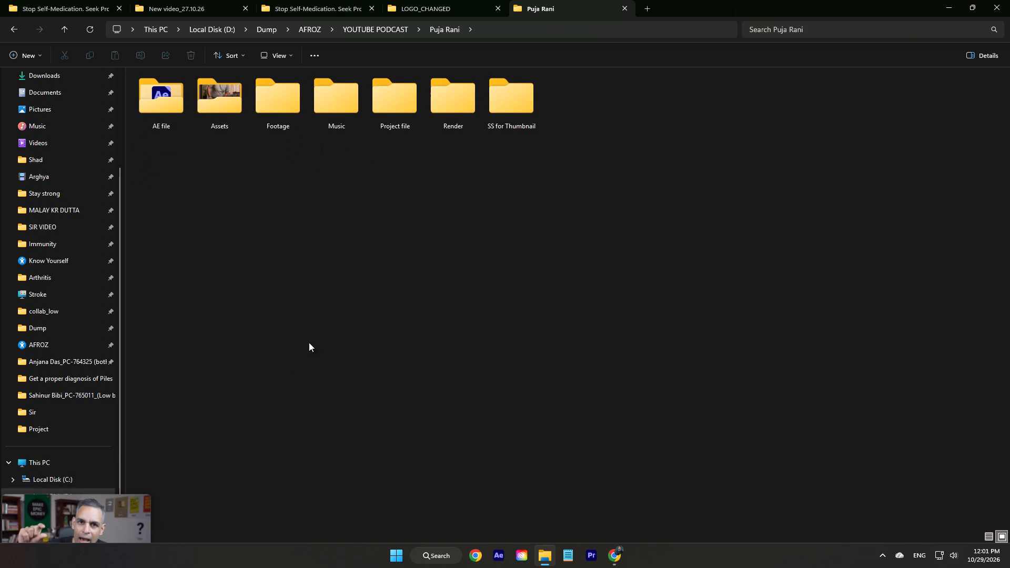
double_click(409, 121)
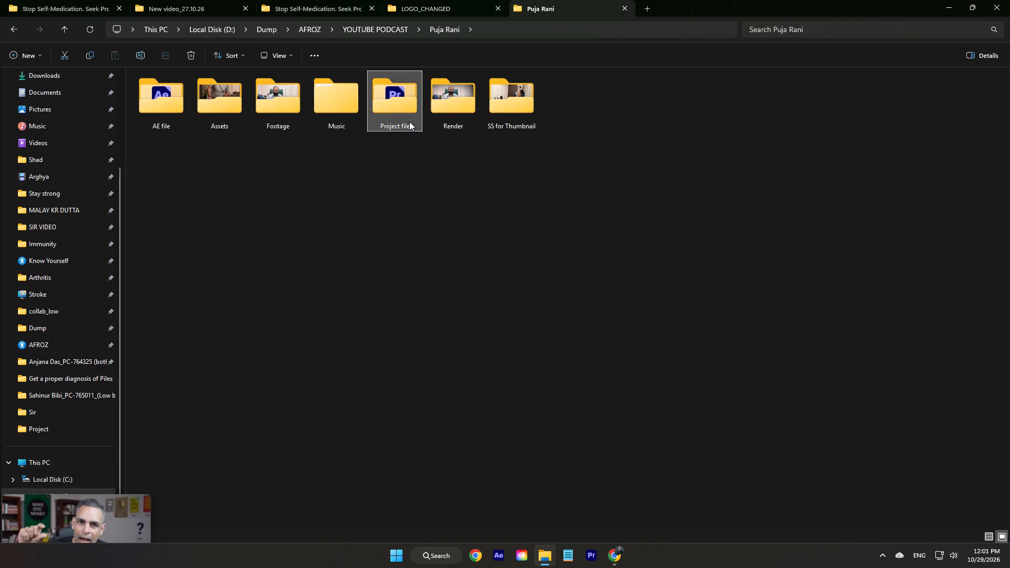
left_click(1002, 533)
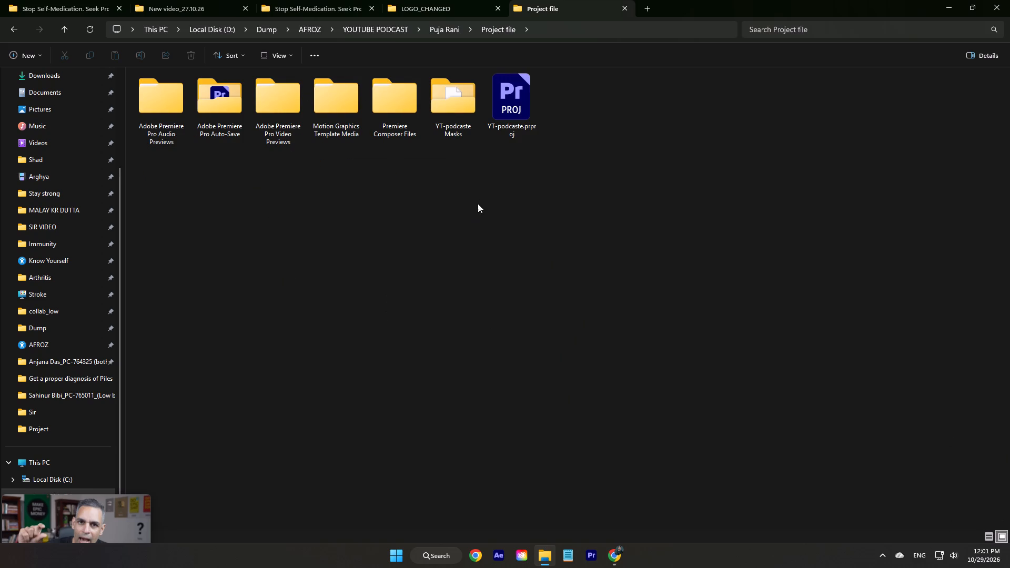
double_click(463, 113)
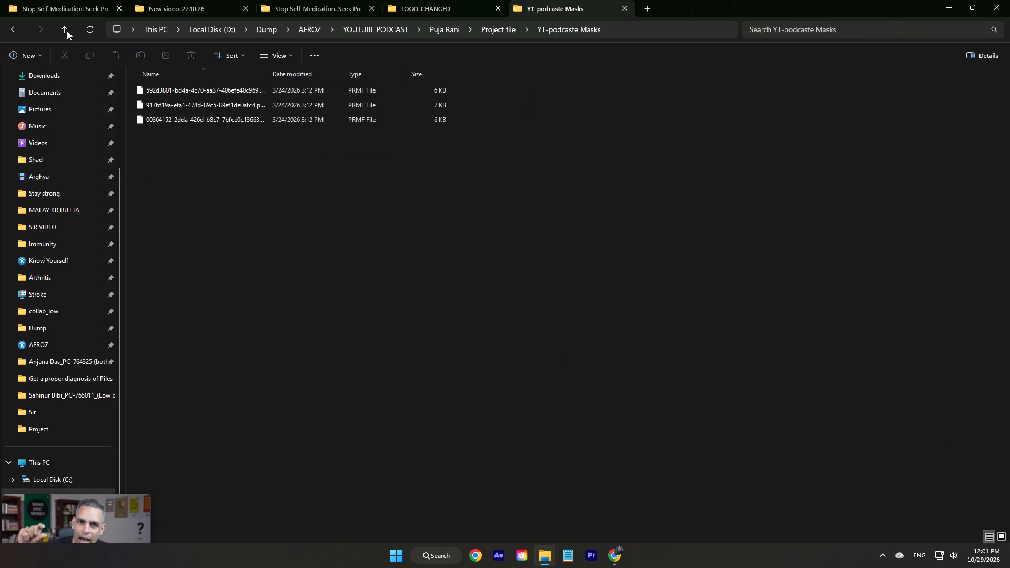
double_click(69, 25)
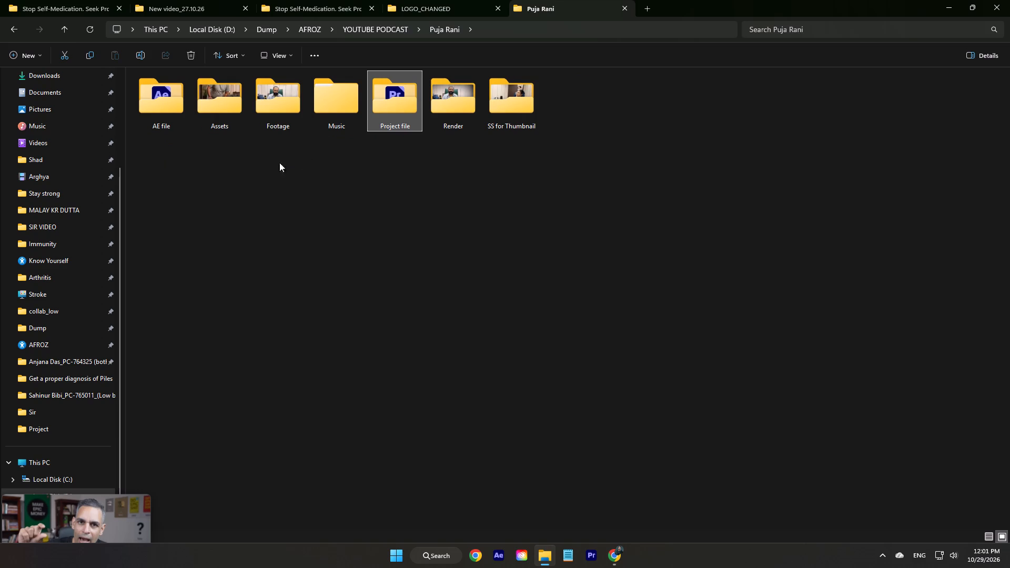
Skim the clip 0305 (4).mp4 from the Footage folder and return to its parent podcast folder.
double_click(261, 112)
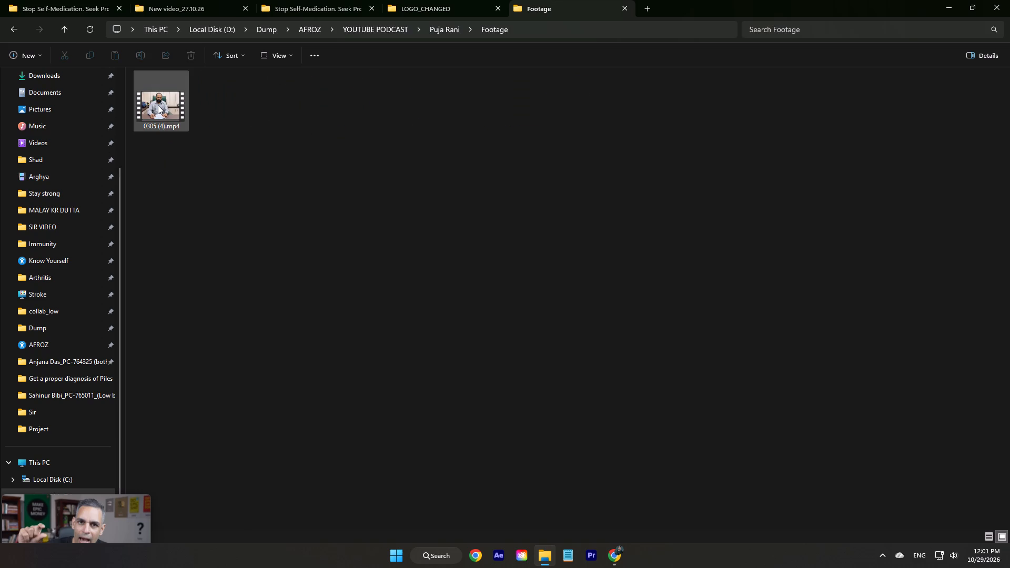
double_click(158, 105)
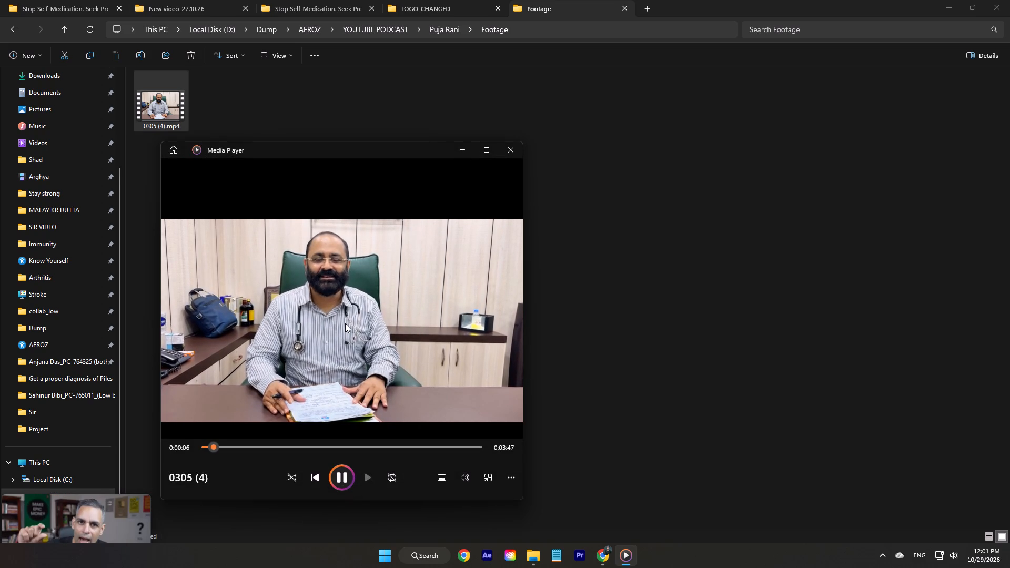
left_click(231, 446)
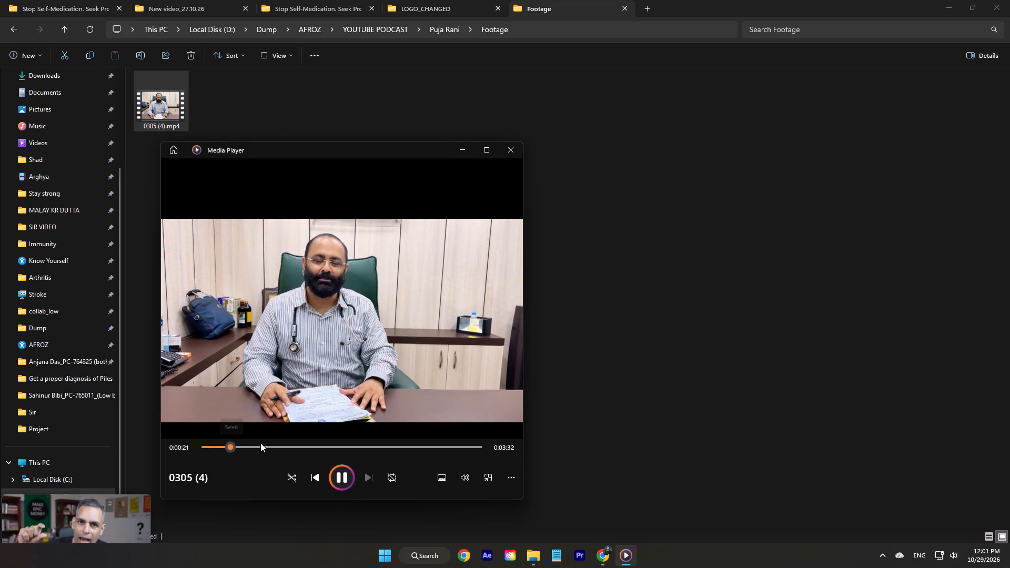
left_click(262, 442)
left_click(279, 442)
left_click(511, 156)
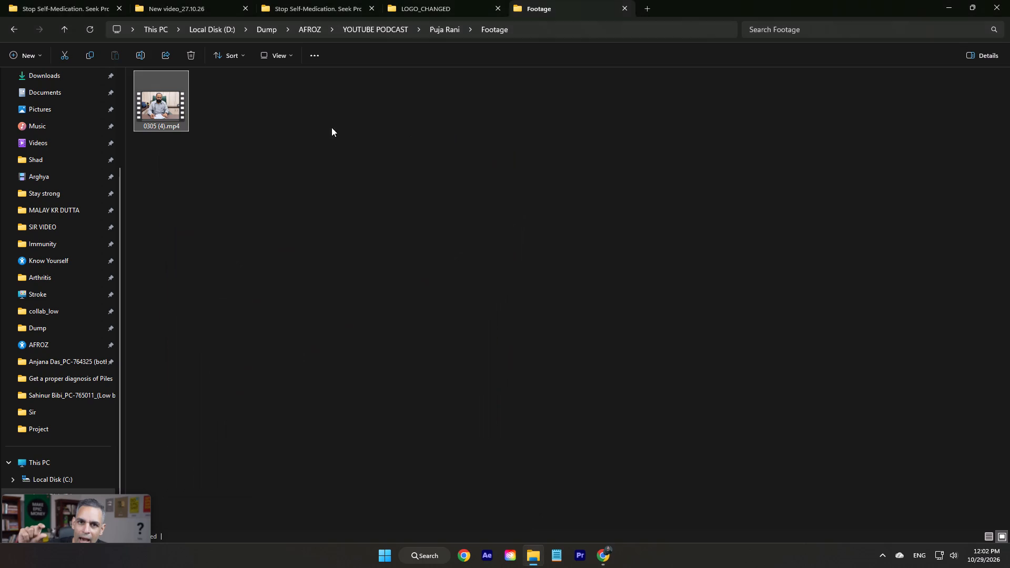
left_click(73, 33)
left_click(68, 31)
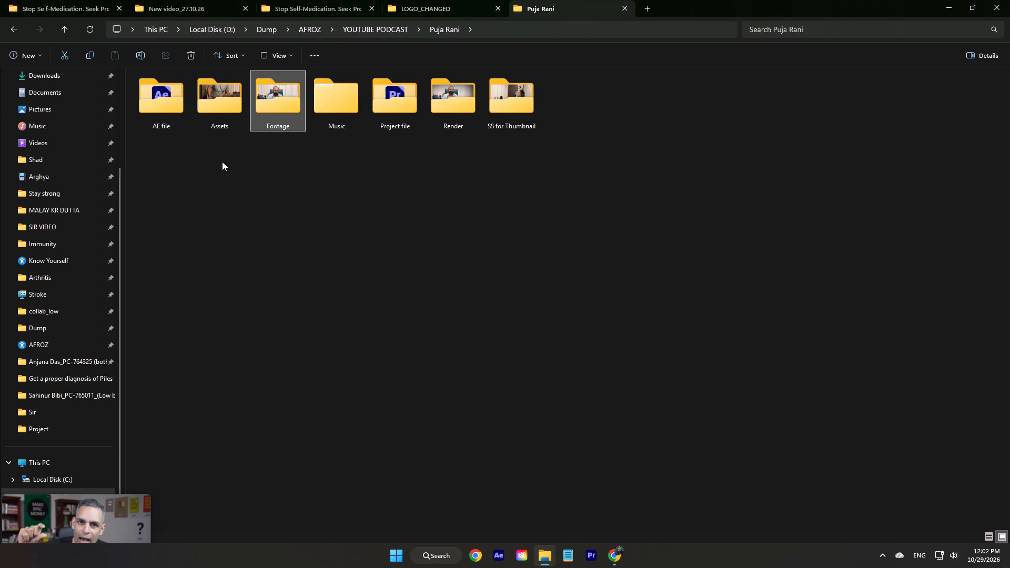
Examine the contents and properties of the Low bit rate folder inside the podcast's Render folder.
left_click(327, 113)
double_click(451, 112)
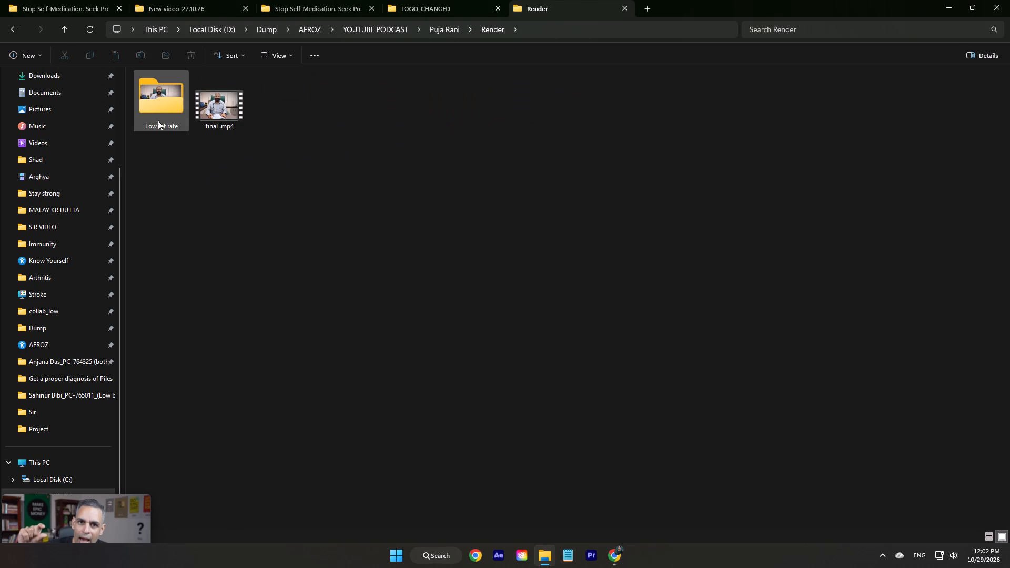
left_click(156, 115)
right_click(156, 115)
double_click(156, 115)
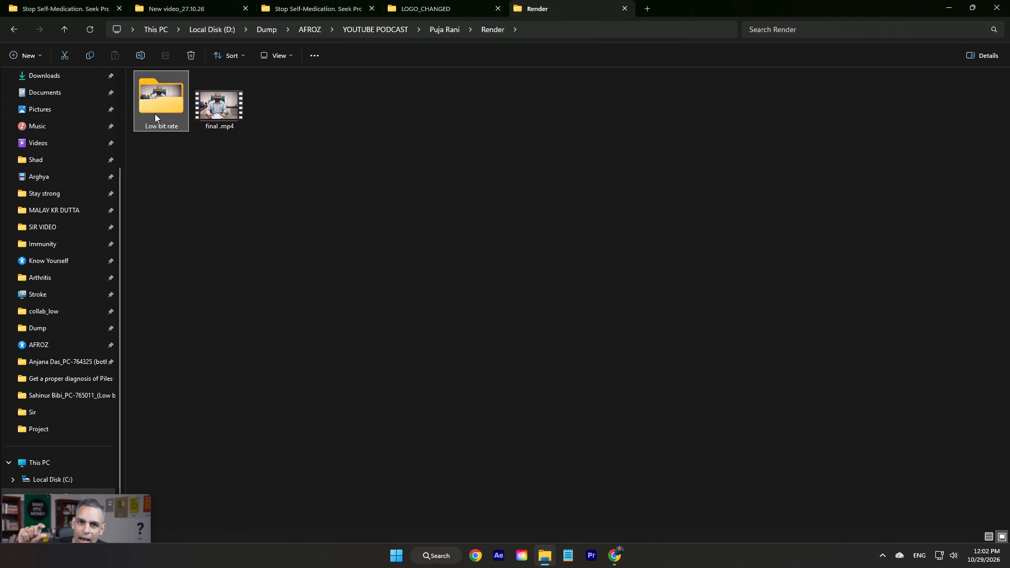
left_click(155, 114)
left_click(67, 28)
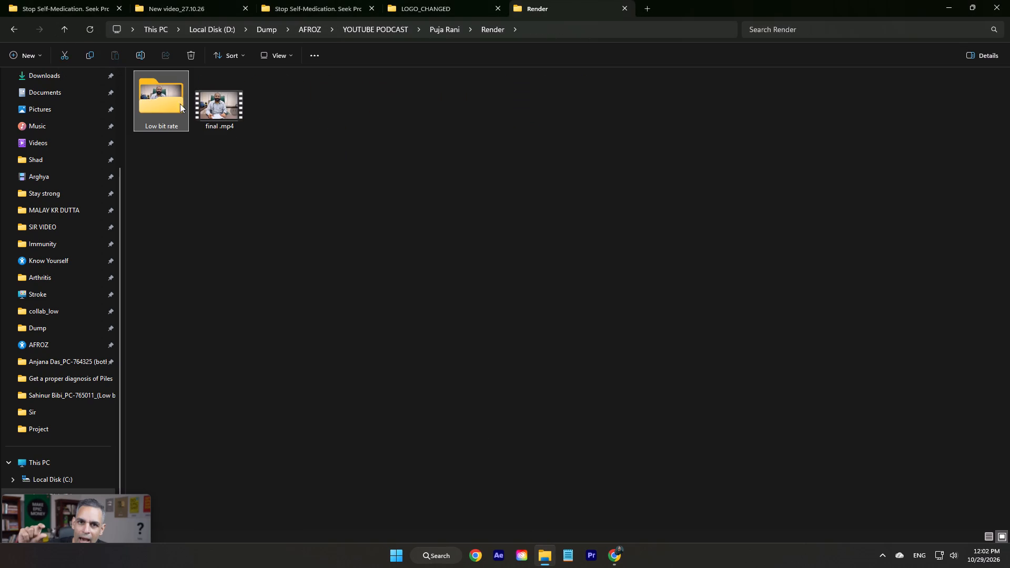
right_click(176, 105)
double_click(168, 108)
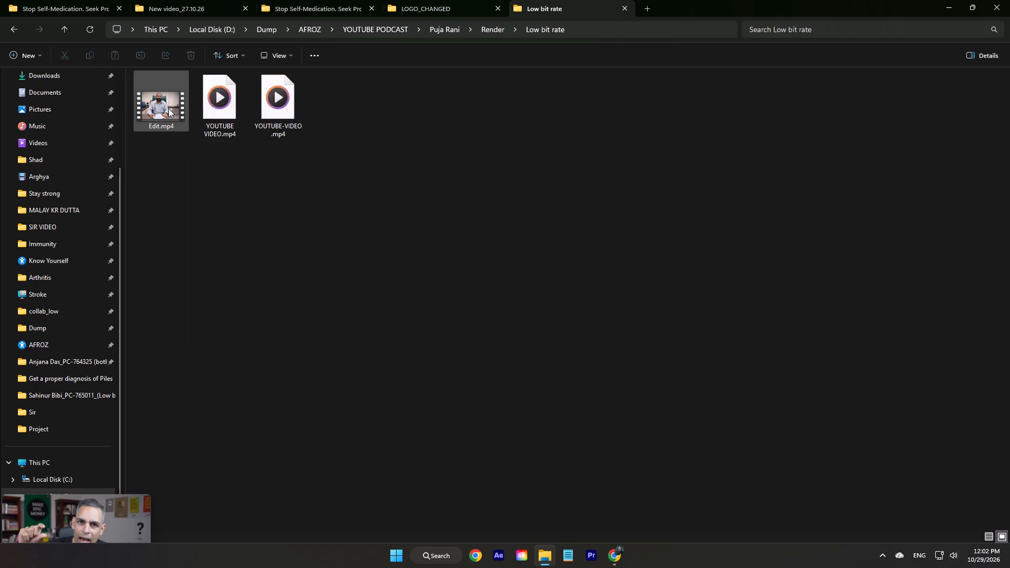
left_click(61, 32)
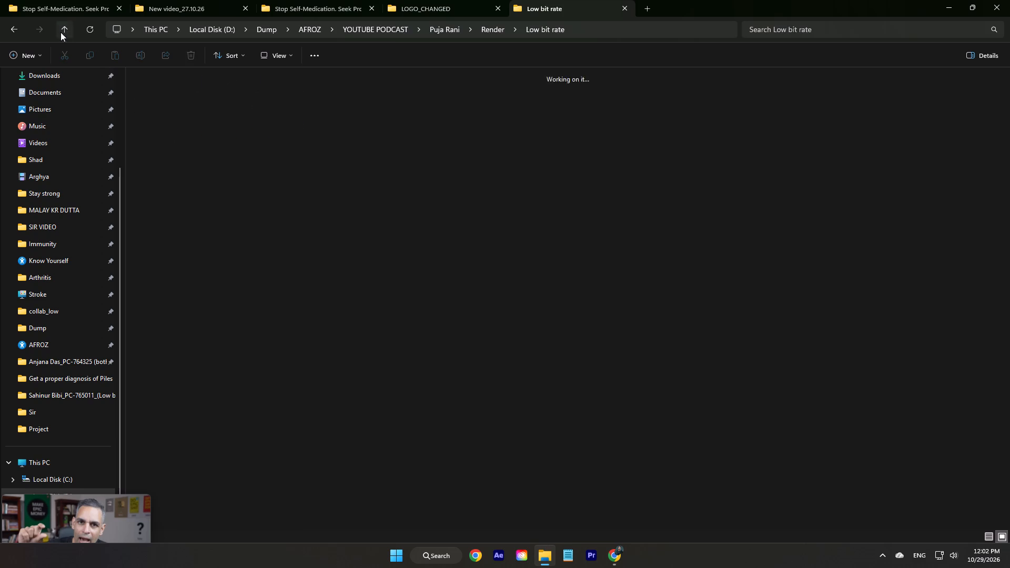
right_click(161, 114)
left_click(214, 270)
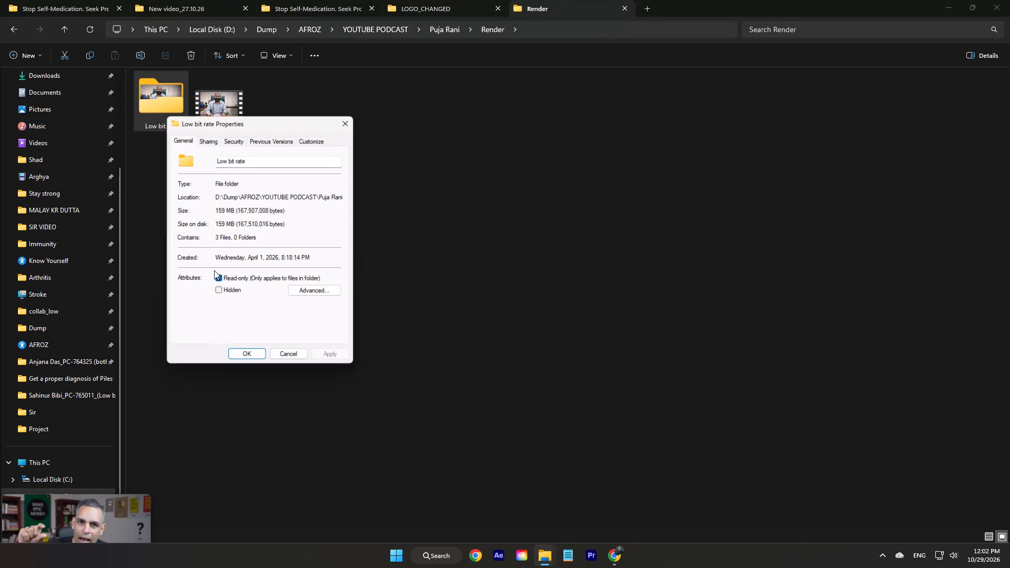
left_click(345, 121)
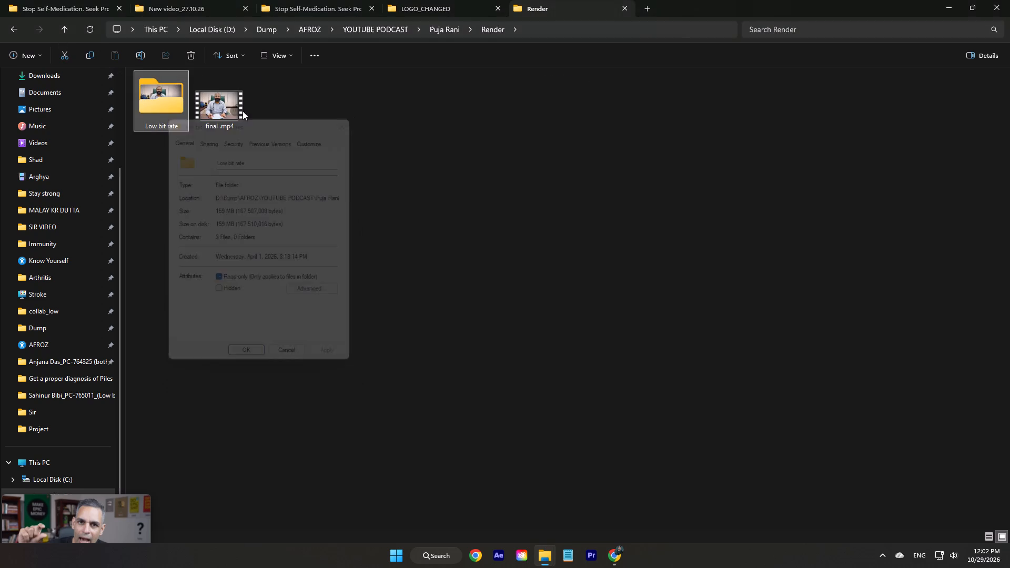
Preview final .mp4 from the Render folder and check its file properties.
double_click(237, 107)
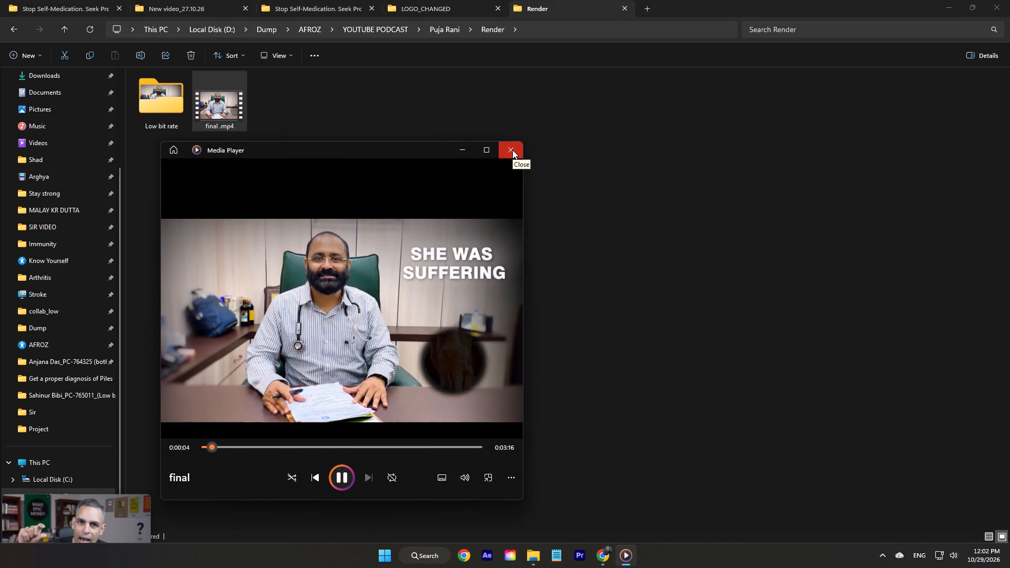
left_click(512, 150)
right_click(227, 115)
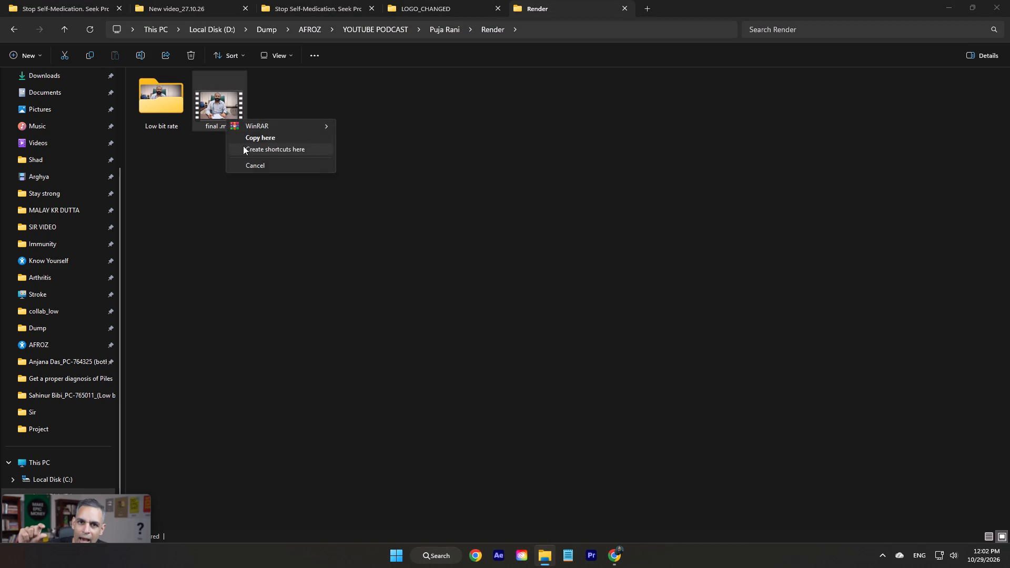
right_click(217, 109)
left_click(251, 267)
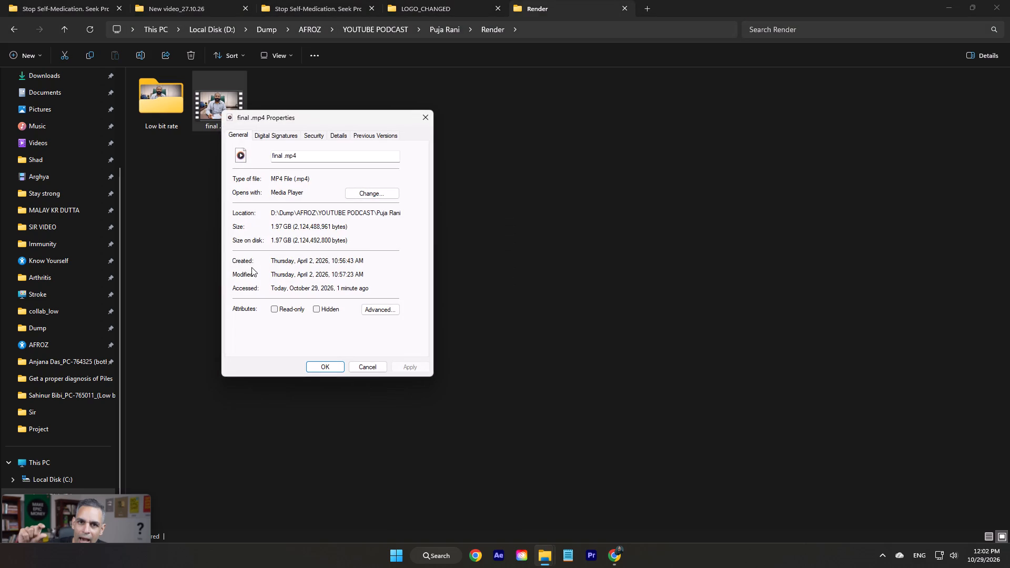
left_click(420, 122)
Permanently delete the Low bit rate folder from this Render folder.
left_click(158, 111)
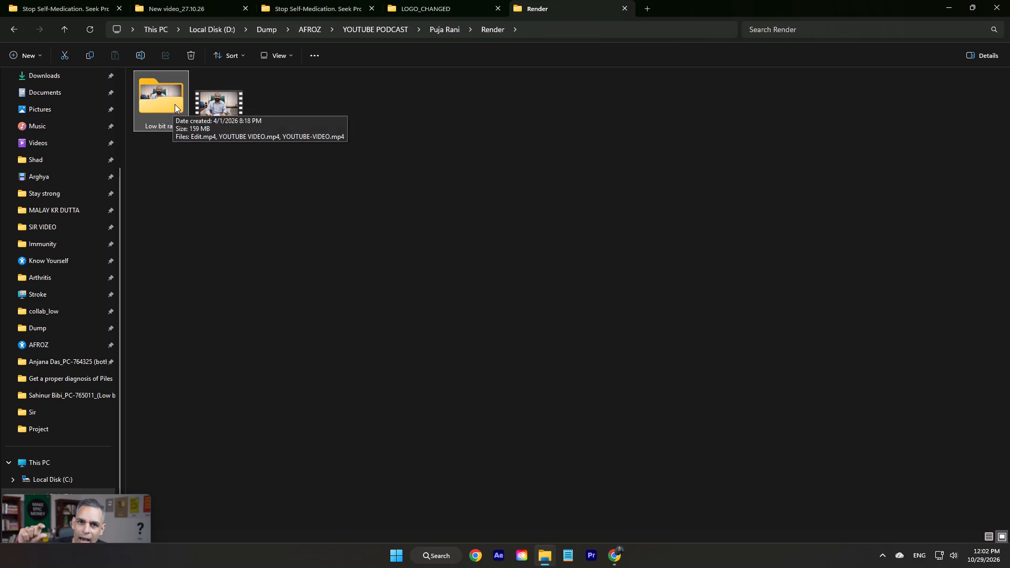
key("shift+Delete")
left_click(546, 305)
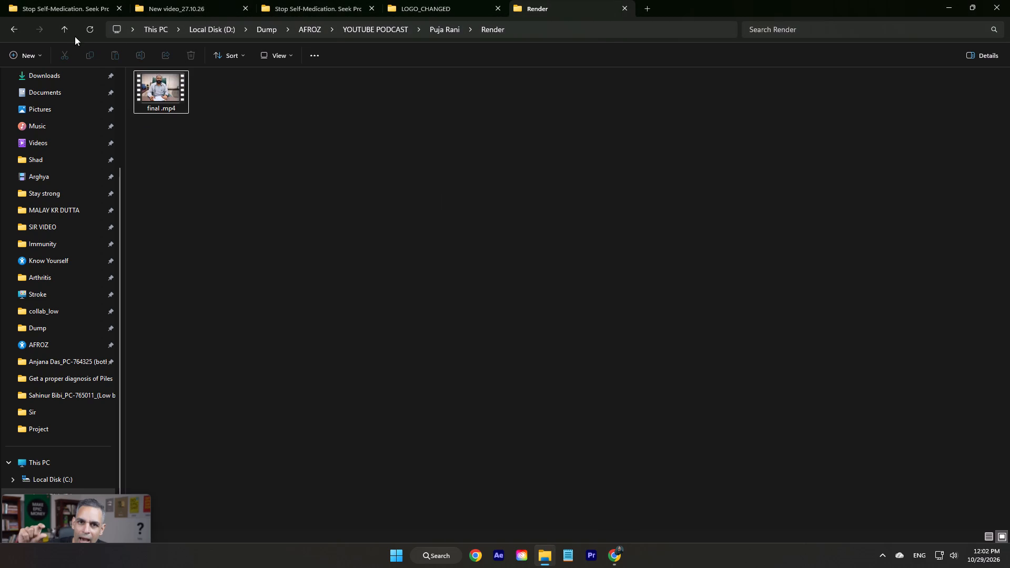
Check the podcast's Music folder and return to the YOUTUBE PODCAST folder.
left_click(66, 27)
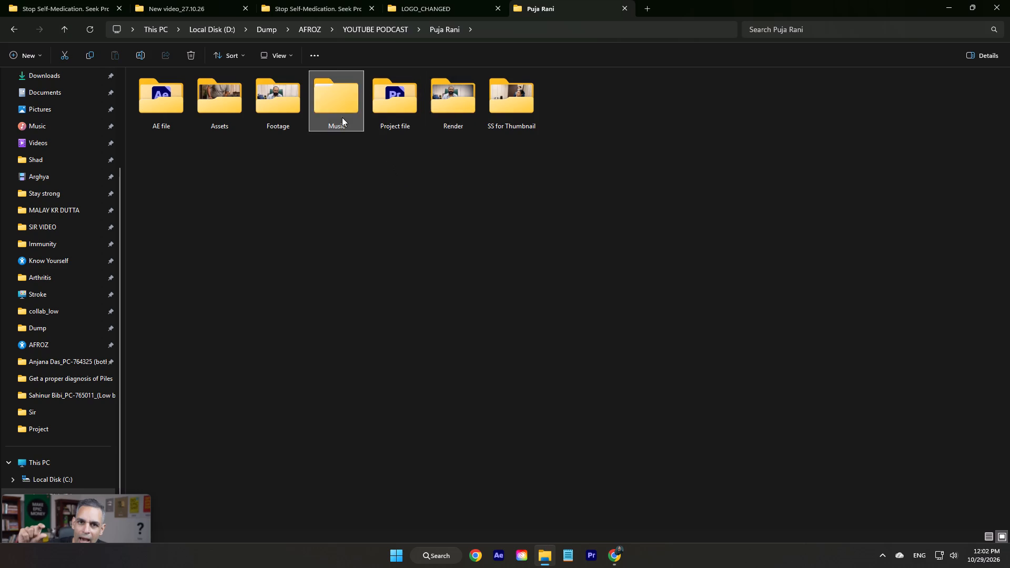
double_click(342, 117)
left_click(64, 29)
left_click(64, 28)
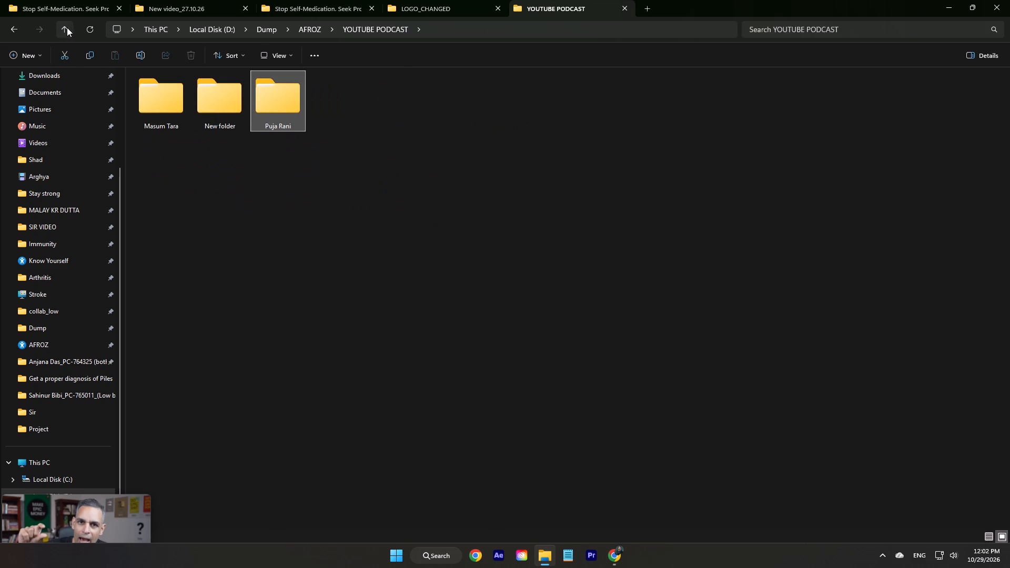
Check the contents and properties of Low bit rate in New folder's Render folder, and permanently delete that folder.
double_click(235, 108)
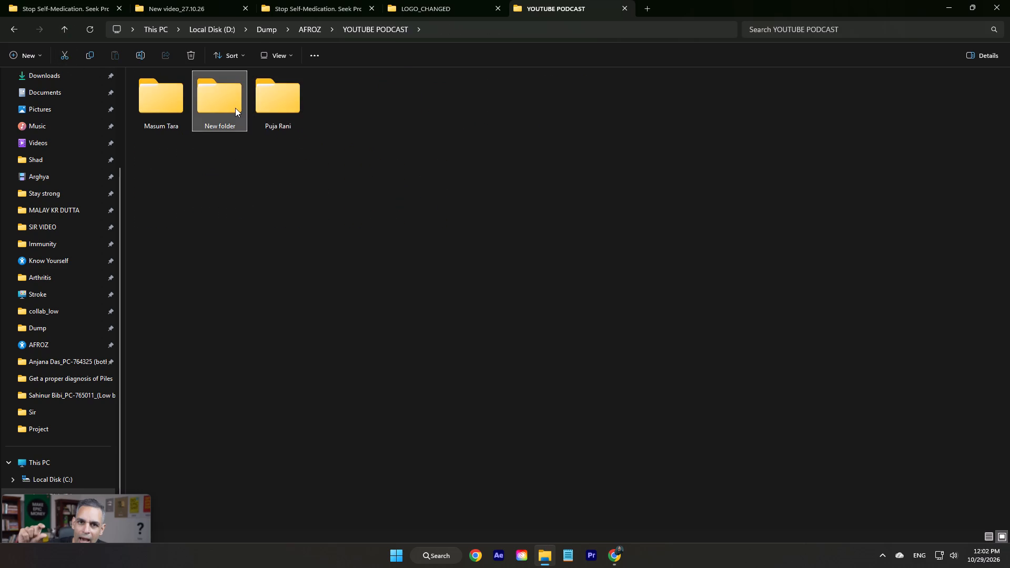
double_click(453, 117)
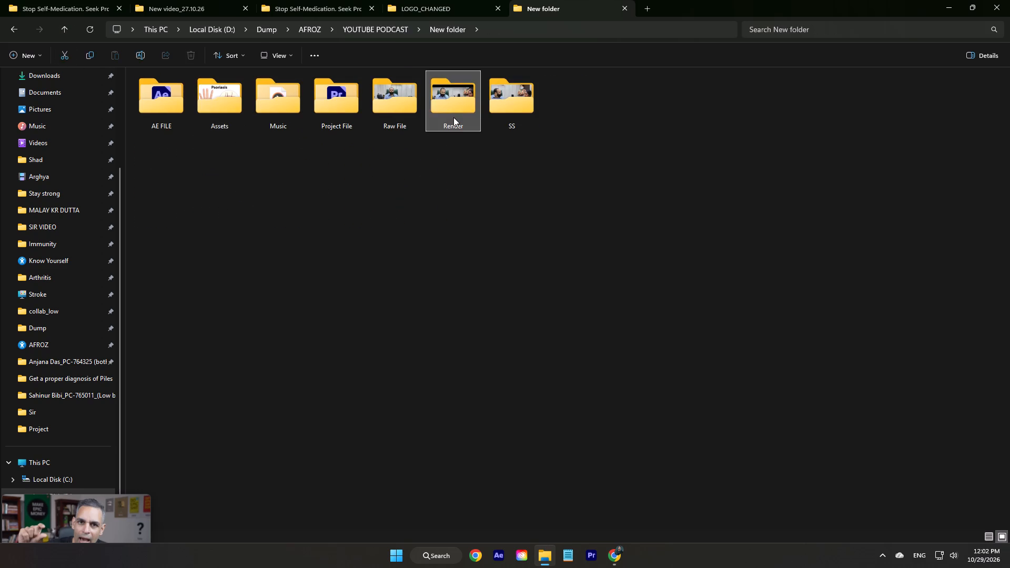
double_click(161, 118)
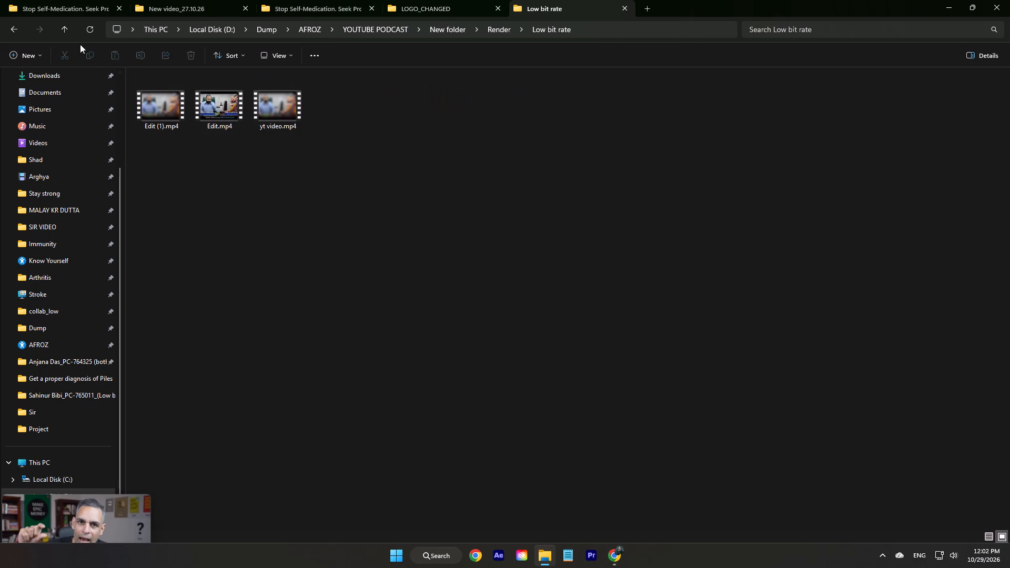
left_click_drag(61, 25, 65, 31)
right_click(166, 101)
left_click(225, 257)
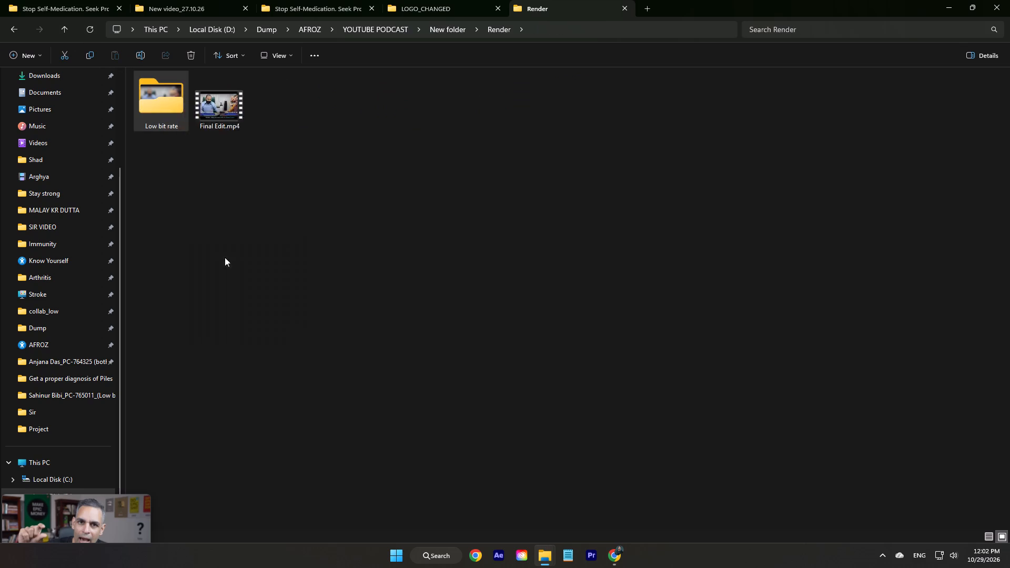
left_click(351, 110)
left_click(166, 115)
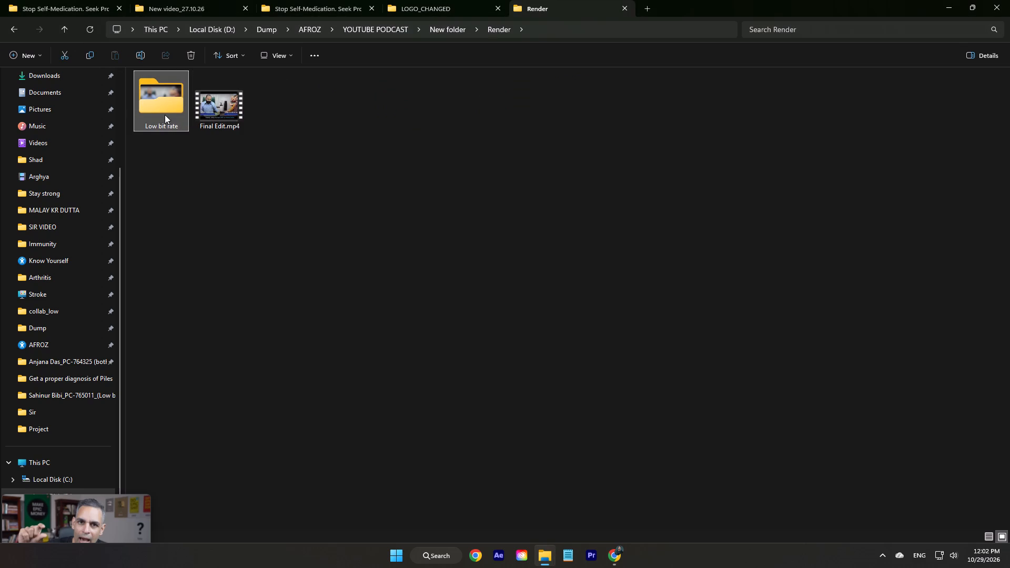
key("shift+Delete")
left_click(554, 302)
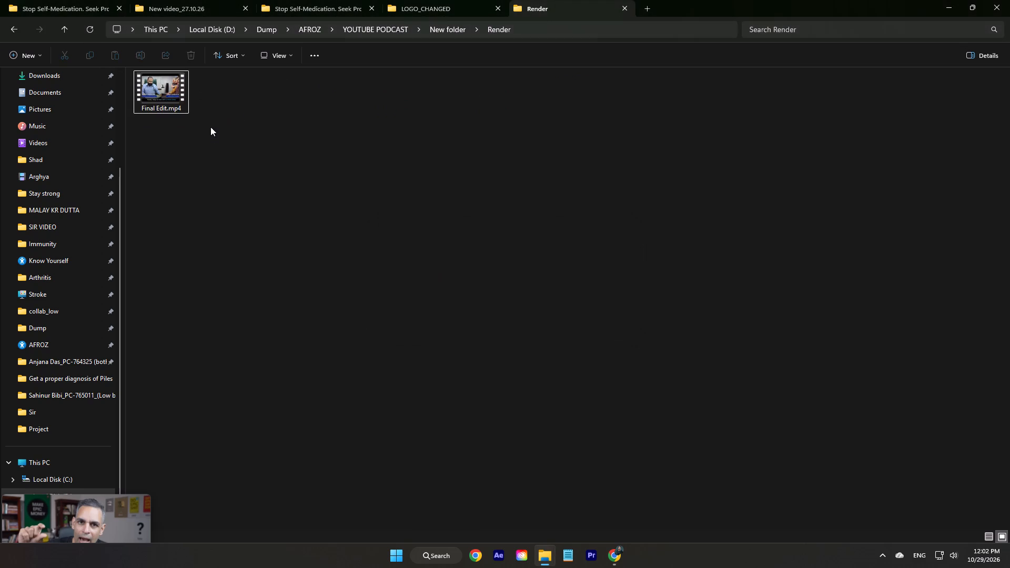
Preview the opening of Final Edit.mp4 from New folder's Render folder, pausing on its captions, and close the player.
left_click(165, 103)
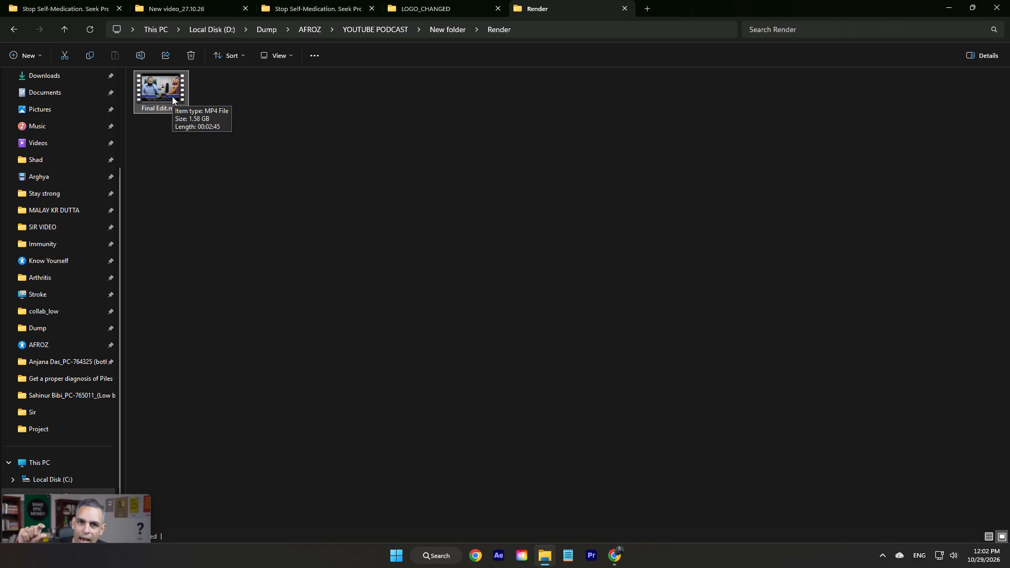
double_click(173, 96)
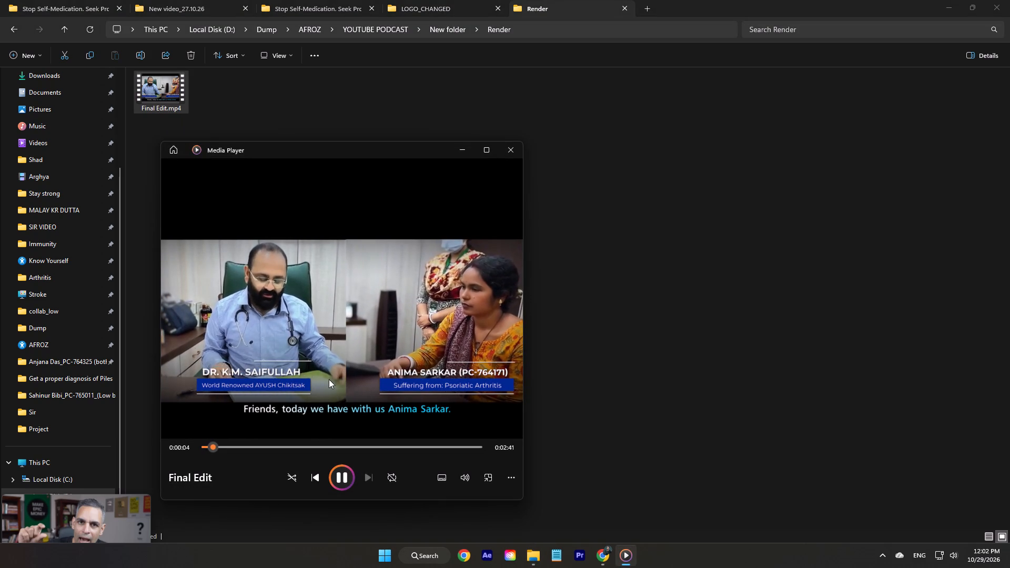
left_click(340, 474)
left_click(340, 474)
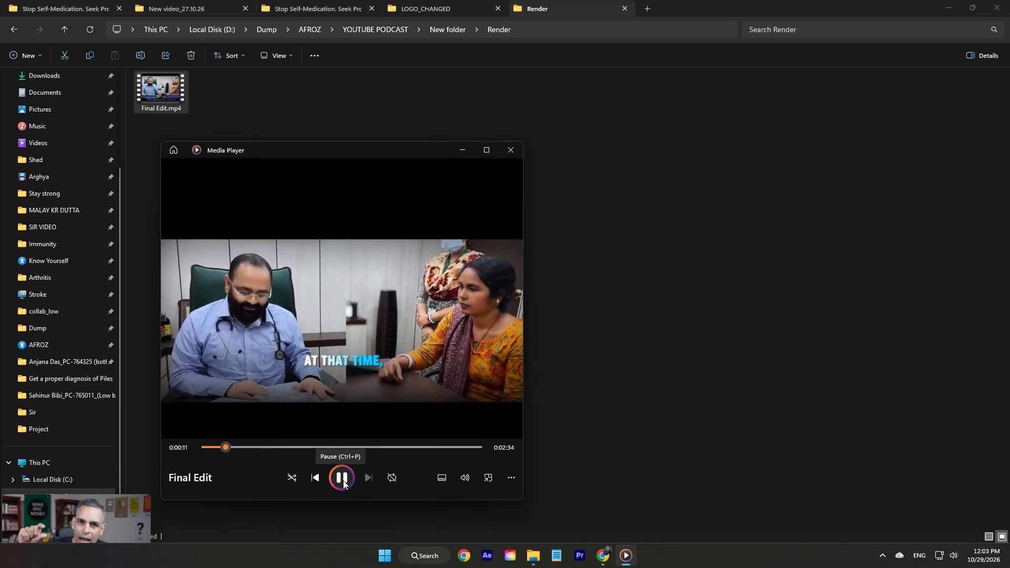
left_click(342, 479)
left_click(342, 479)
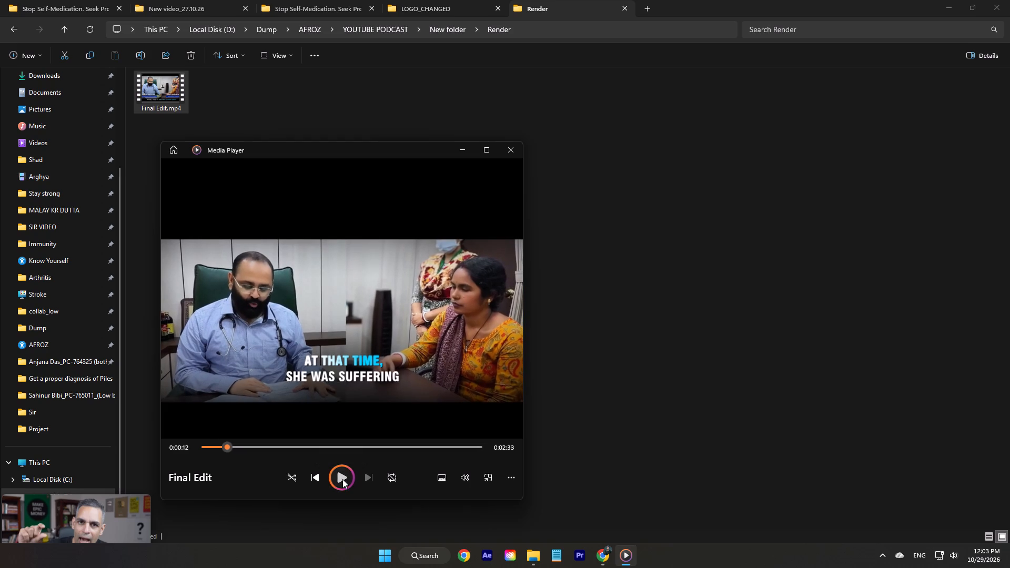
left_click(342, 479)
left_click(343, 475)
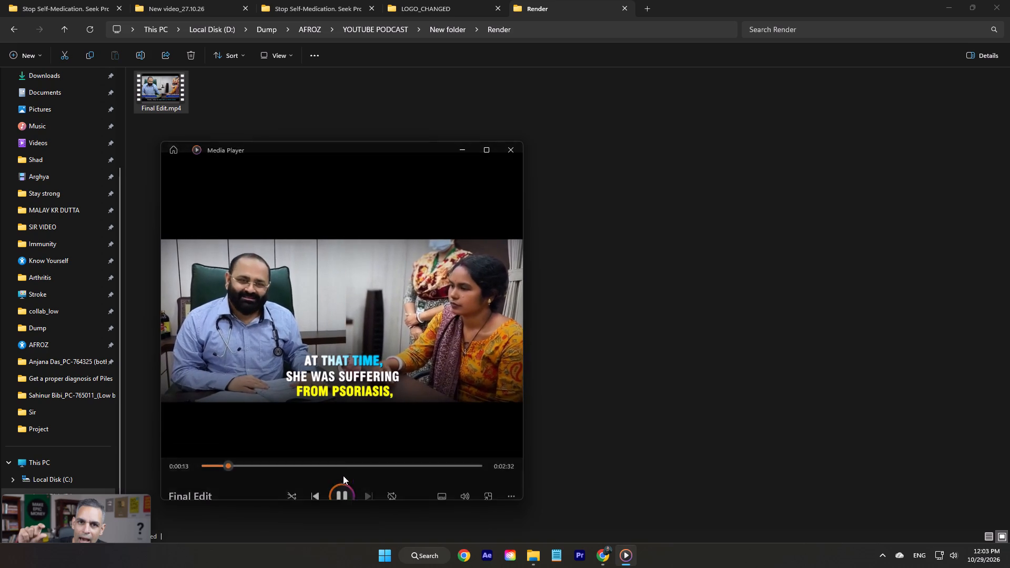
left_click(512, 158)
Check the Render folder in the first YOUTUBE PODCAST subfolder and return to the AFROZ folder.
left_click(69, 36)
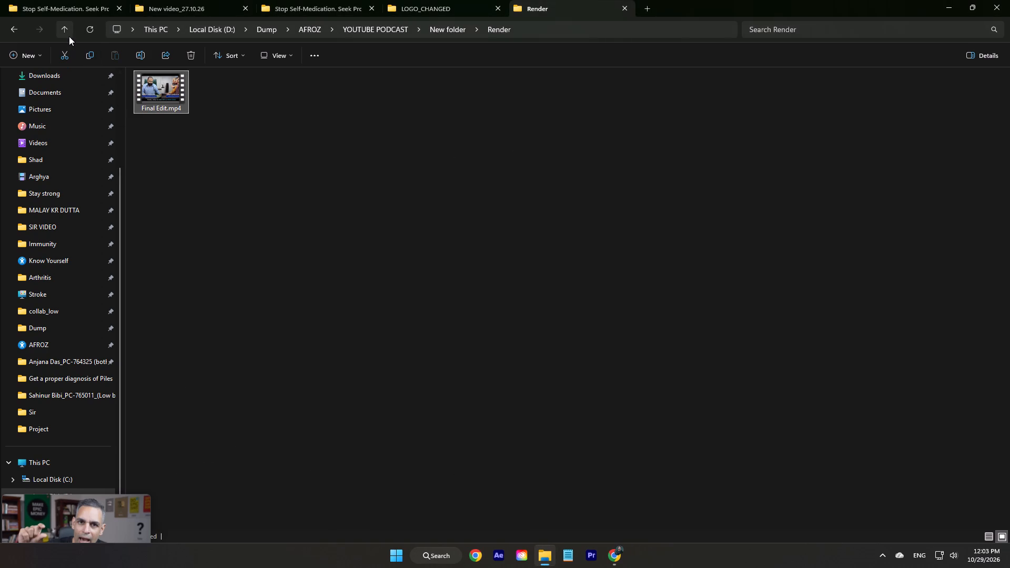
left_click(69, 36)
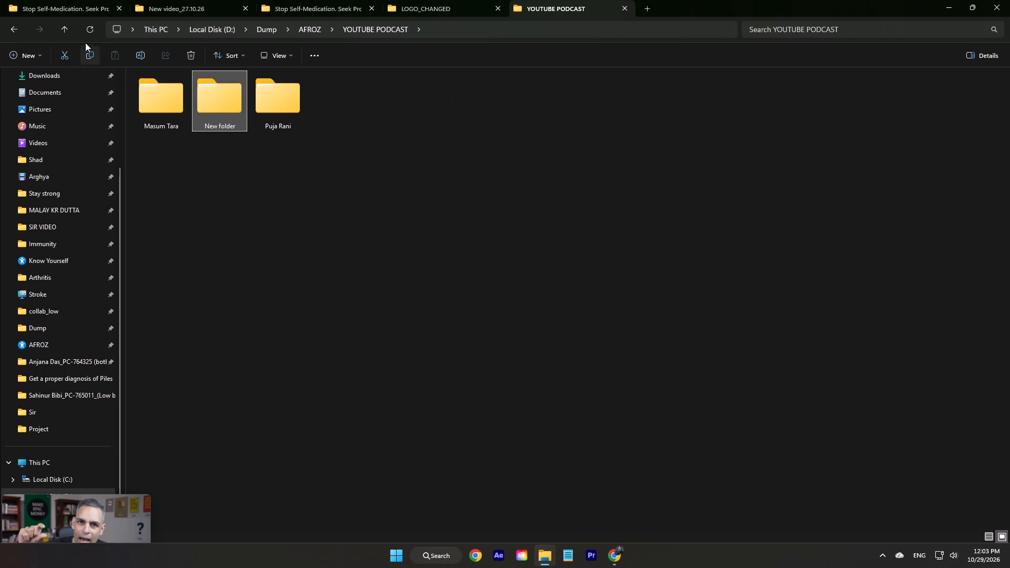
double_click(143, 123)
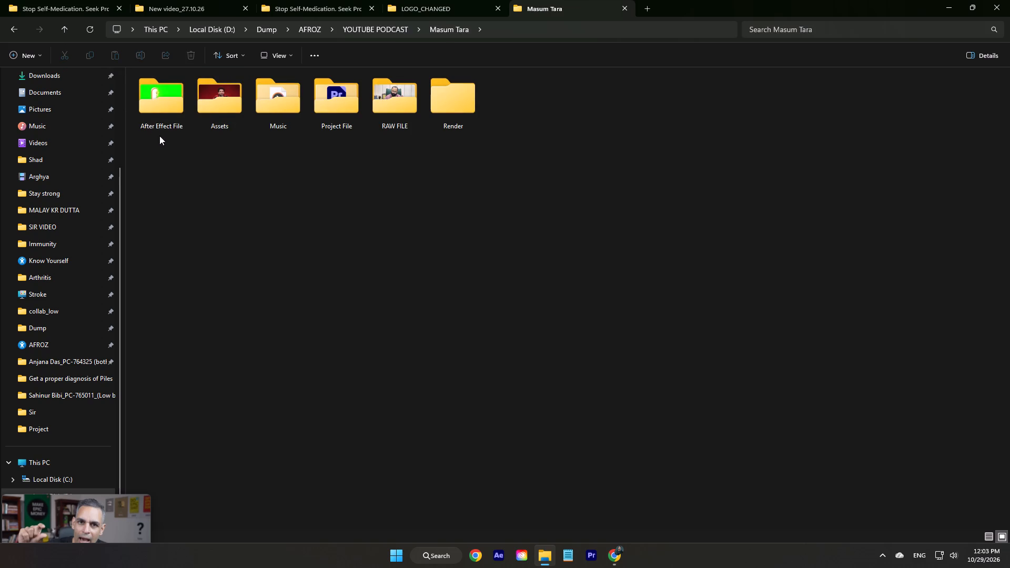
double_click(453, 113)
double_click(69, 30)
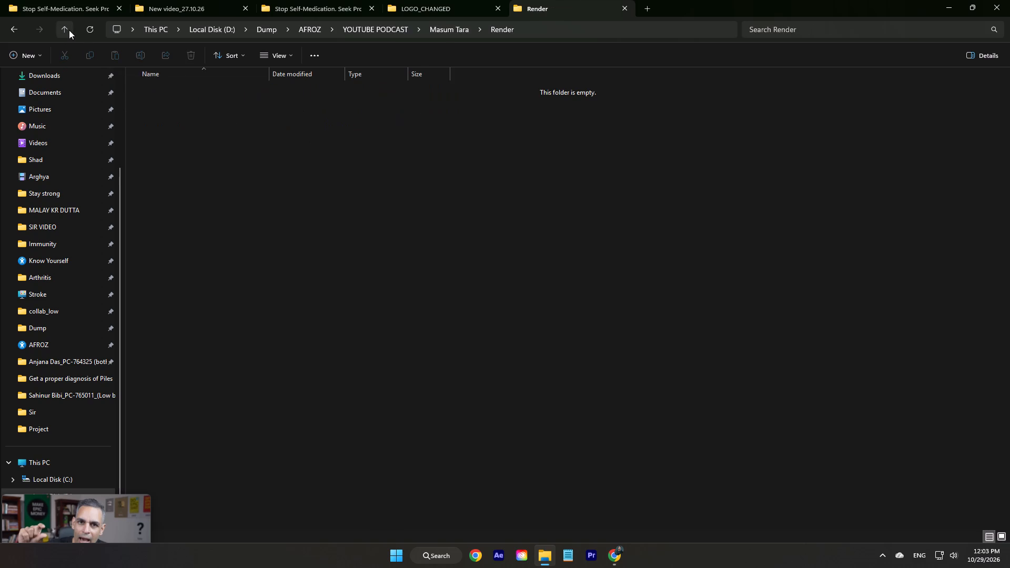
left_click(60, 31)
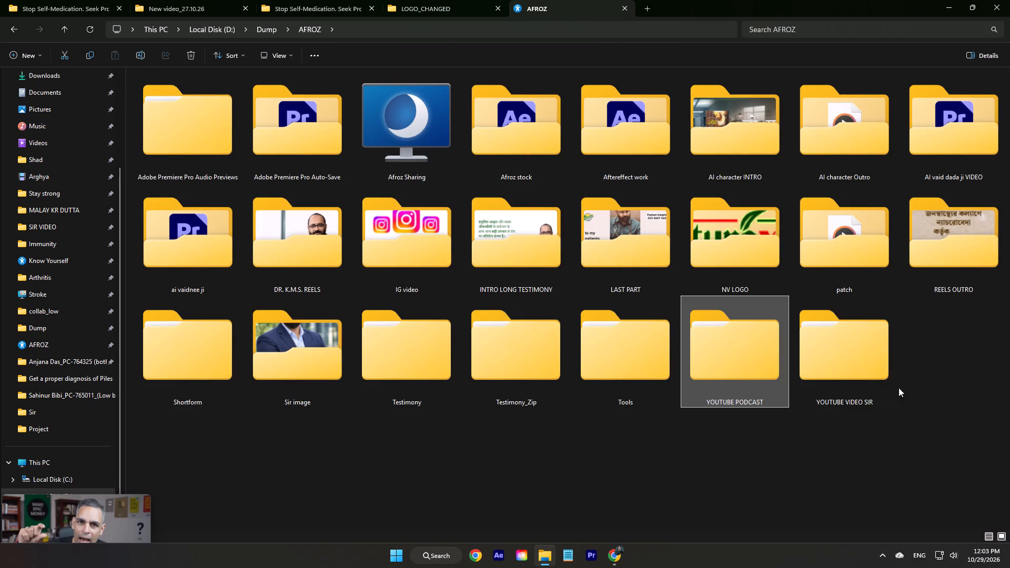
Examine the contents and properties of the low bit rate folder in YOUTUBE VIDEO SIR's 24-01-26 Render folder.
double_click(857, 375)
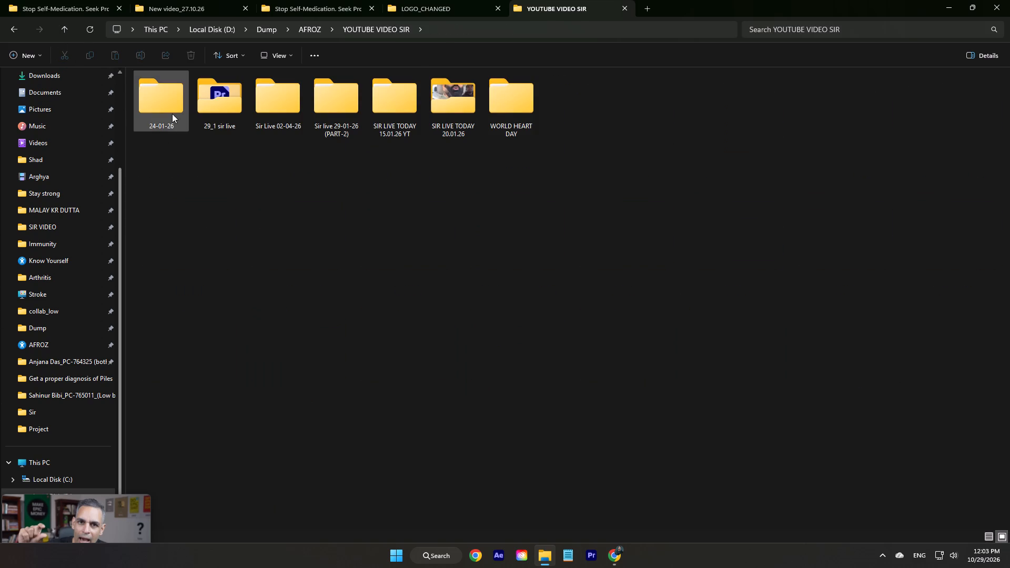
double_click(172, 114)
double_click(174, 148)
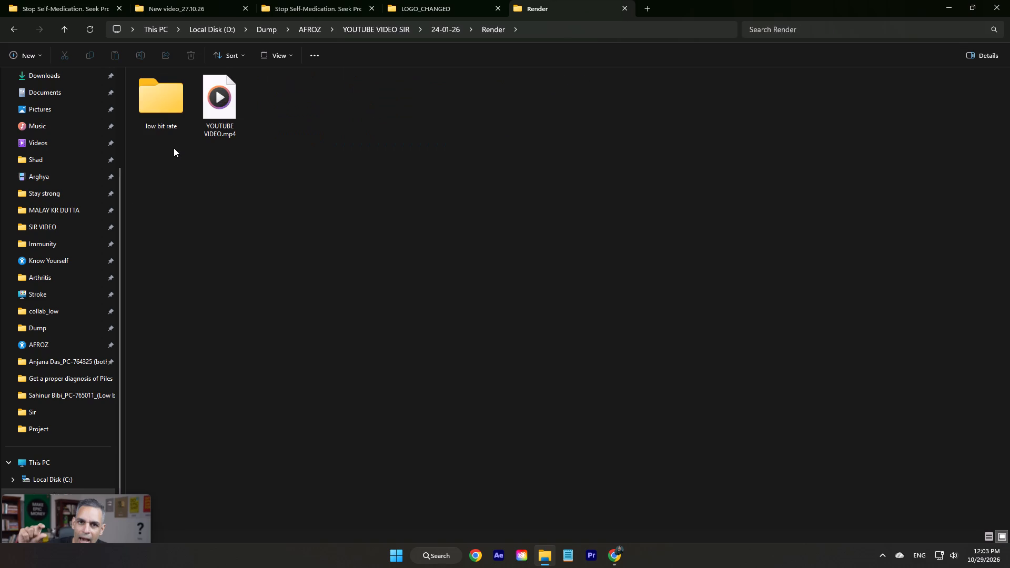
double_click(166, 118)
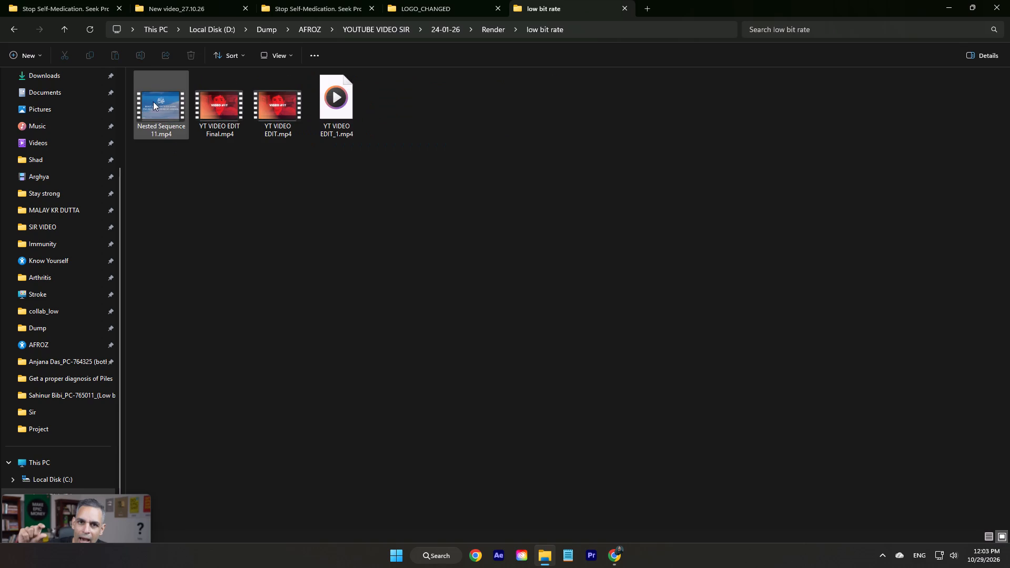
left_click(70, 26)
right_click(153, 114)
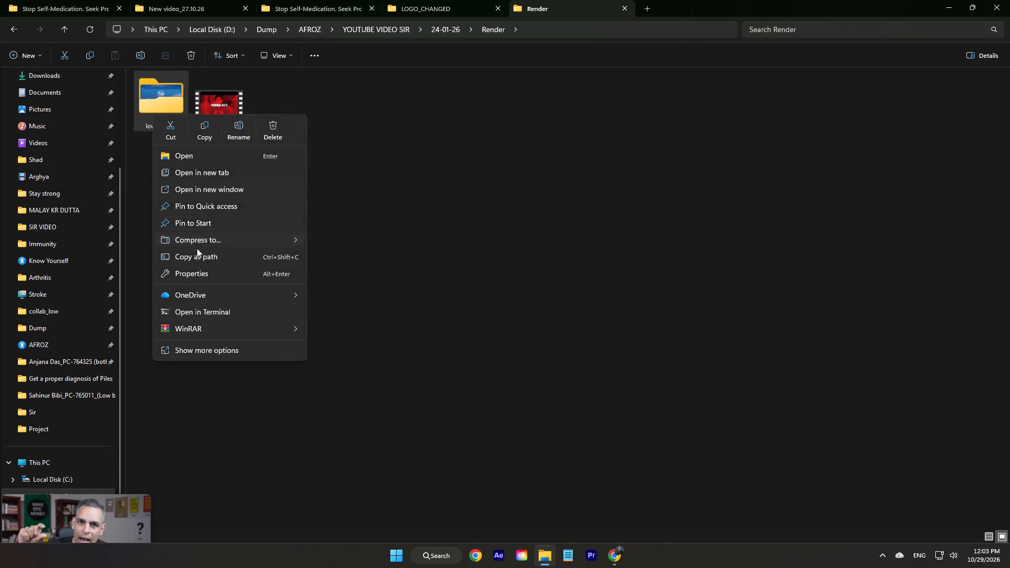
left_click(199, 267)
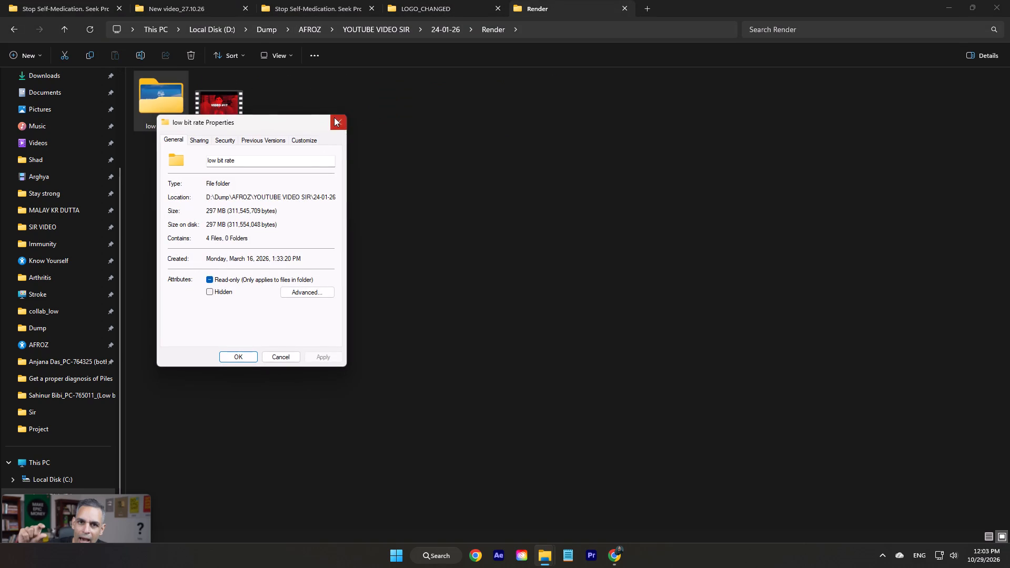
left_click(334, 117)
Preview YOUTUBE VIDEO.mp4 from the 24-01-26 Render folder, moving the player window aside.
right_click(230, 109)
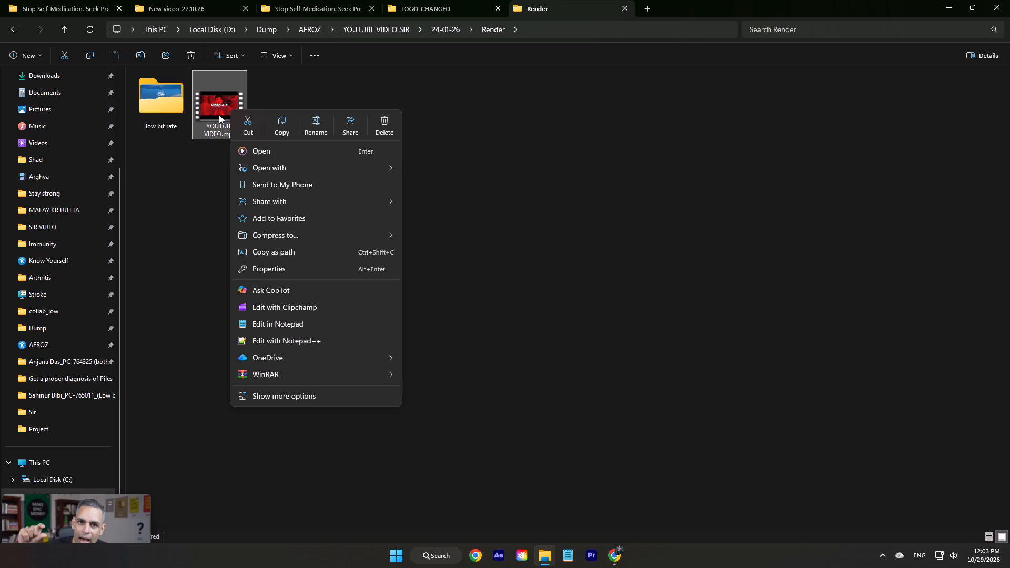
double_click(219, 115)
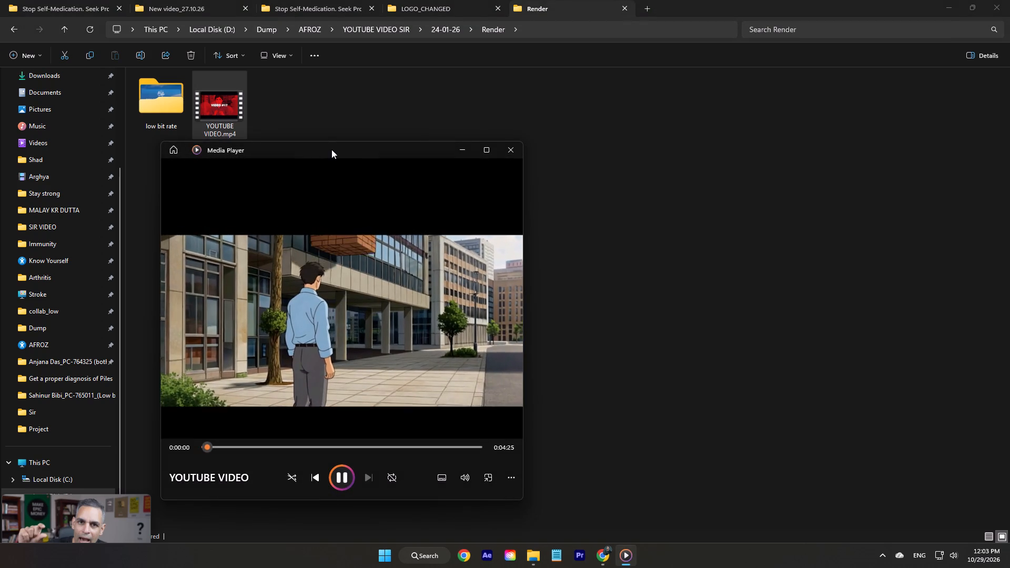
left_click_drag(331, 149, 296, 141)
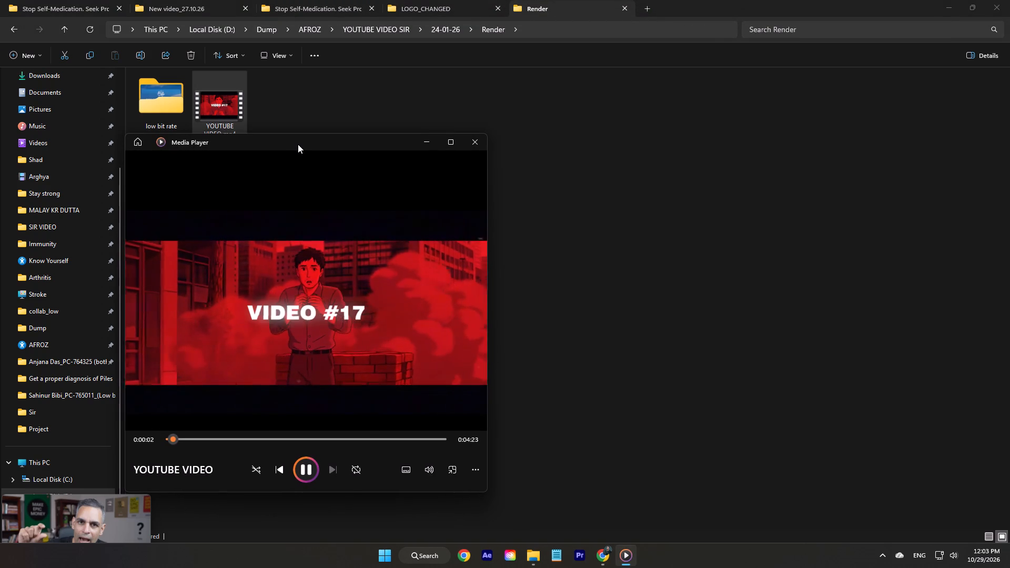
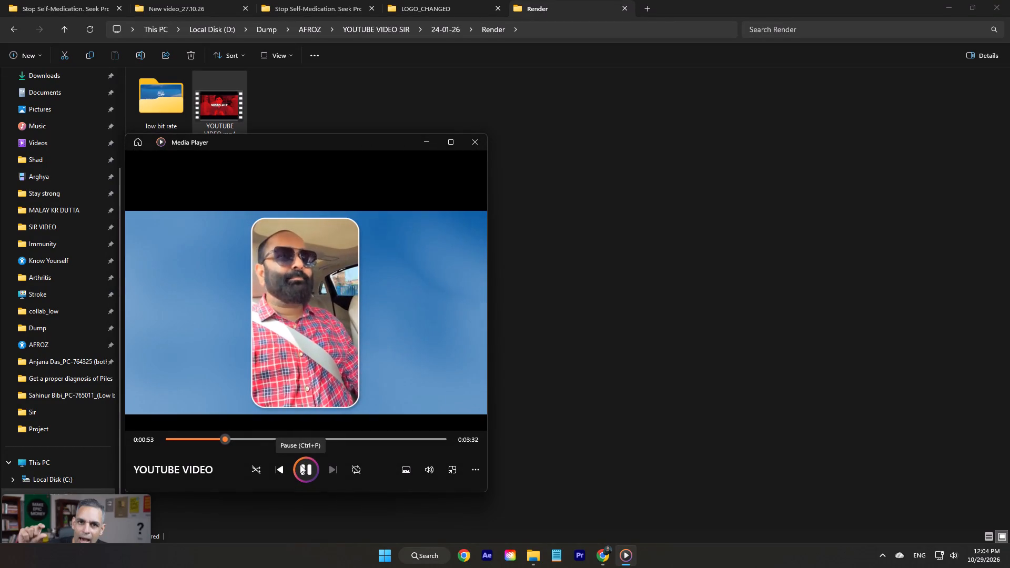
Continue previewing YOUTUBE VIDEO.mp4 with brief pauses near the one-minute mark, and move the player window clear of the files.
left_click(307, 468)
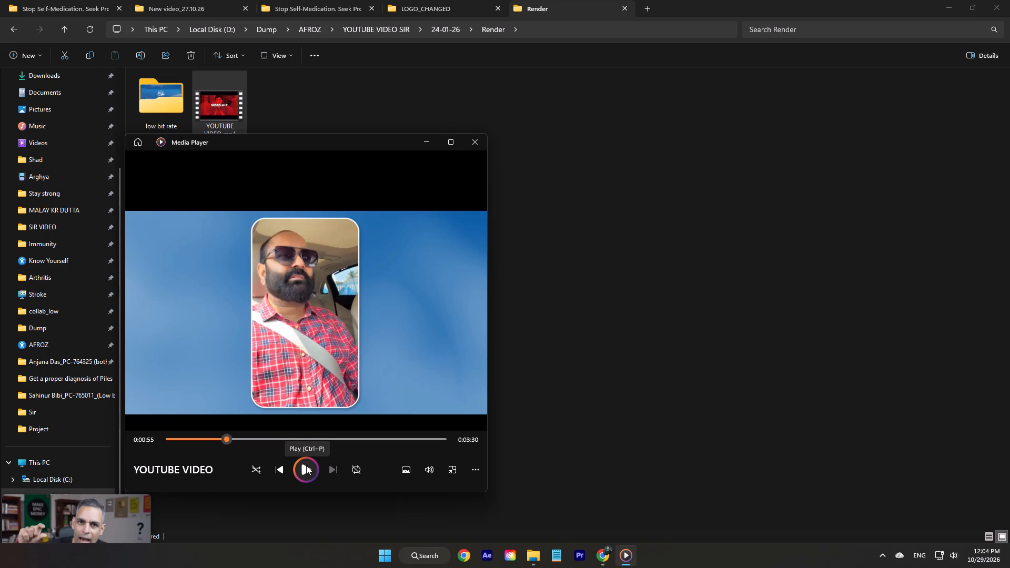
left_click(306, 471)
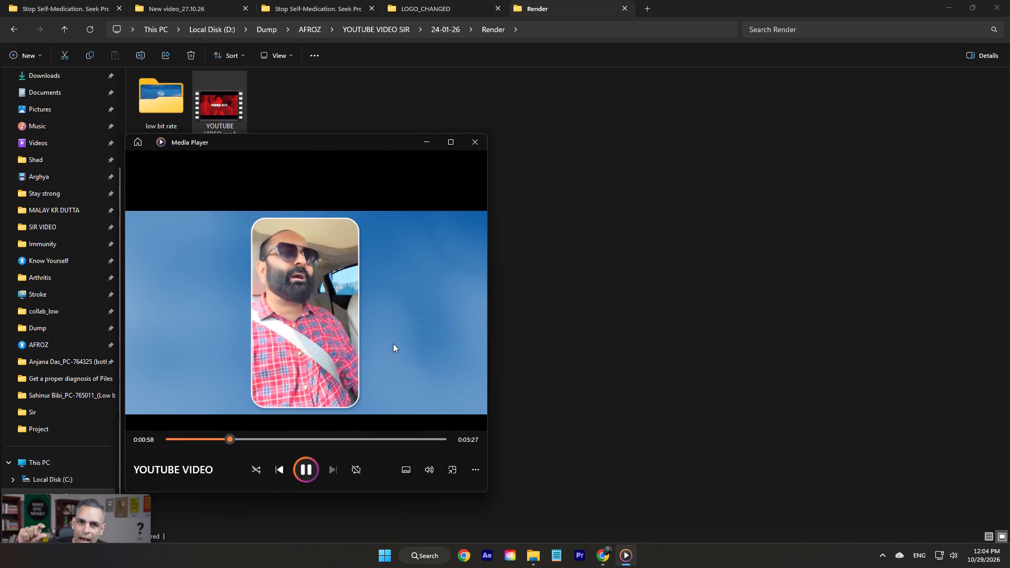
left_click(433, 344)
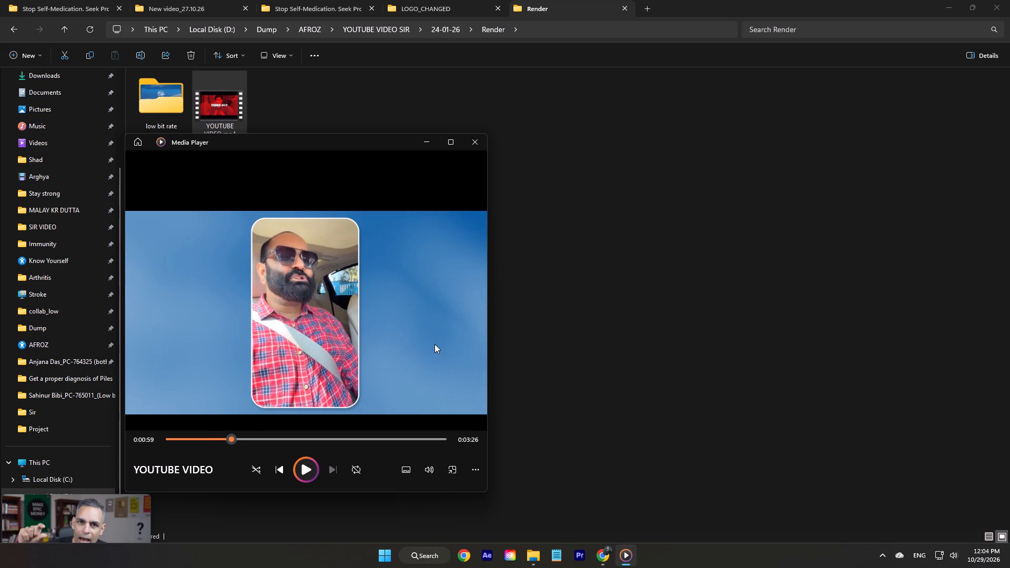
left_click(435, 344)
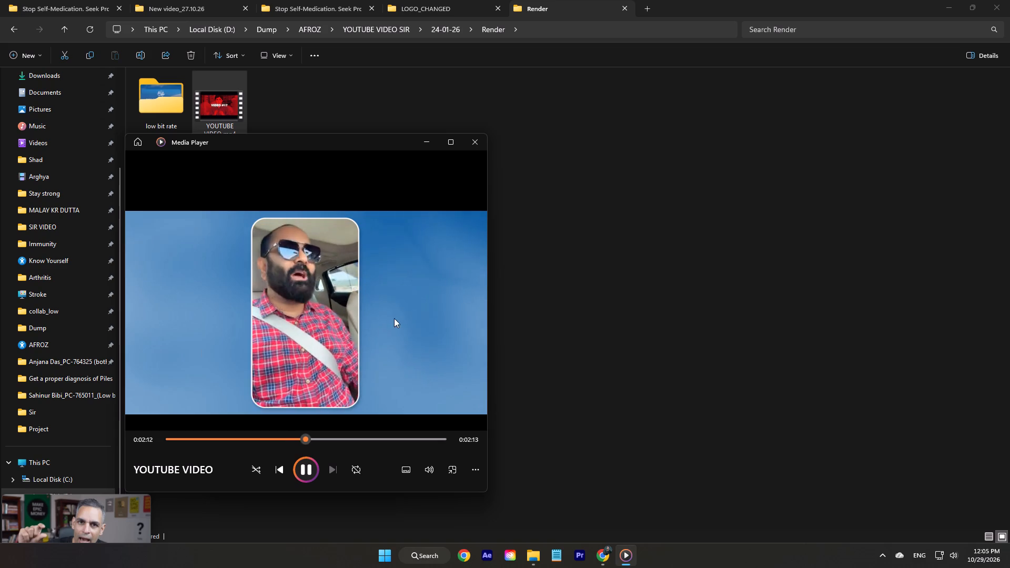
left_click_drag(306, 136, 310, 210)
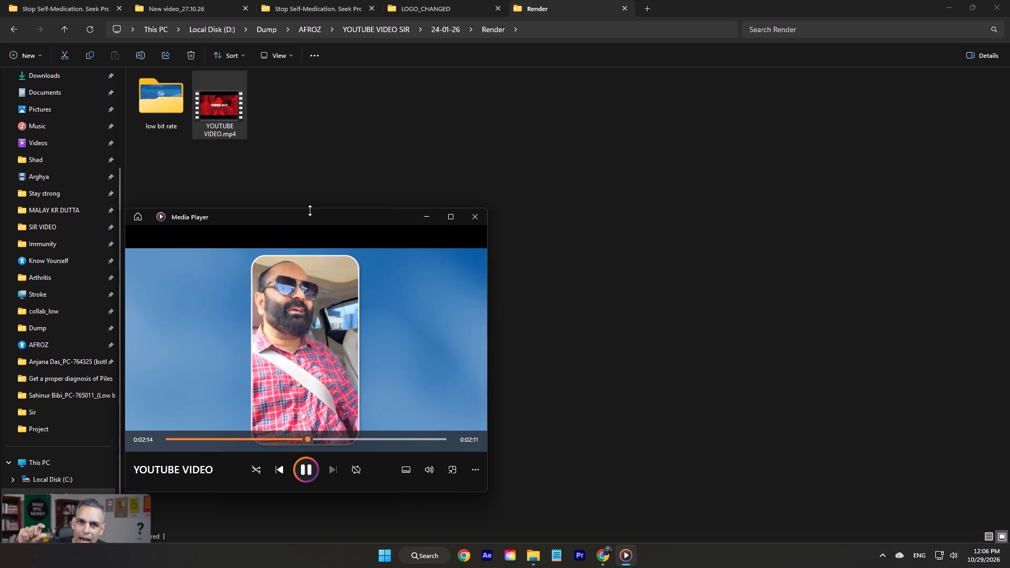
left_click_drag(310, 210, 310, 212)
left_click_drag(317, 224, 350, 206)
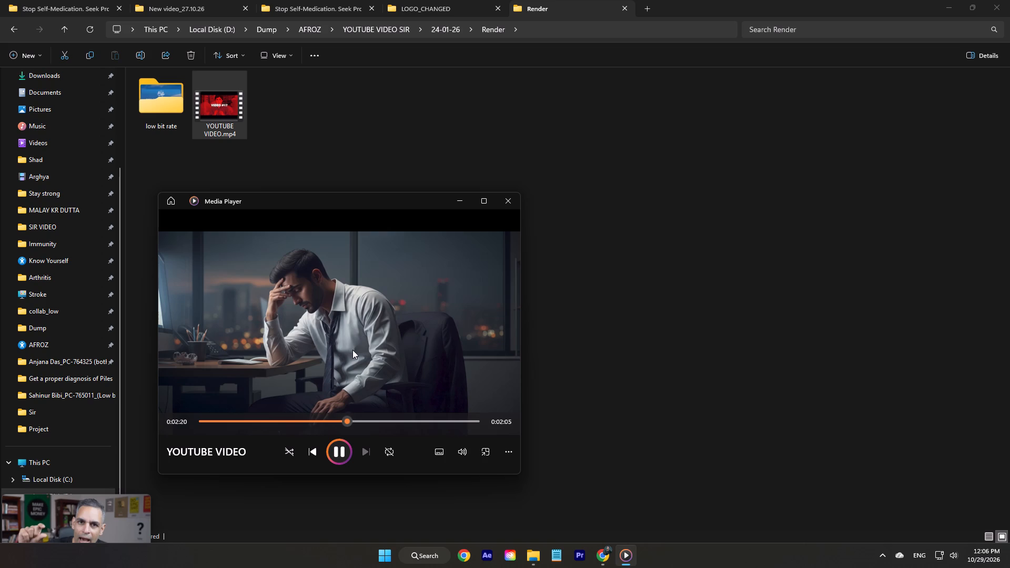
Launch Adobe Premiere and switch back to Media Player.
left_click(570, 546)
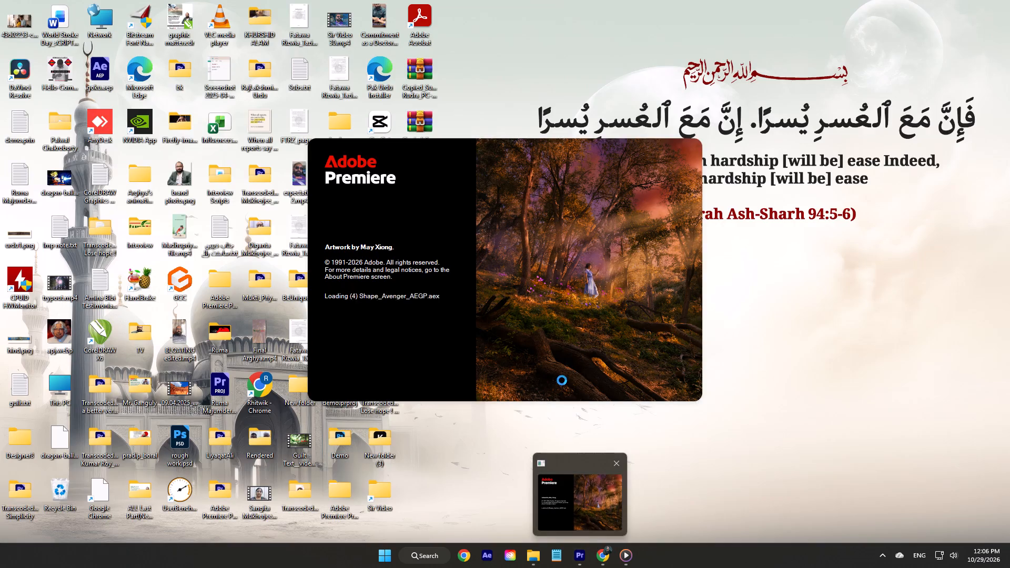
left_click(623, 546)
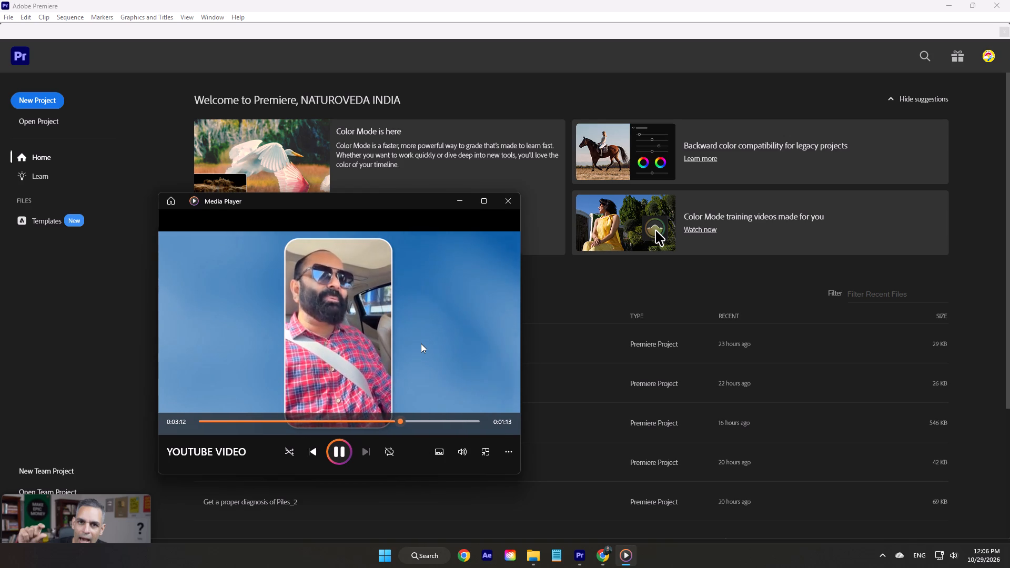
Pause and resume YOUTUBE VIDEO.mp4 around 3:14 to 3:18 to check the cut to the golden doors.
left_click(347, 441)
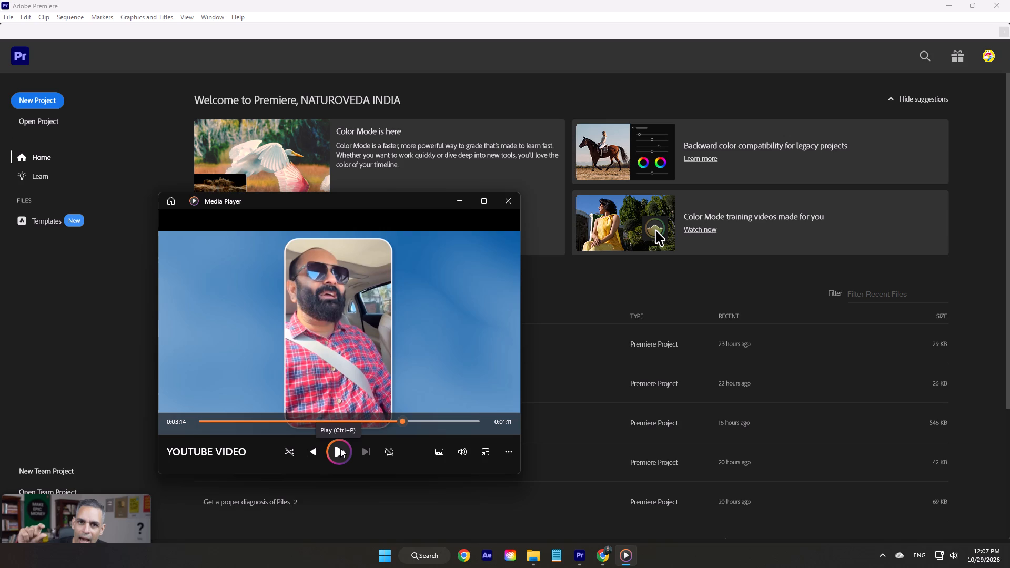
left_click(339, 447)
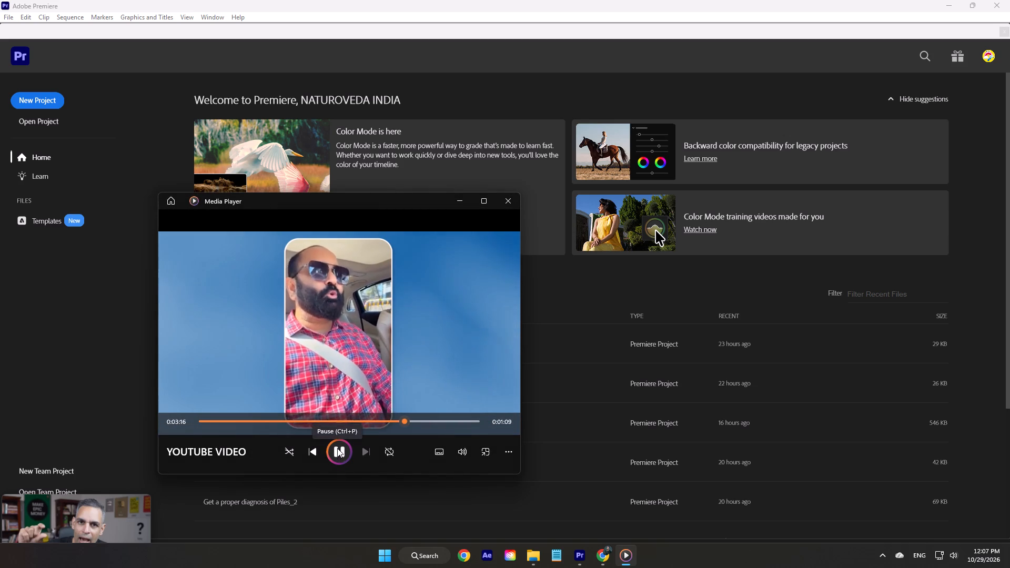
left_click(335, 451)
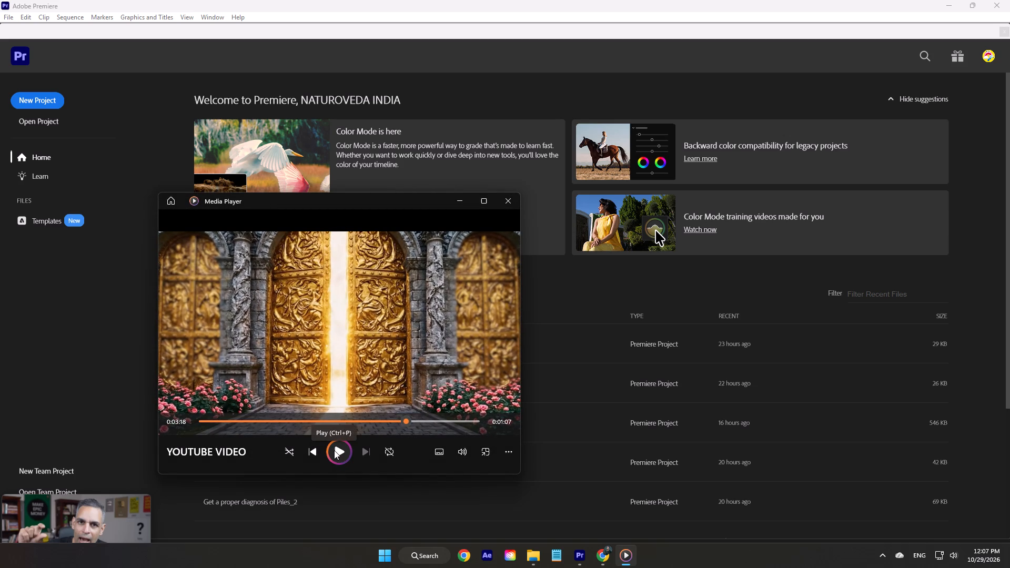
left_click(334, 450)
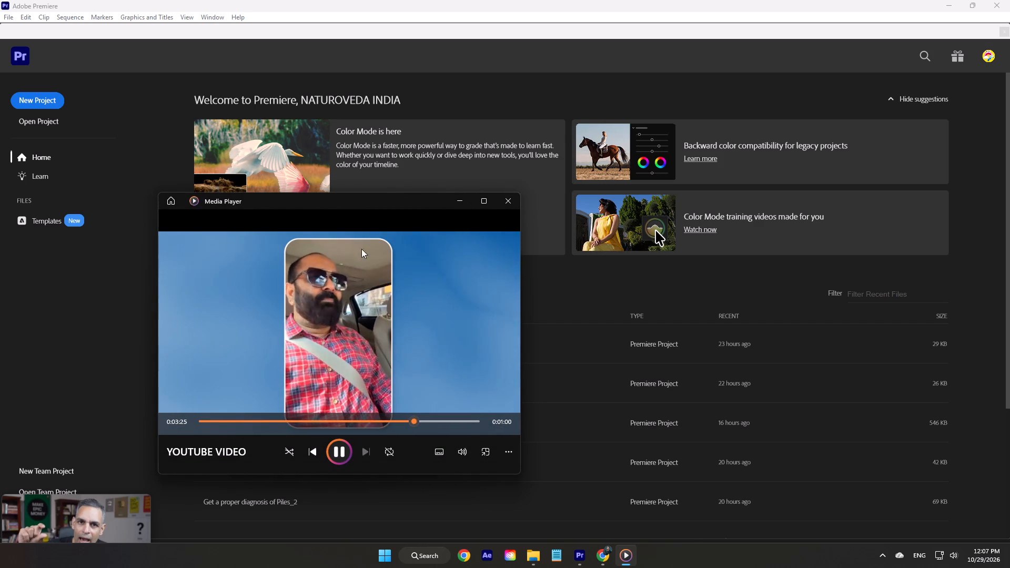
Watch YOUTUBE VIDEO.mp4 through to its end screen, shifting the player and picture-in-picture windows, and close the player.
left_click_drag(351, 203, 370, 216)
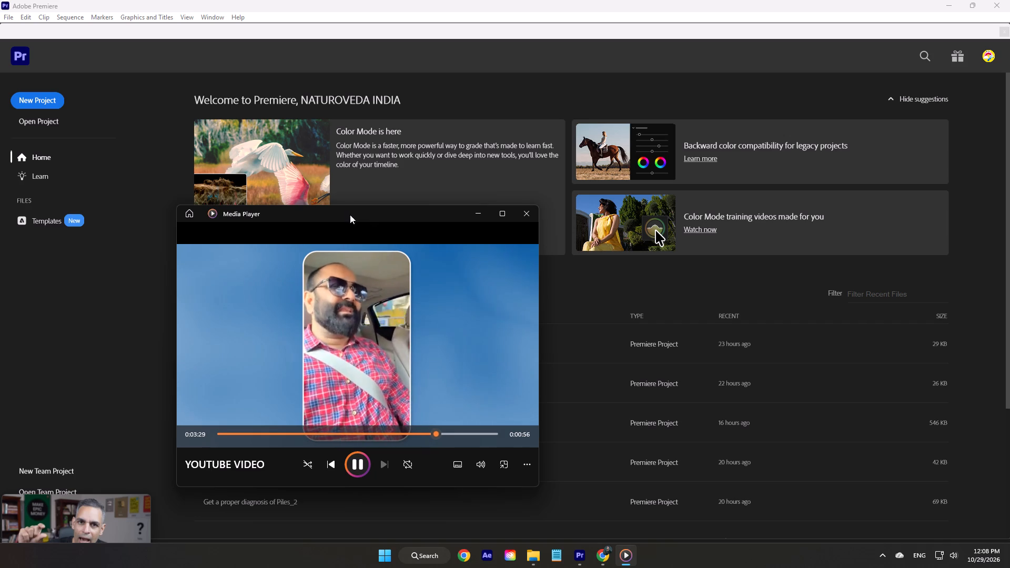
left_click_drag(350, 209, 354, 214)
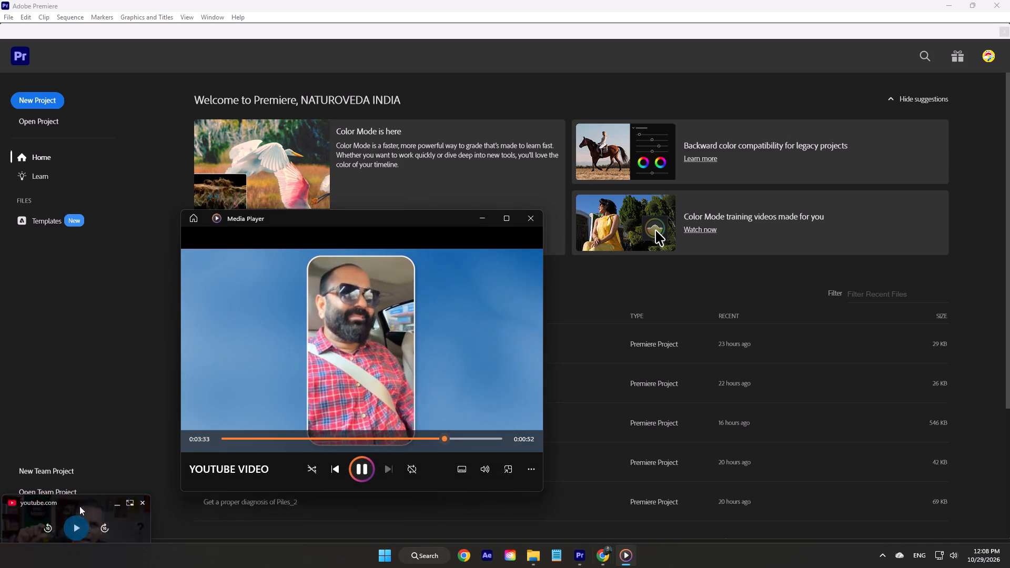
left_click_drag(79, 506, 79, 532)
left_click(278, 567)
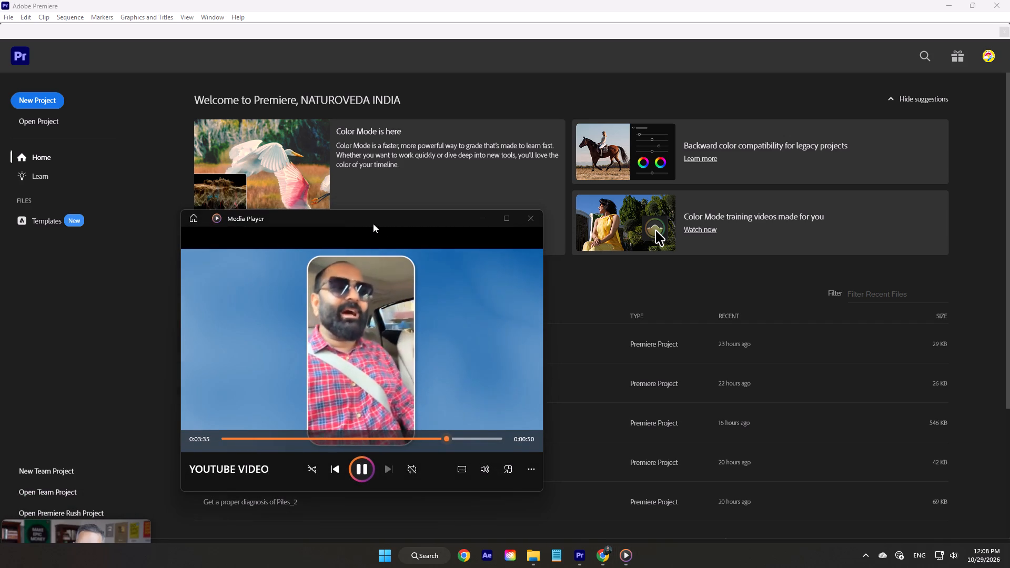
left_click_drag(371, 222, 350, 227)
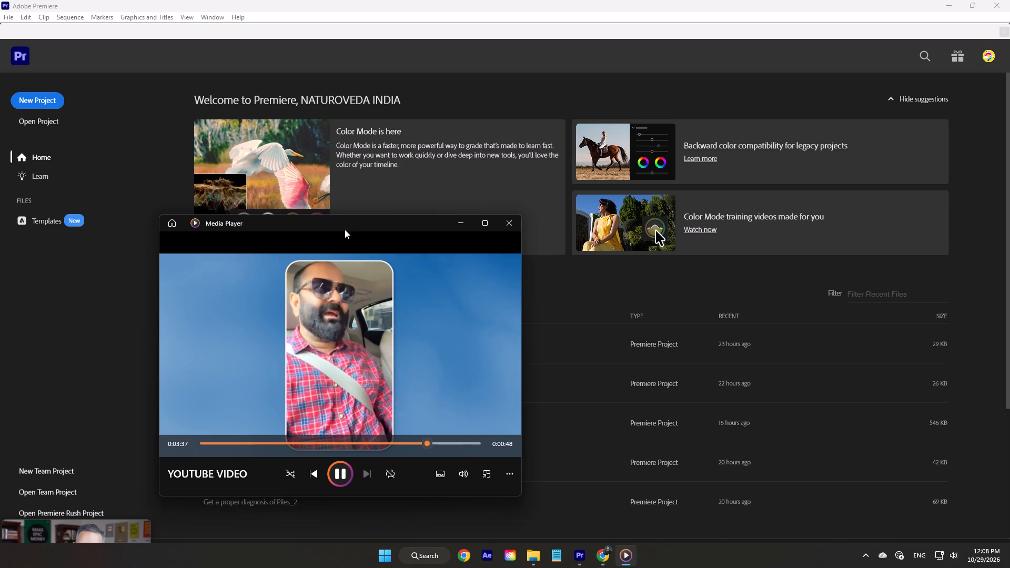
left_click_drag(345, 222, 375, 228)
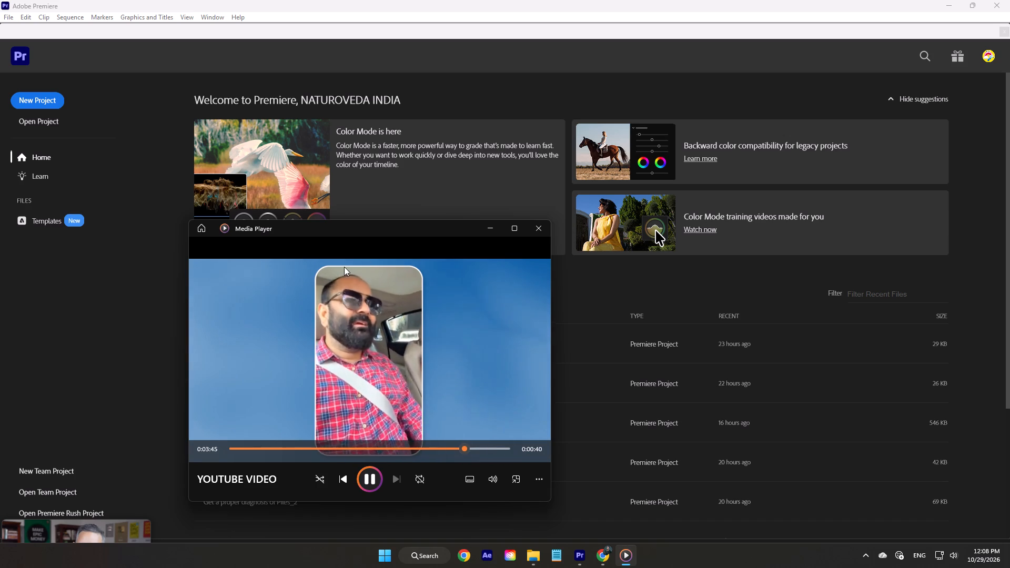
left_click_drag(371, 230, 357, 234)
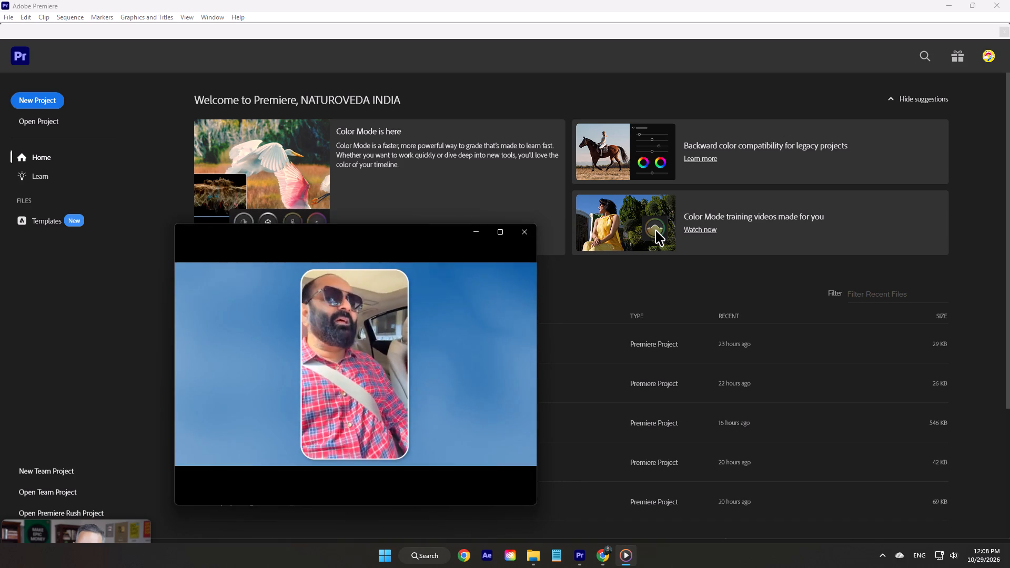
left_click_drag(357, 234, 367, 231)
left_click_drag(367, 231, 378, 228)
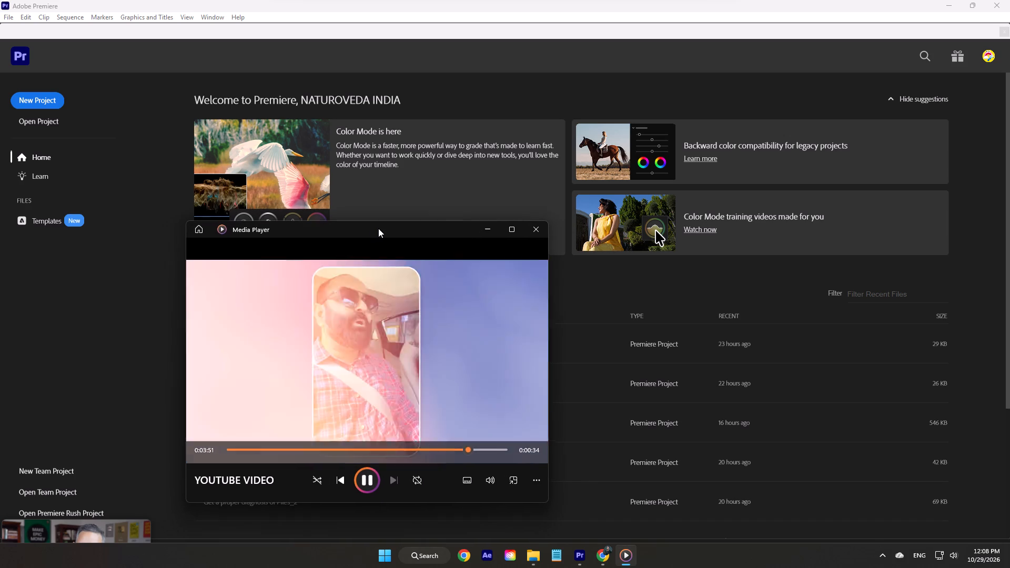
left_click_drag(378, 228, 379, 228)
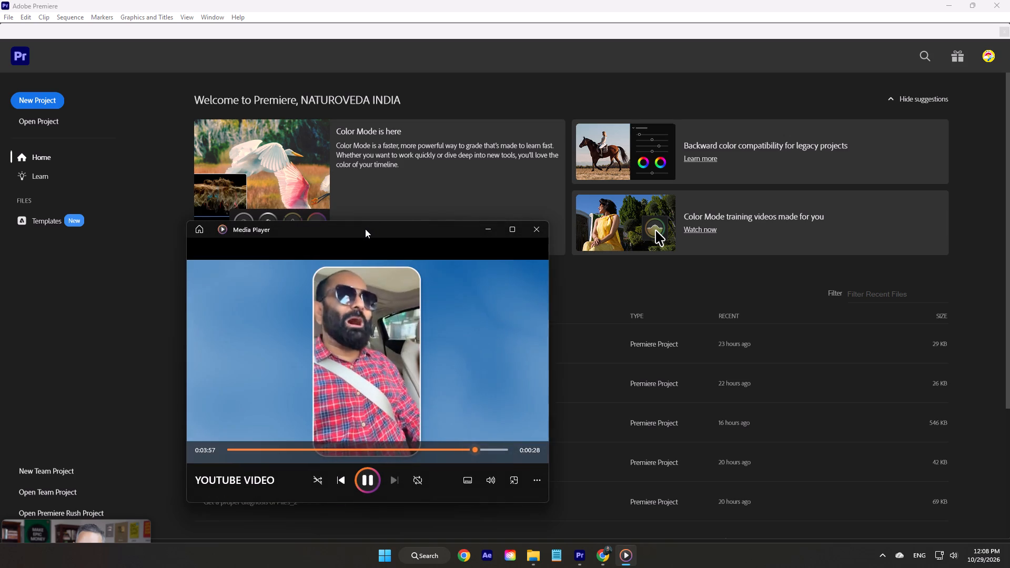
left_click(365, 229)
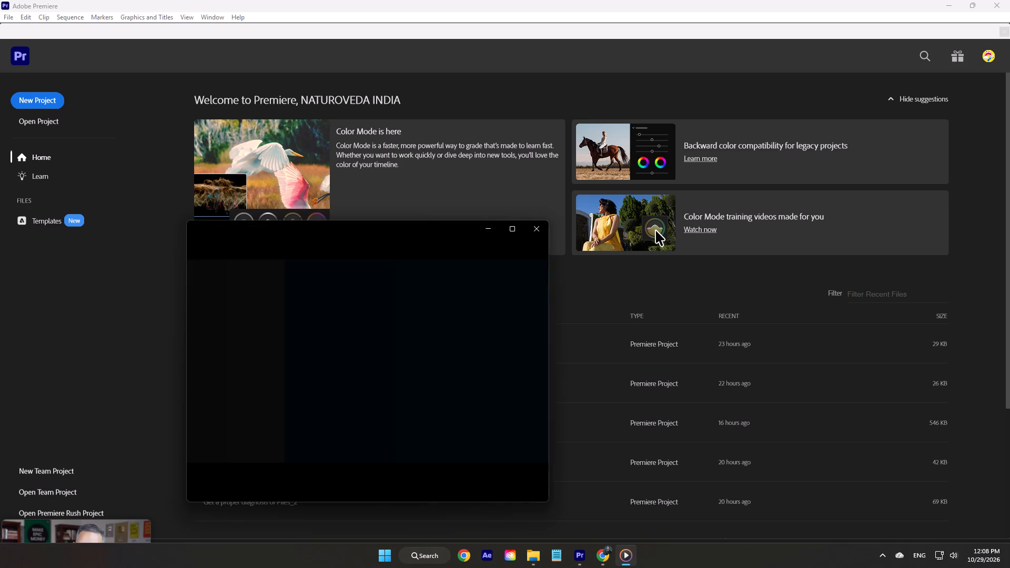
left_click(531, 231)
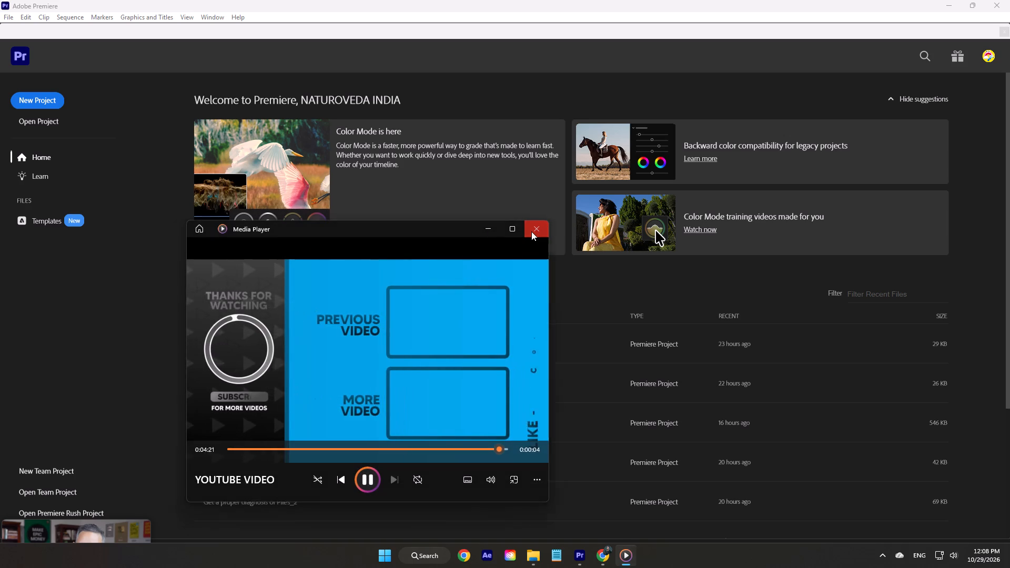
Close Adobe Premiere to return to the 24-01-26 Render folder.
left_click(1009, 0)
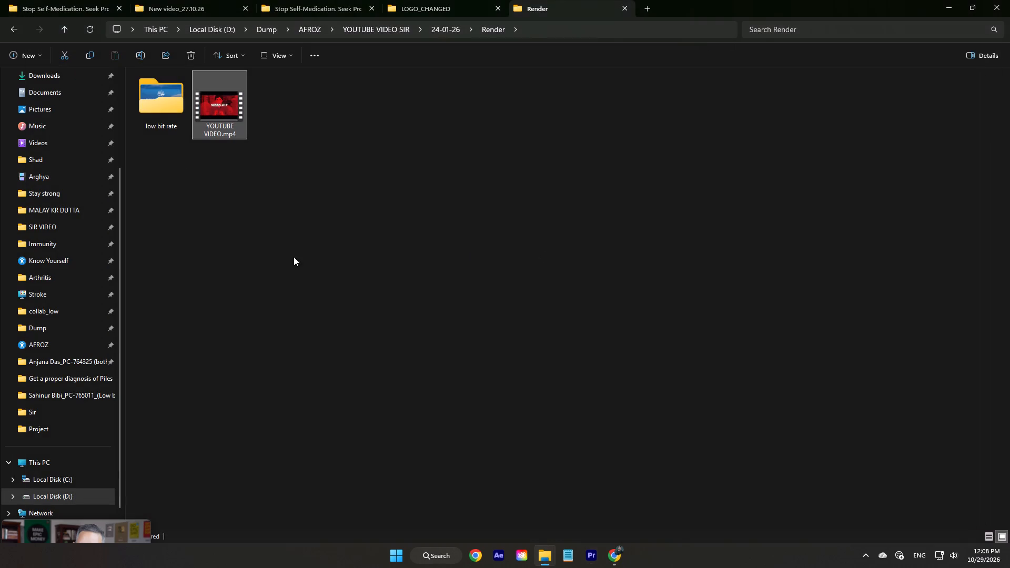
Permanently delete the low bit rate folder from the 24-01-26 Render folder.
left_click(155, 93)
key("shift+Delete")
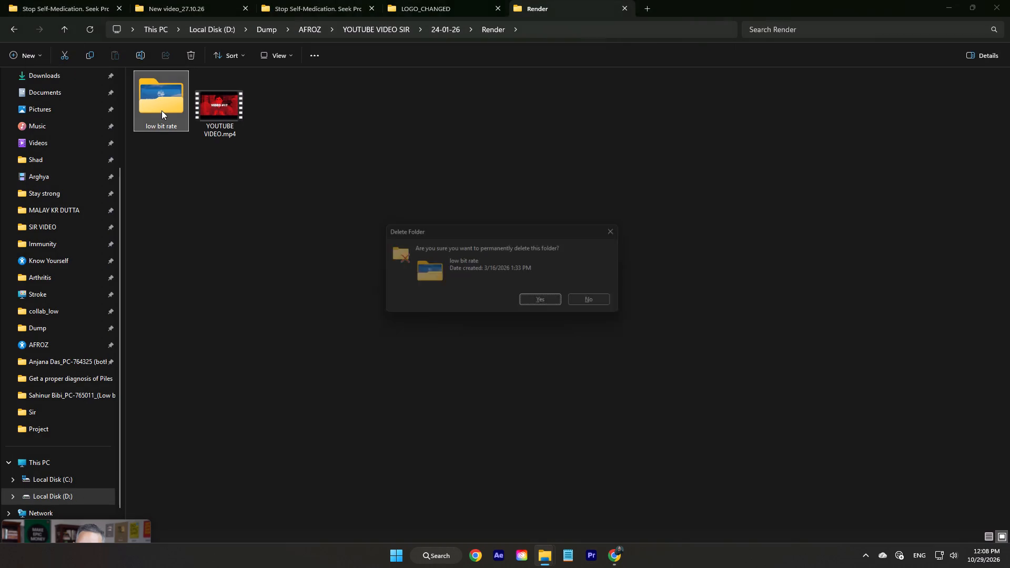
left_click(544, 307)
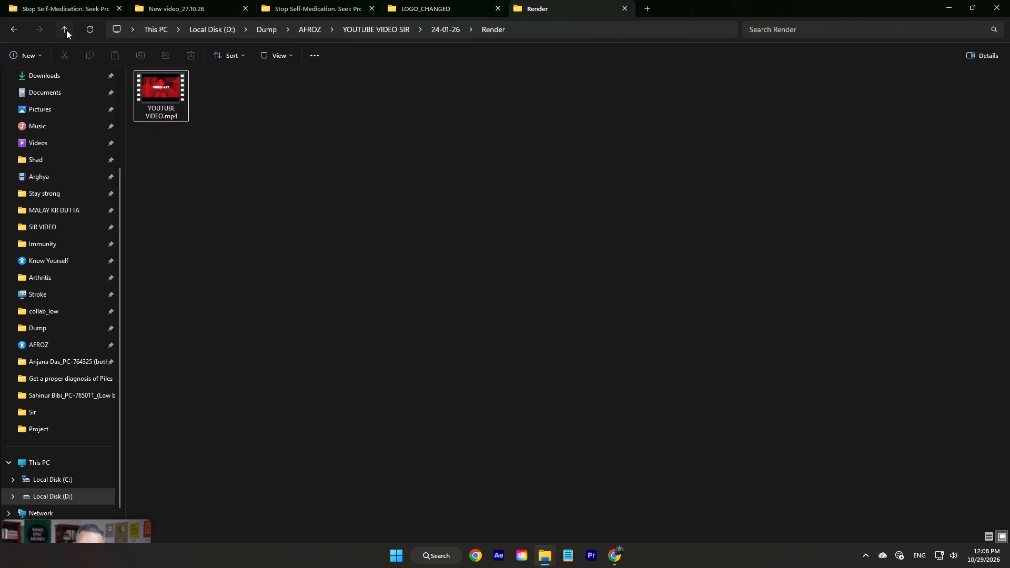
Open the Render folder of 29_1 sir live in YOUTUBE VIDEO SIR, using large thumbnails, and check its LOw bit rate folder.
left_click(66, 30)
left_click(66, 30)
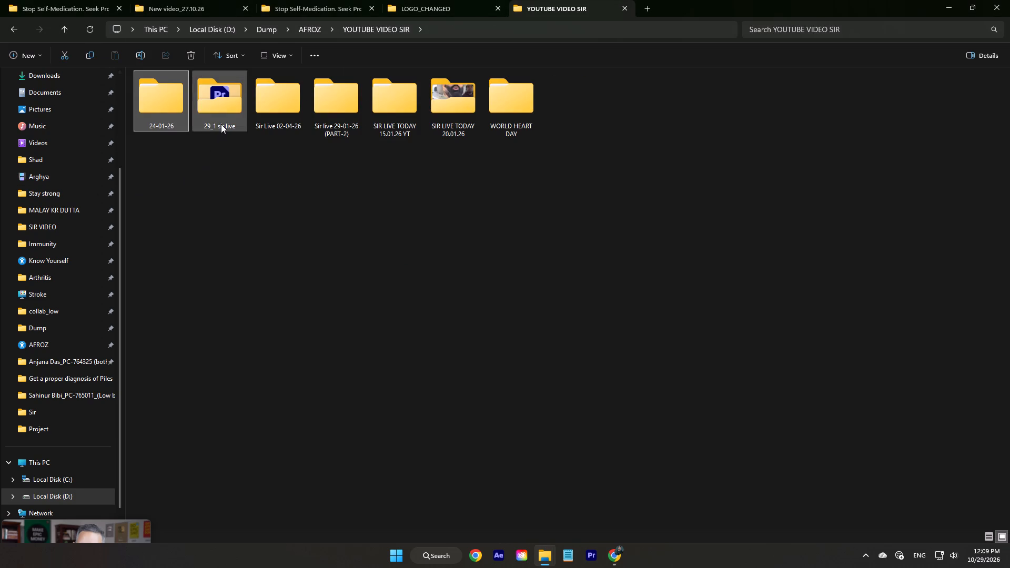
double_click(221, 124)
left_click(997, 532)
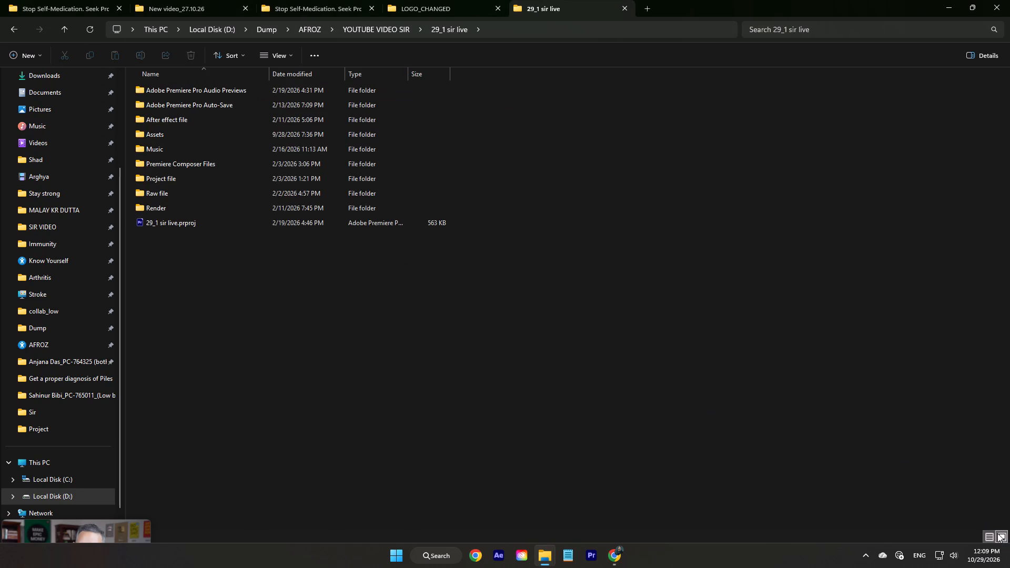
double_click(621, 118)
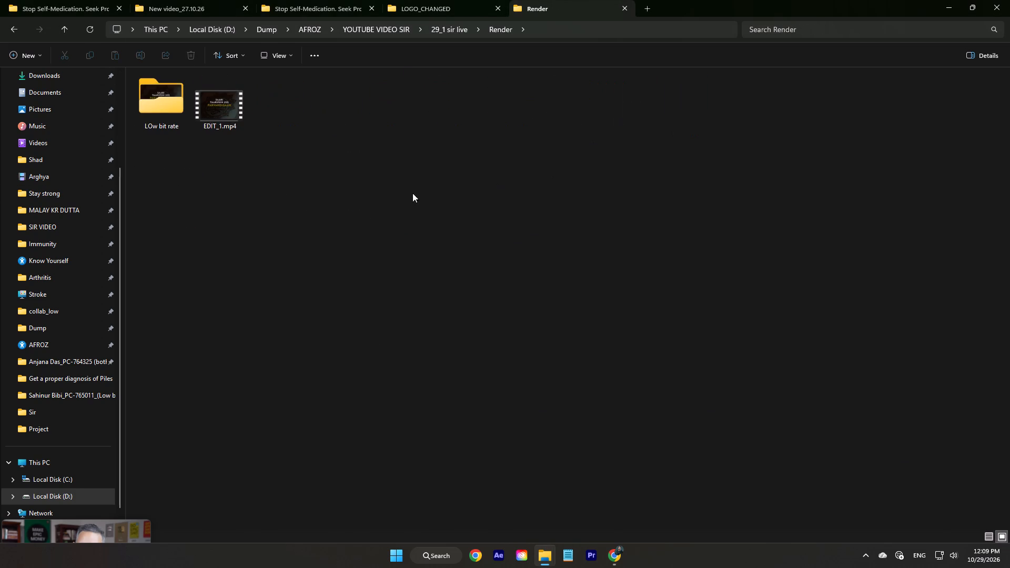
left_click(140, 117)
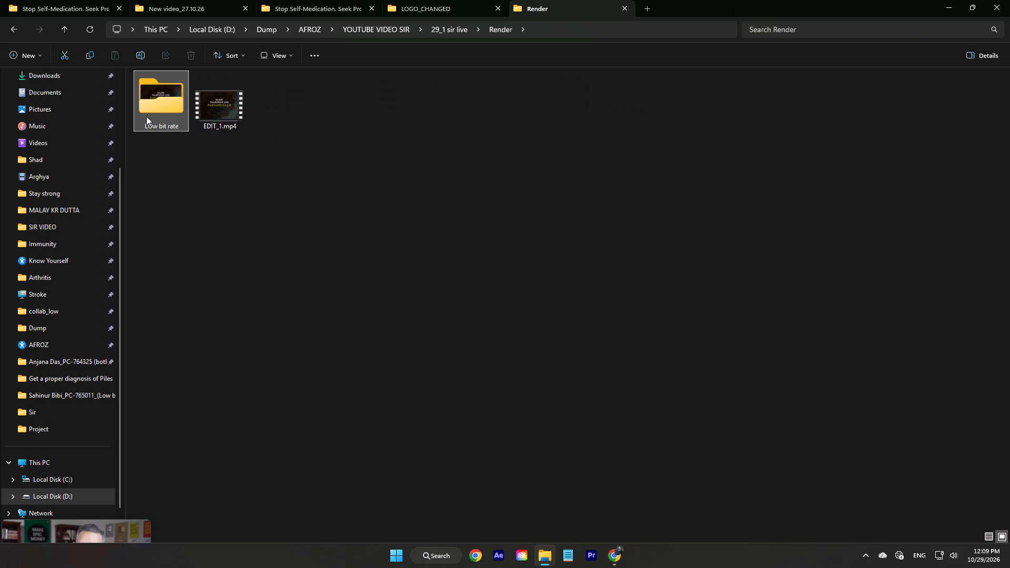
double_click(154, 115)
left_click(62, 25)
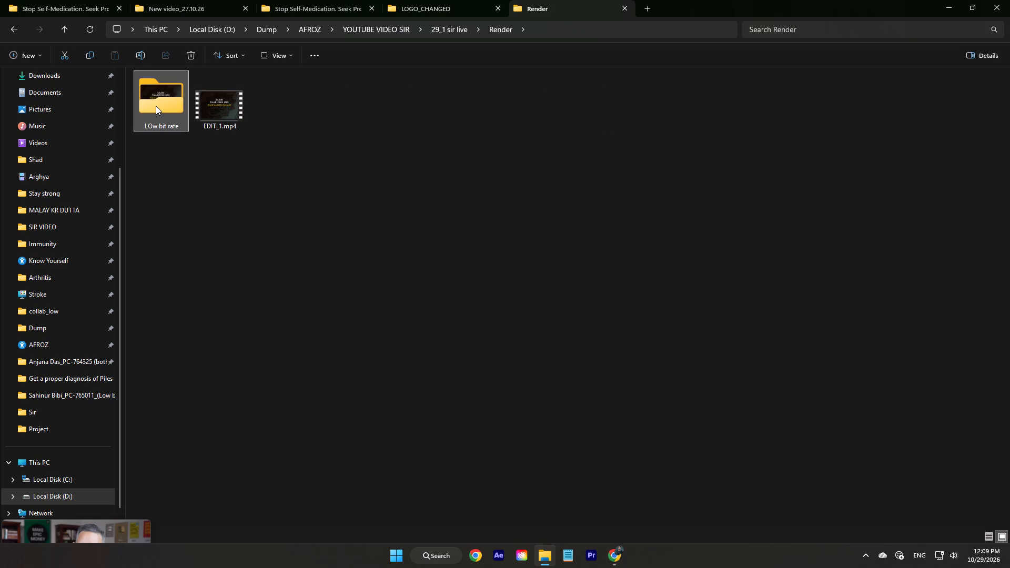
left_click(156, 106)
Preview the opening of EDIT_1.mp4 from the 29_1 sir live Render folder and close the player.
double_click(233, 116)
left_click_drag(352, 224, 299, 209)
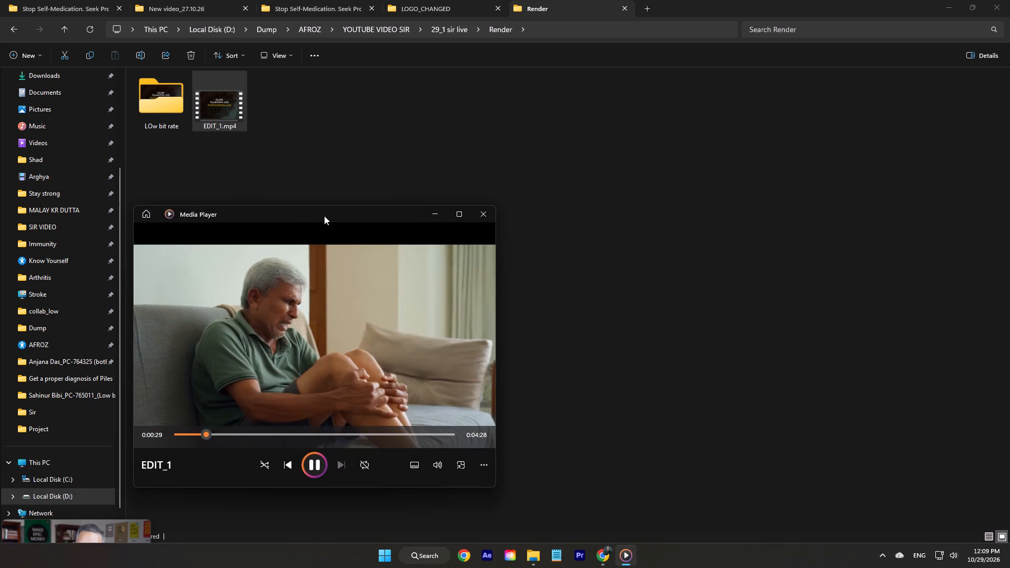
left_click(483, 215)
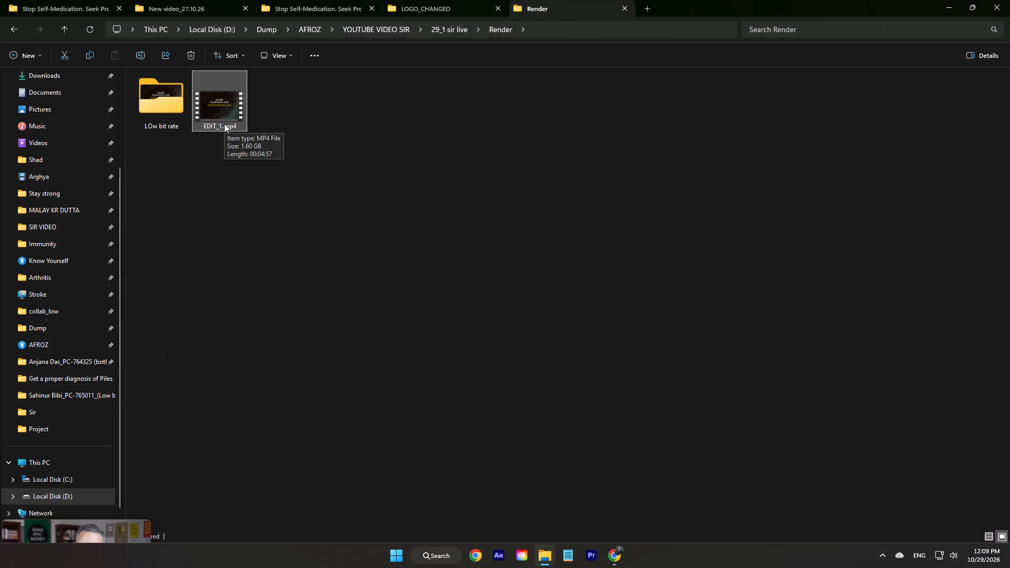
Permanently delete the LOw bit rate folder from the 29_1 sir live Render folder.
left_click(156, 117)
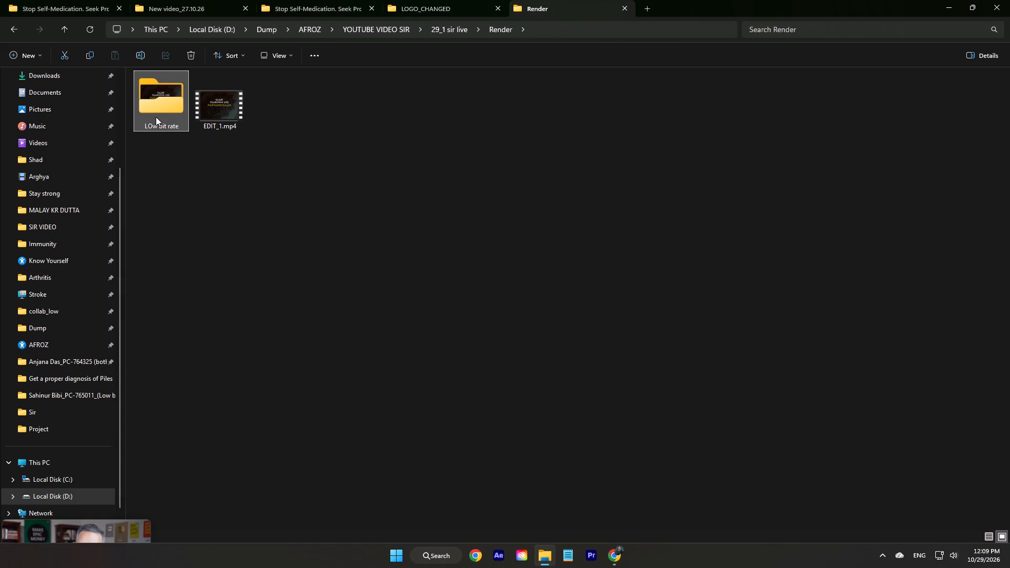
key("shift+Delete")
left_click(531, 301)
Check the Sir Live 02-04-26 folder in YOUTUBE VIDEO SIR and its Project File subfolder for renders, and return to YOUTUBE VIDEO SIR.
left_click(59, 24)
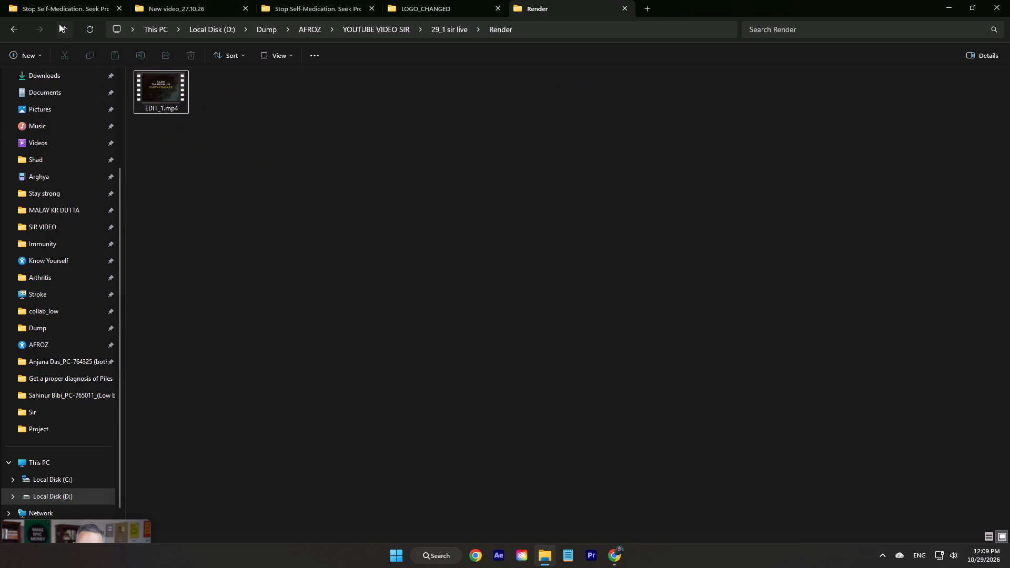
left_click(65, 28)
double_click(281, 98)
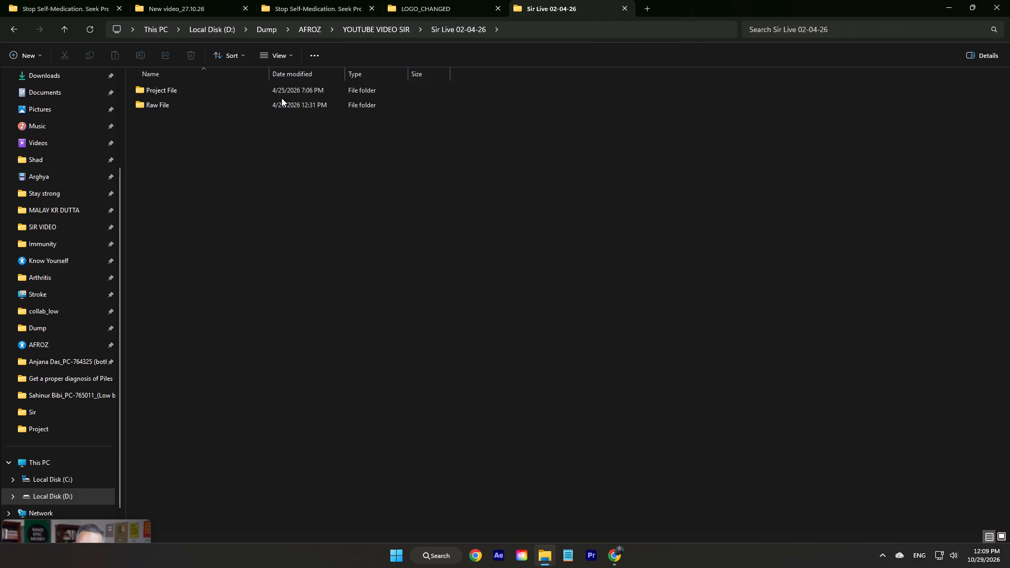
double_click(181, 92)
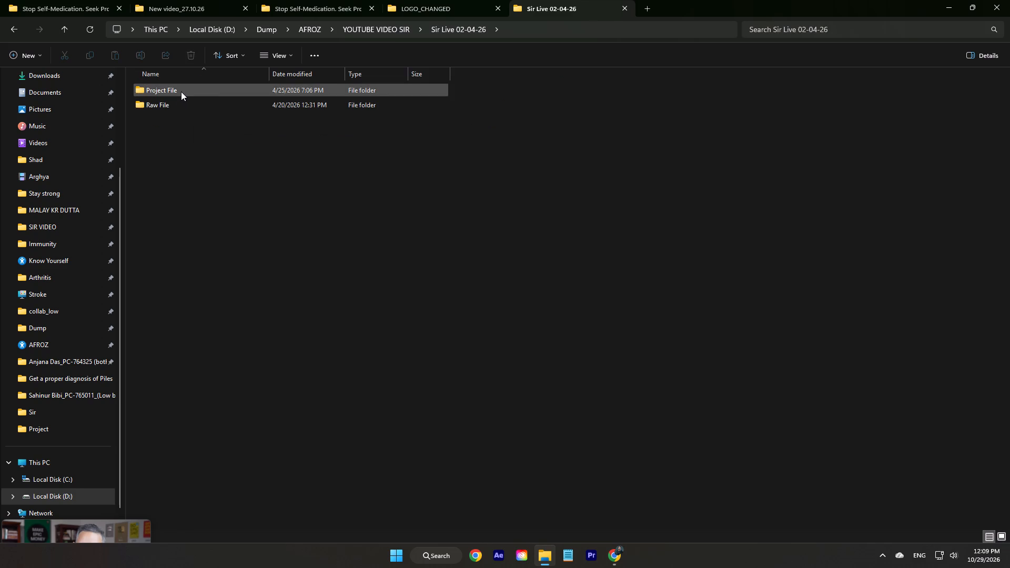
left_click(70, 24)
left_click(70, 24)
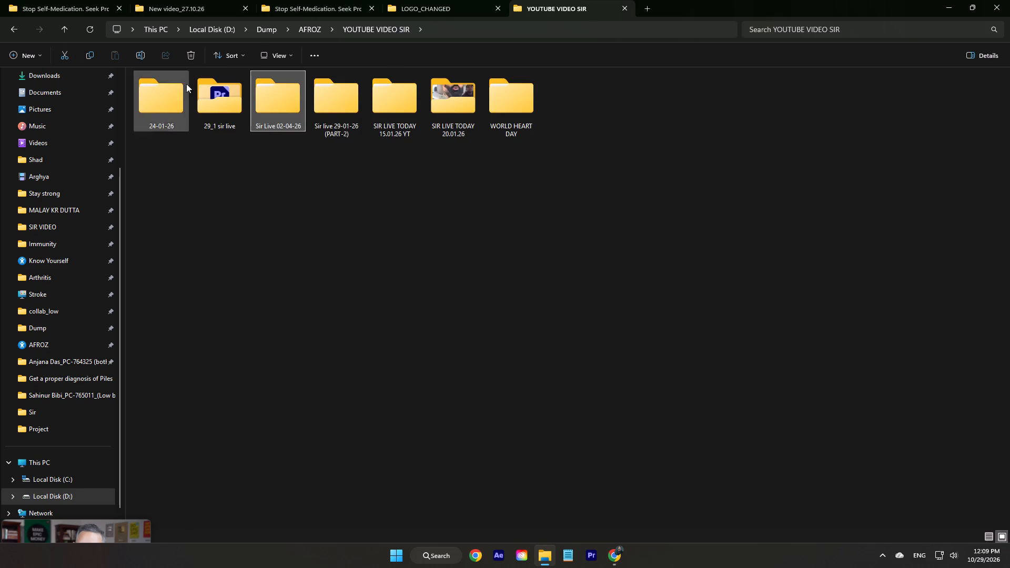
Preview the first two minutes of Youtube video Final.mp4 from the Sir live 29-01-26 (PART-2) Render folder and close the player.
double_click(330, 93)
double_click(204, 168)
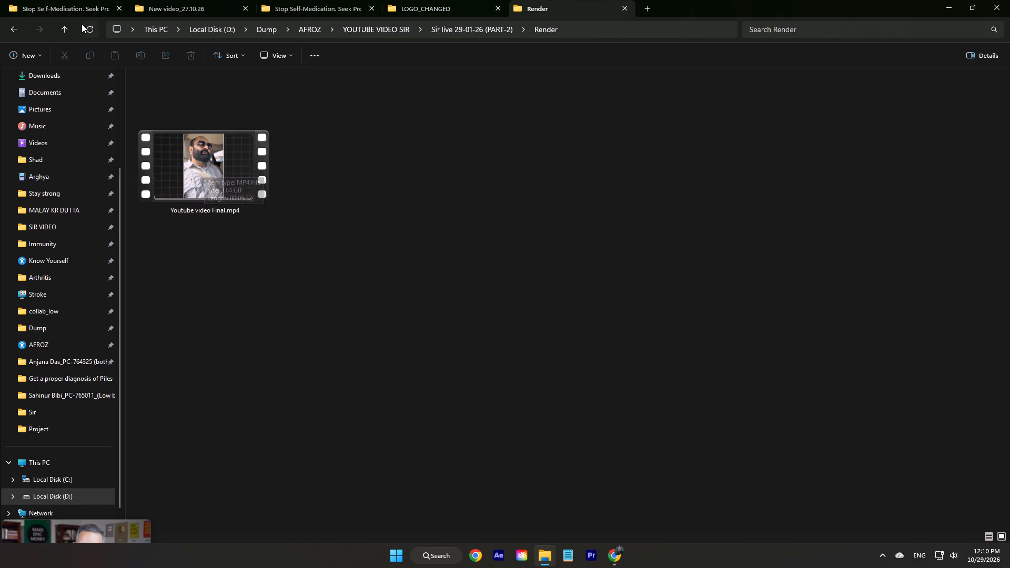
double_click(250, 151)
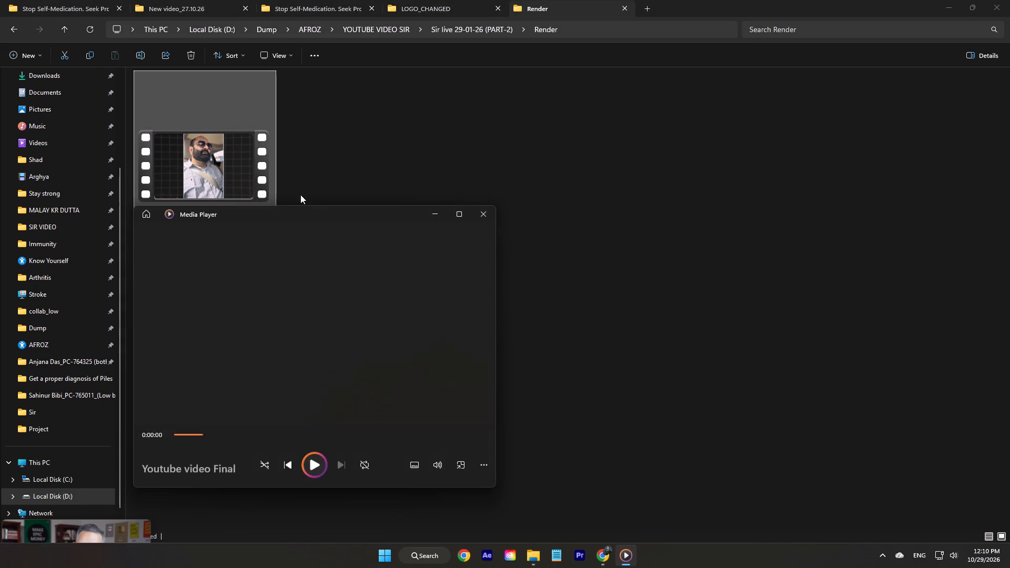
left_click_drag(308, 214, 265, 209)
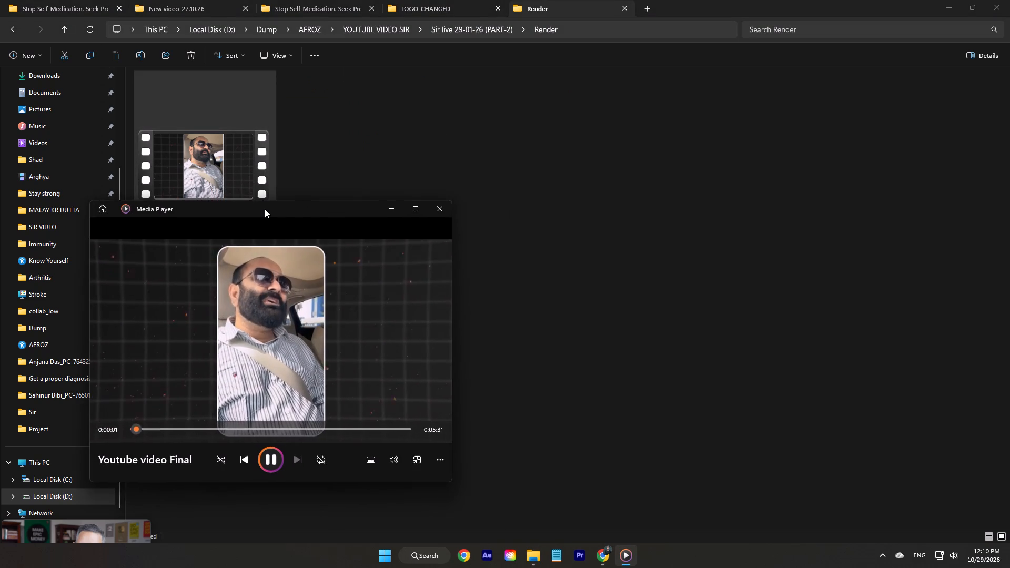
left_click_drag(265, 209, 270, 210)
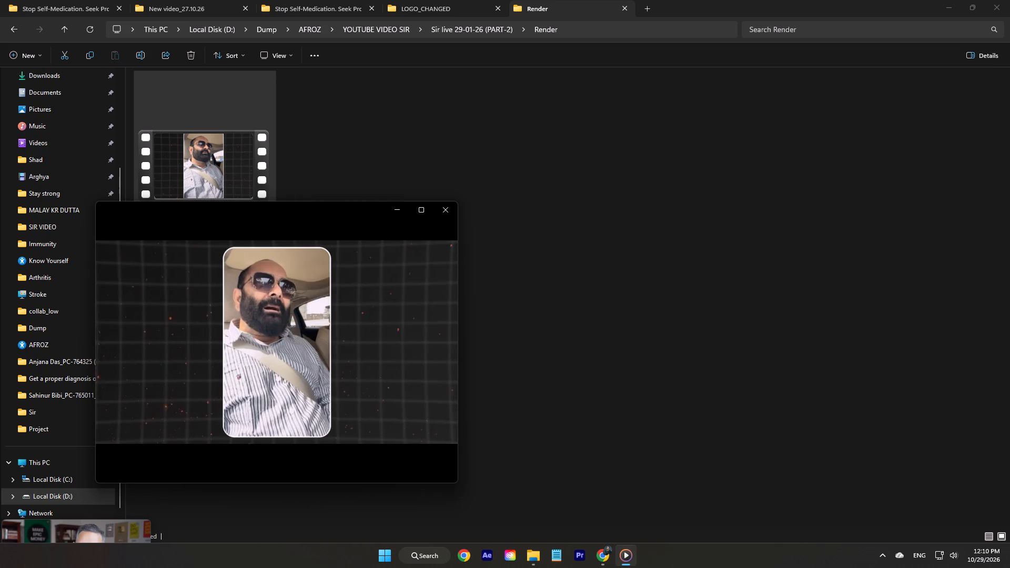
left_click_drag(262, 210, 284, 214)
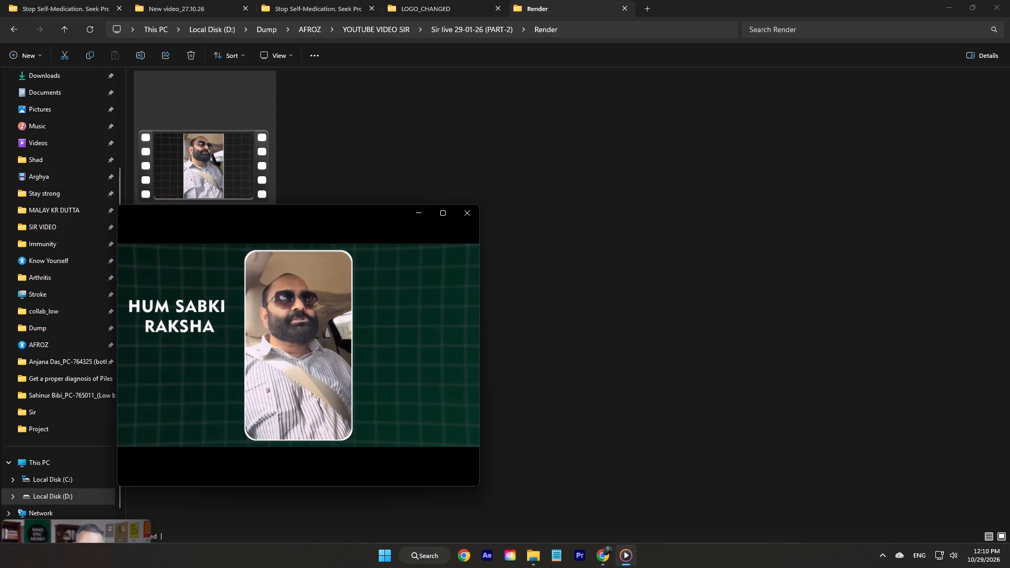
left_click(297, 217)
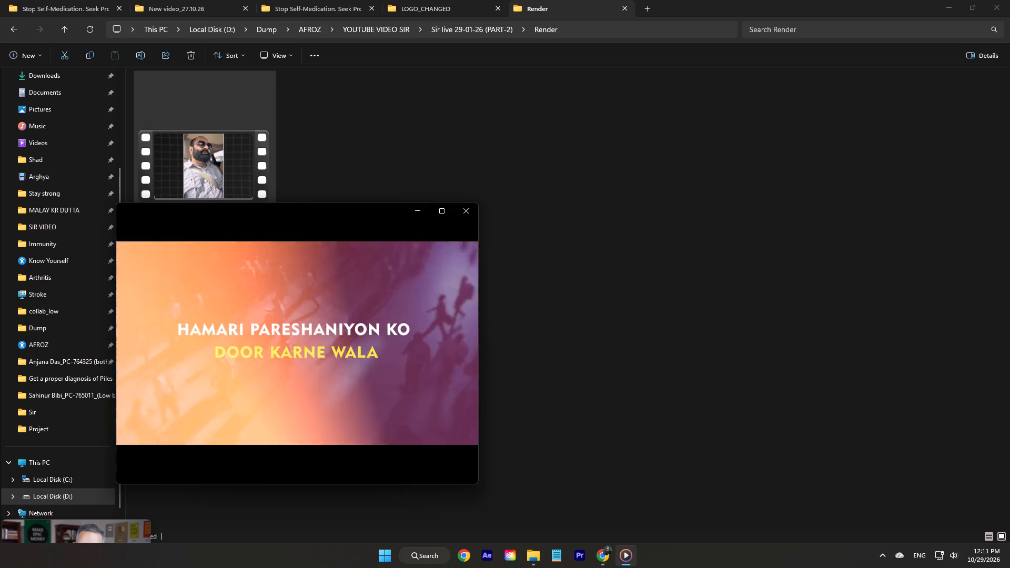
left_click_drag(296, 212, 295, 219)
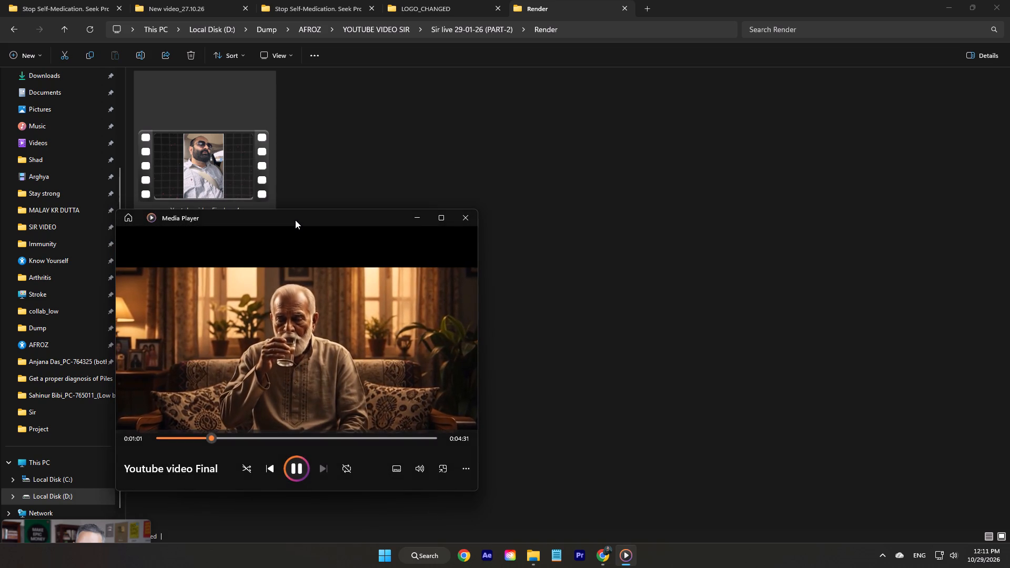
left_click_drag(295, 220, 297, 230)
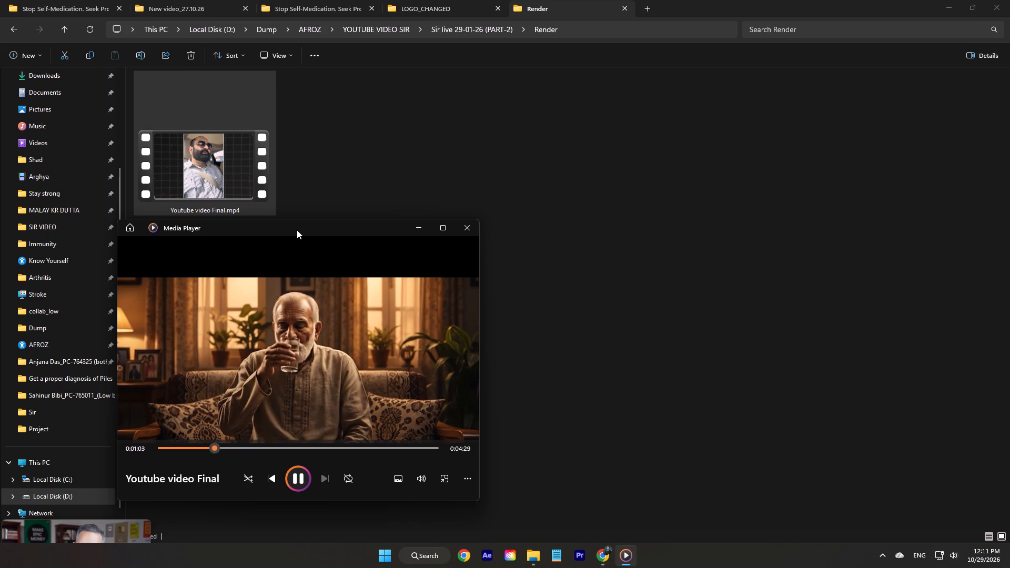
left_click(296, 229)
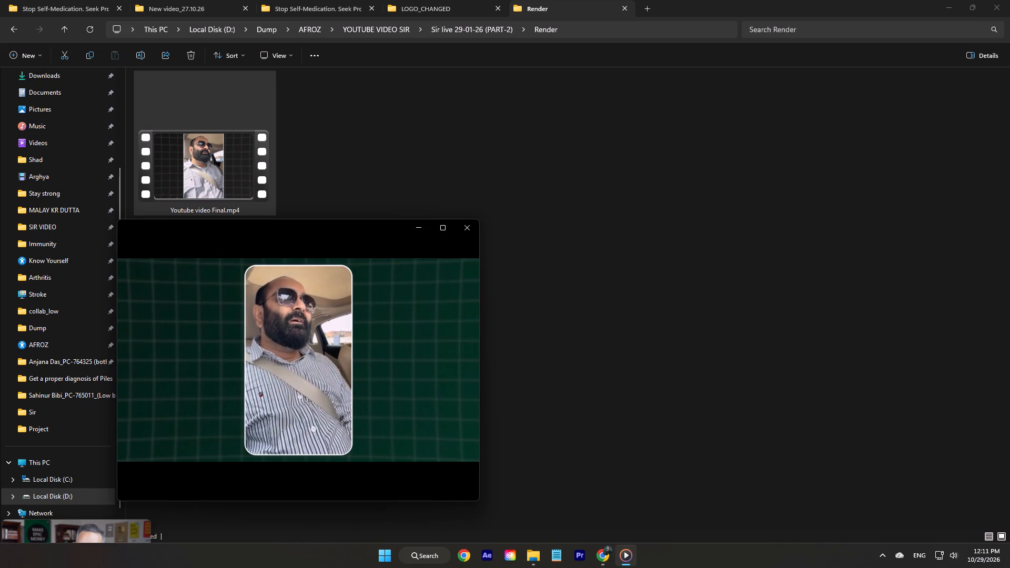
left_click_drag(236, 231, 244, 231)
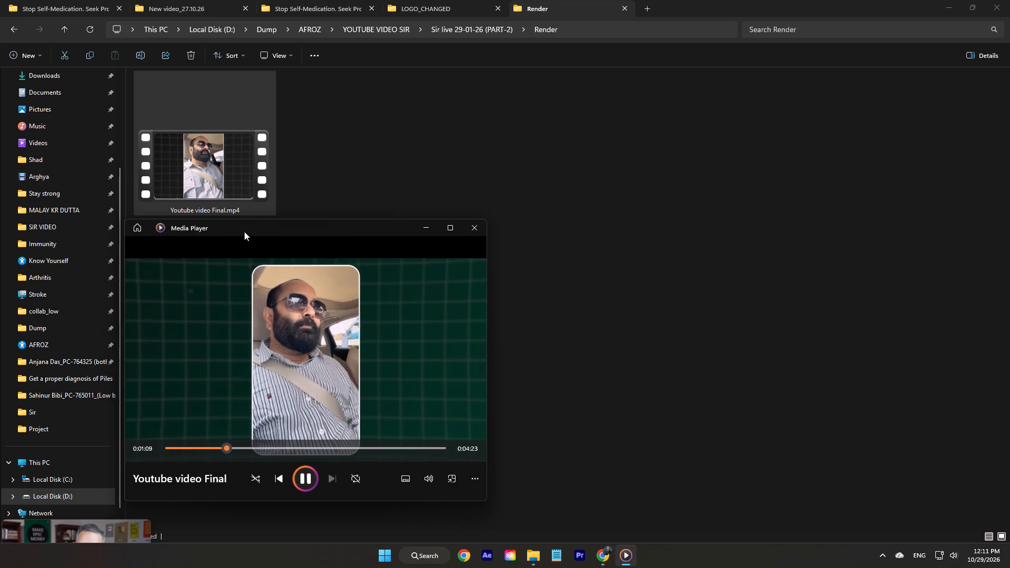
left_click_drag(244, 231, 245, 231)
left_click_drag(293, 232, 281, 230)
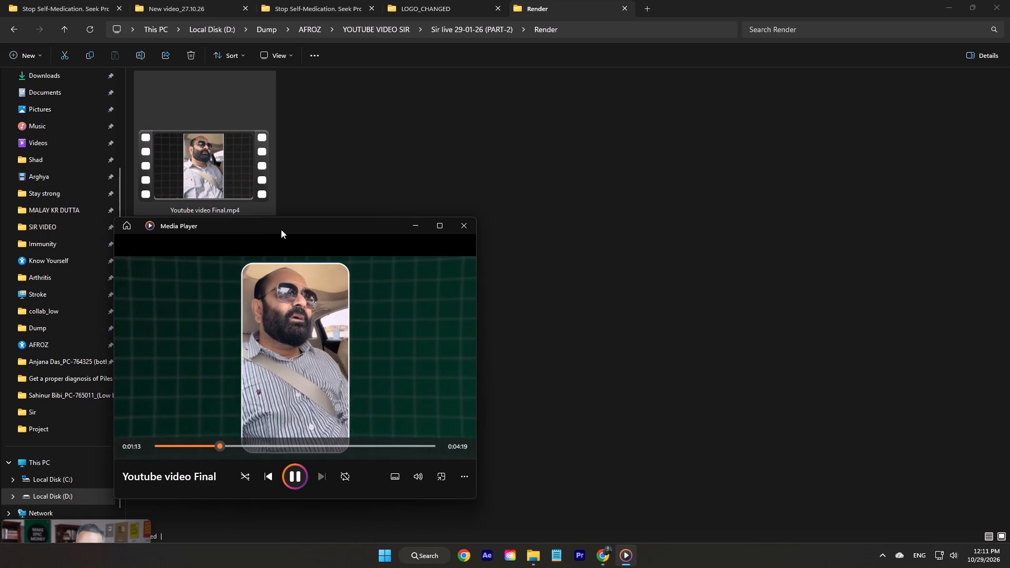
left_click(278, 223)
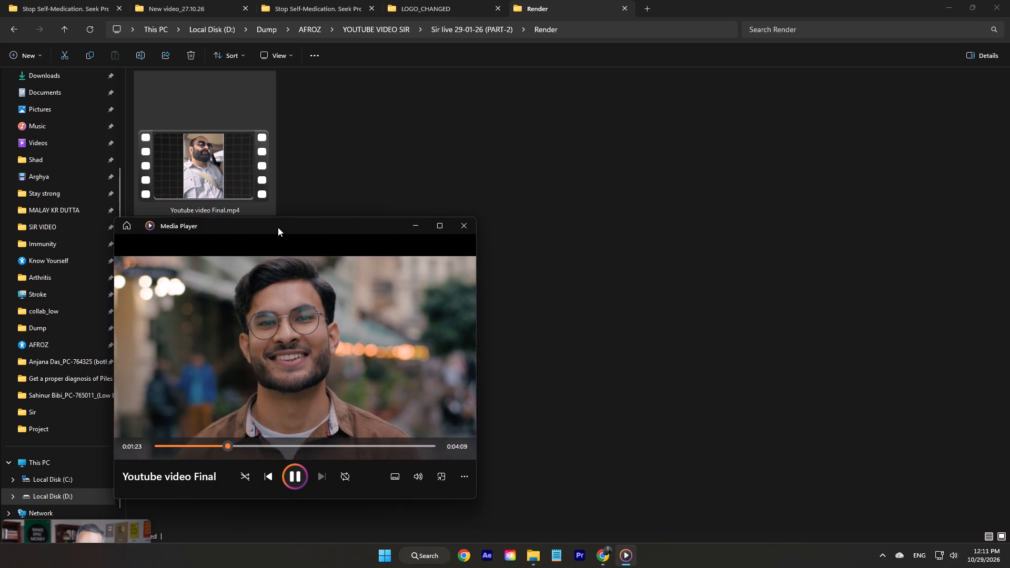
left_click_drag(278, 227, 284, 236)
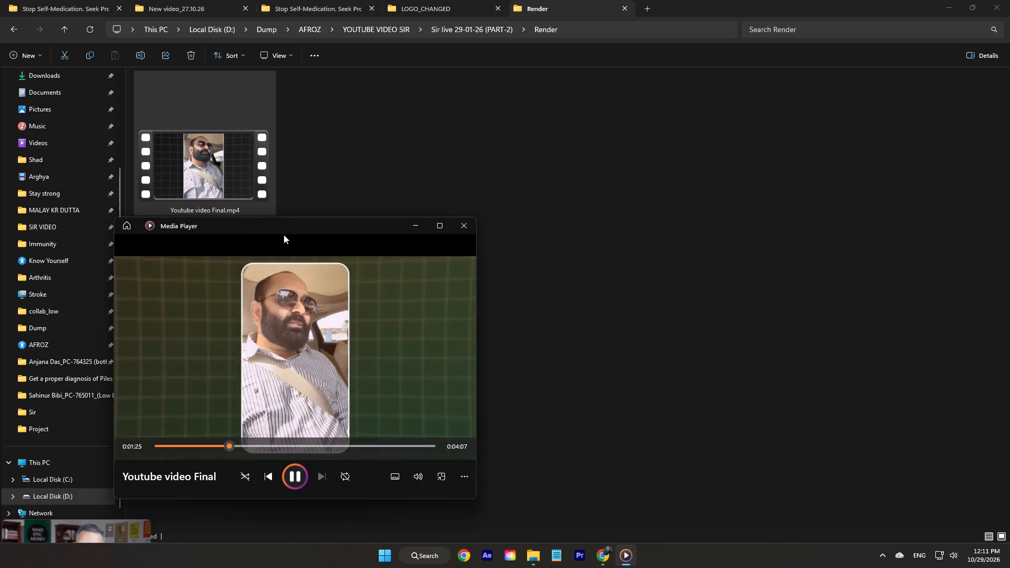
left_click_drag(284, 226, 291, 240)
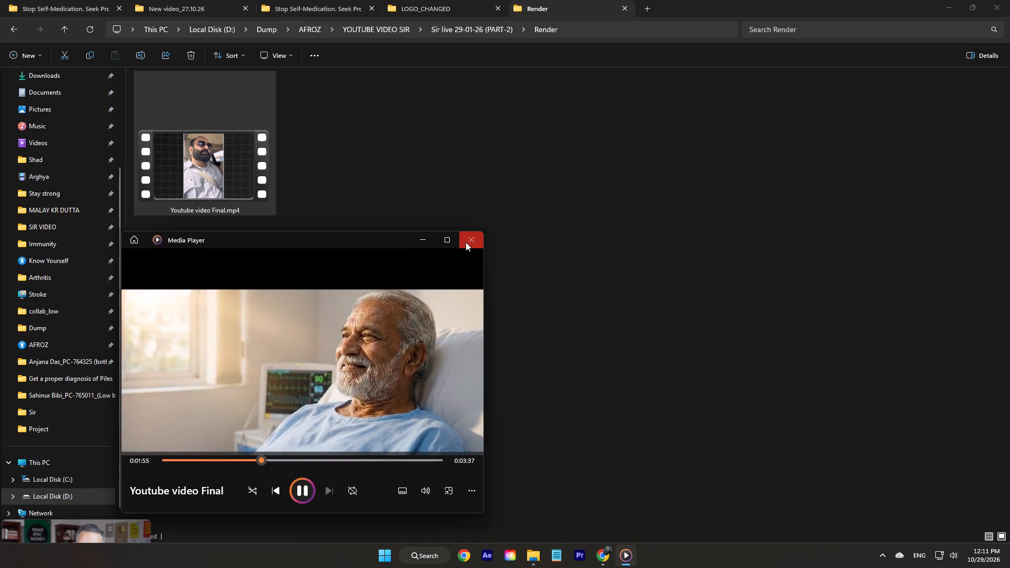
left_click(466, 242)
Open the RENDER folder of SIR LIVE TODAY 15.01.26 YT, check the videos in its Low bit rate folder, and return to RENDER.
left_click(75, 26)
left_click(69, 27)
left_click(62, 30)
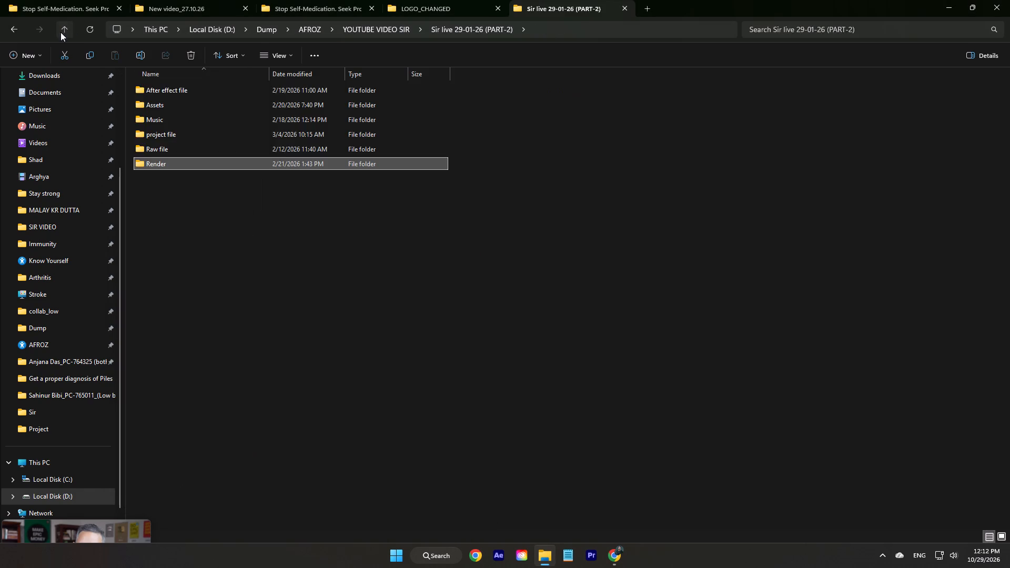
double_click(370, 103)
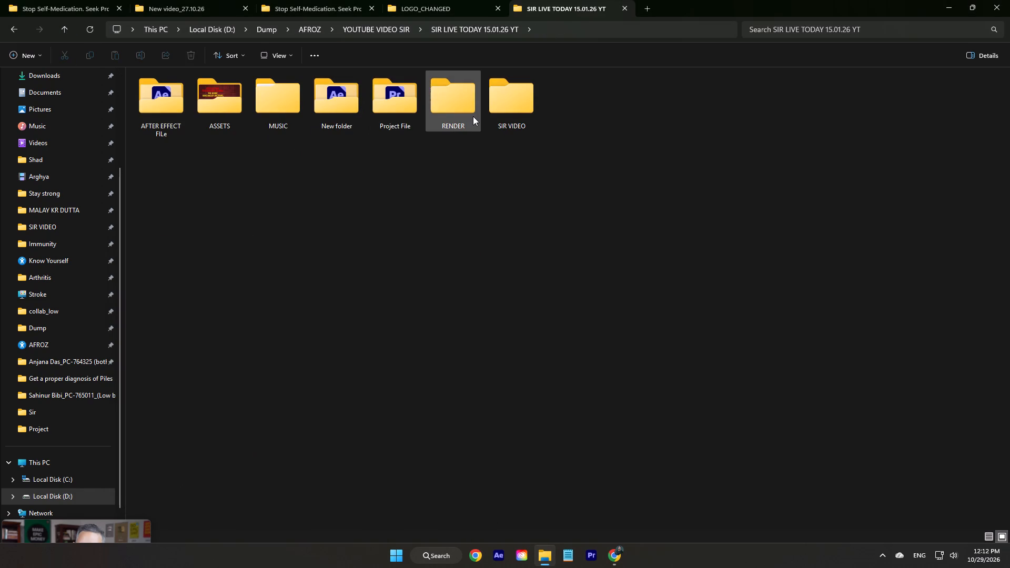
double_click(473, 116)
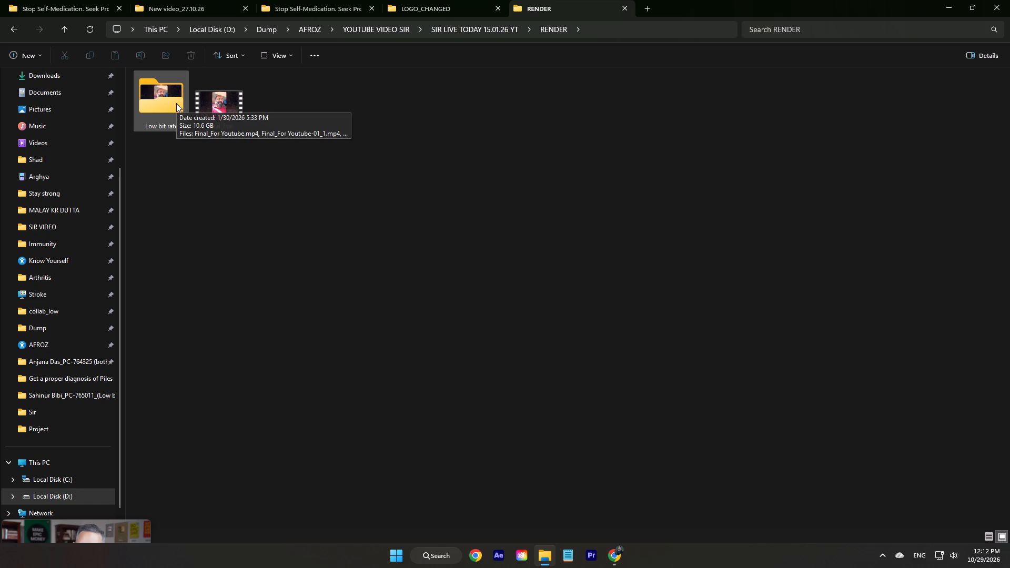
left_click_drag(169, 103, 163, 106)
double_click(163, 106)
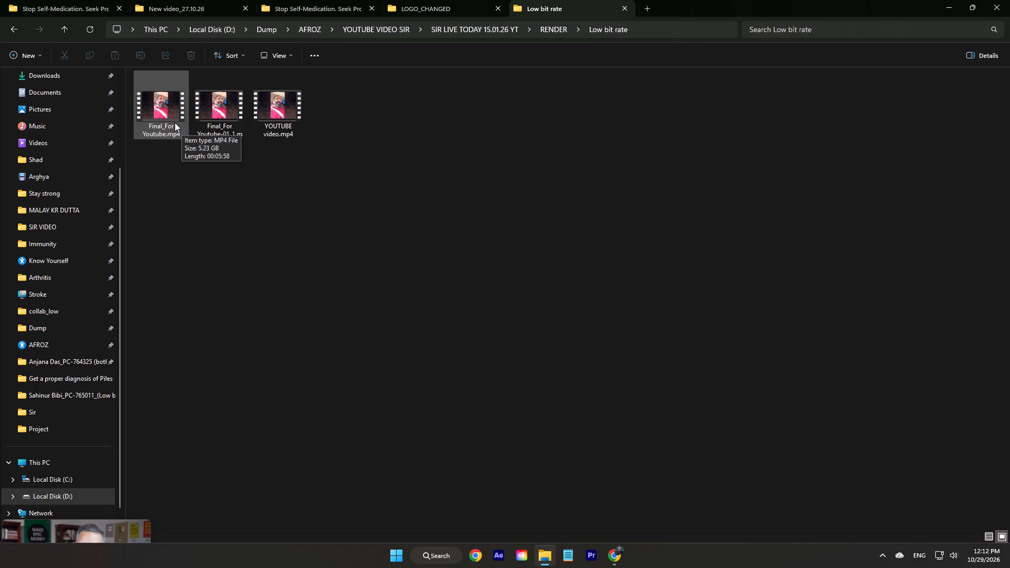
left_click(65, 26)
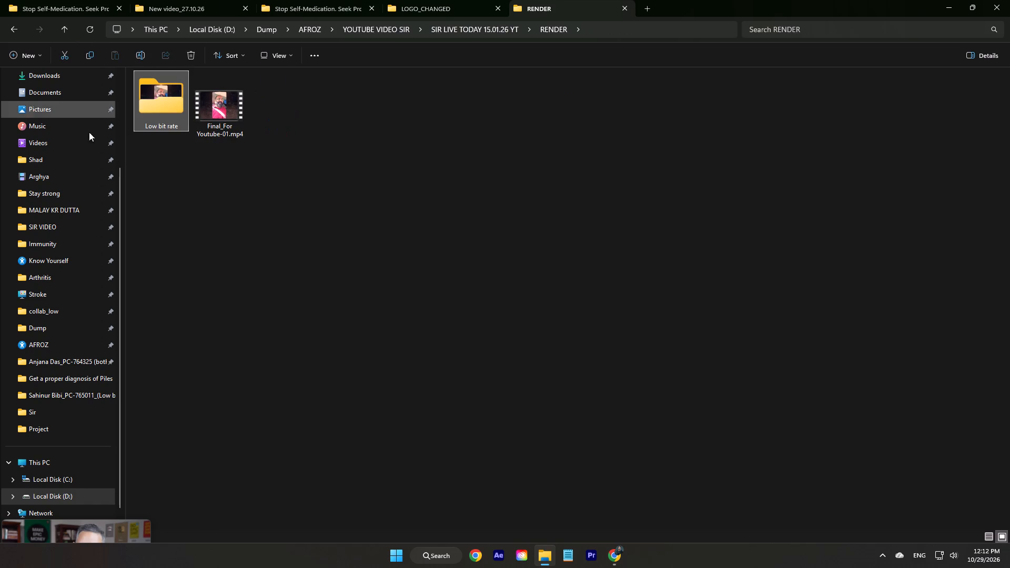
Start playing Final_For Youtube-01.mp4 from the SIR LIVE TODAY 15.01.26 YT RENDER folder.
double_click(207, 115)
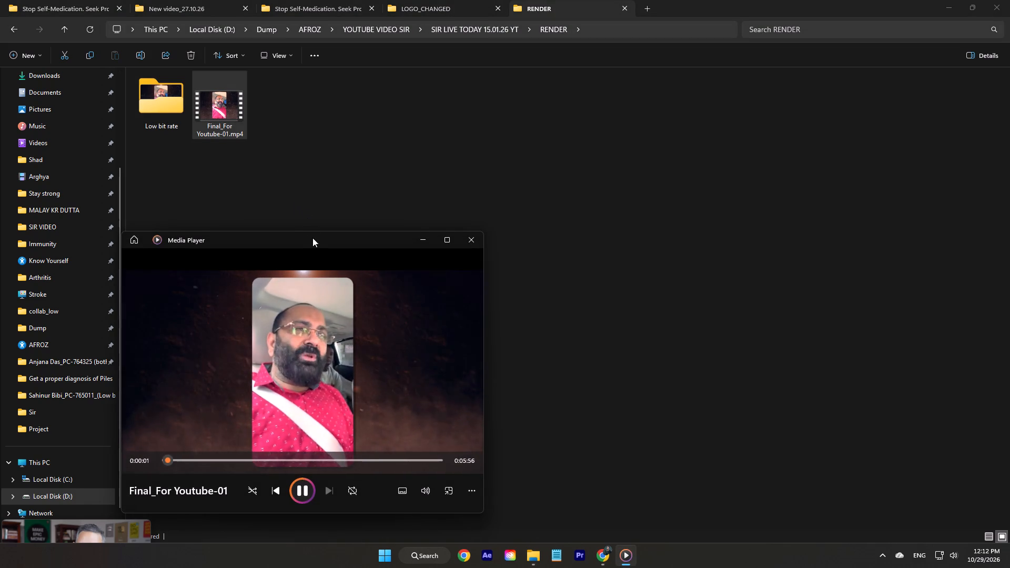
left_click_drag(312, 238, 319, 208)
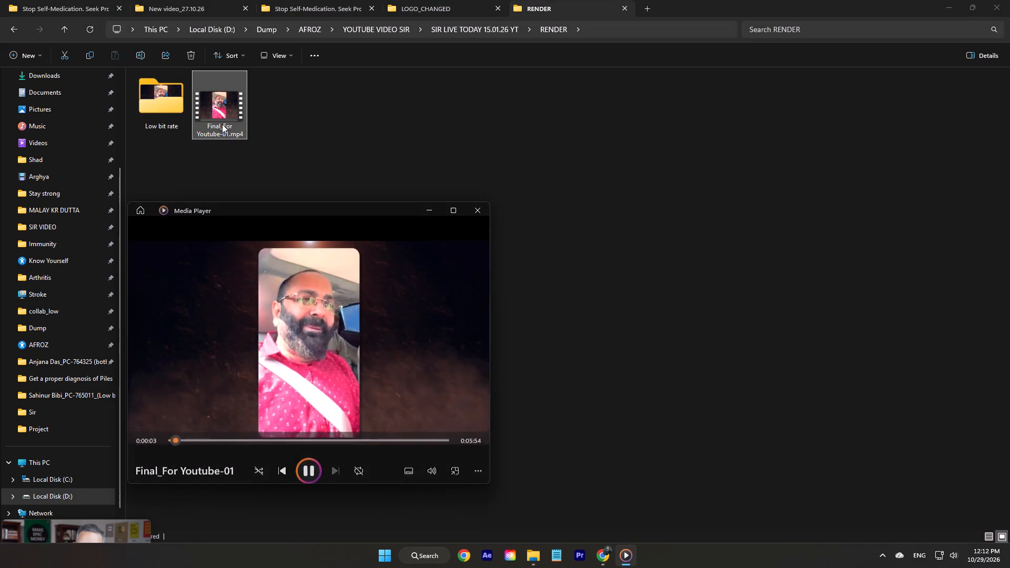
Check the file properties of Final_For Youtube-01.mp4 and close them.
right_click(218, 134)
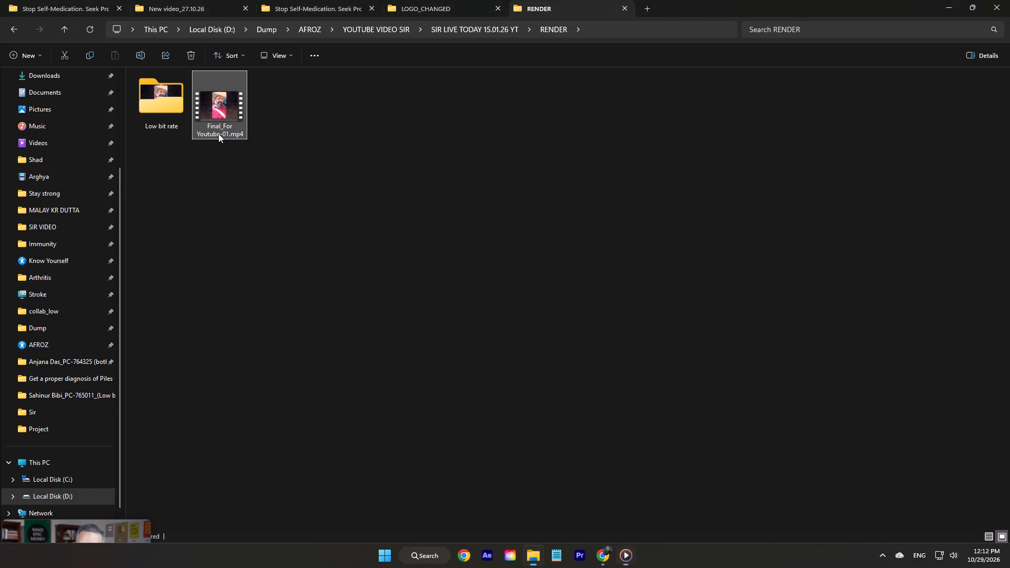
left_click(276, 288)
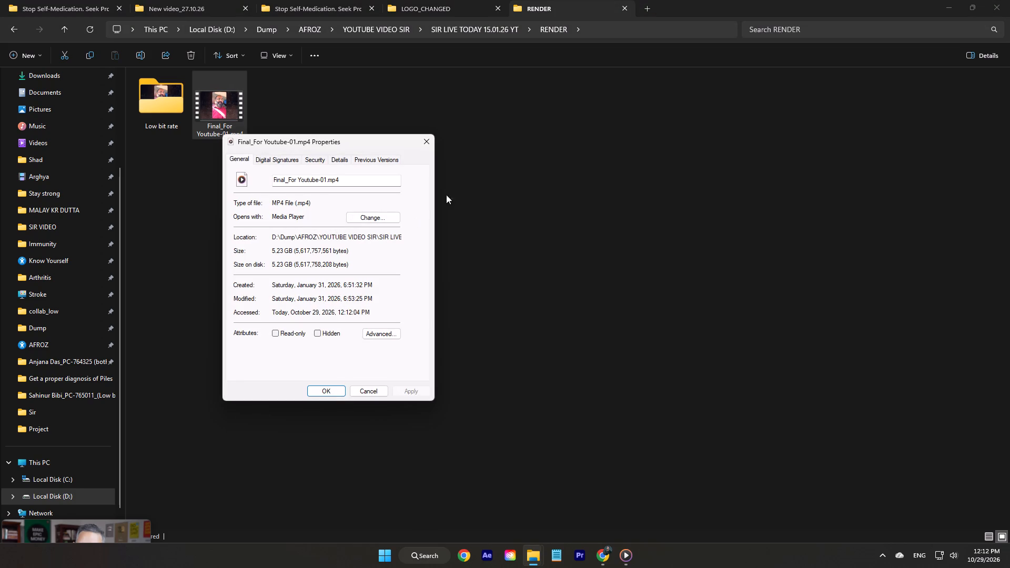
left_click(418, 140)
Return to the playing Final_For Youtube-01 video and skim through its middle part, skipping ahead and back to about 1:41.
left_click(632, 559)
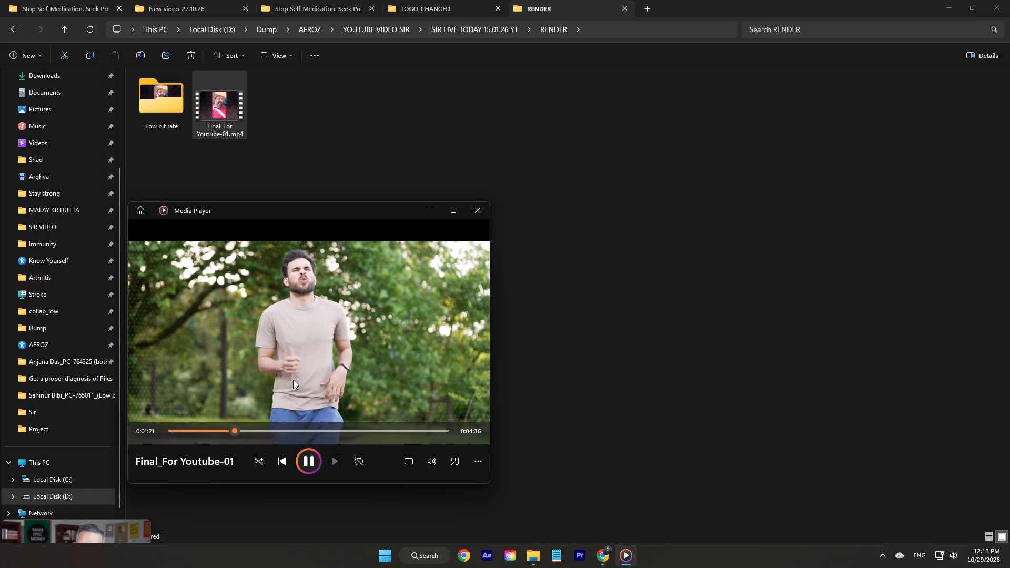
left_click(255, 430)
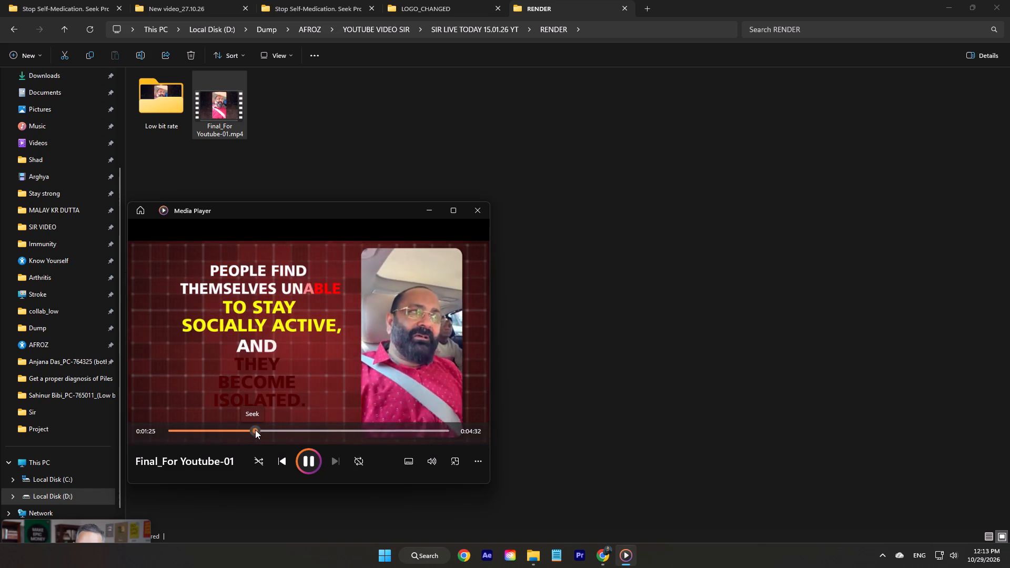
left_click(271, 430)
left_click(291, 429)
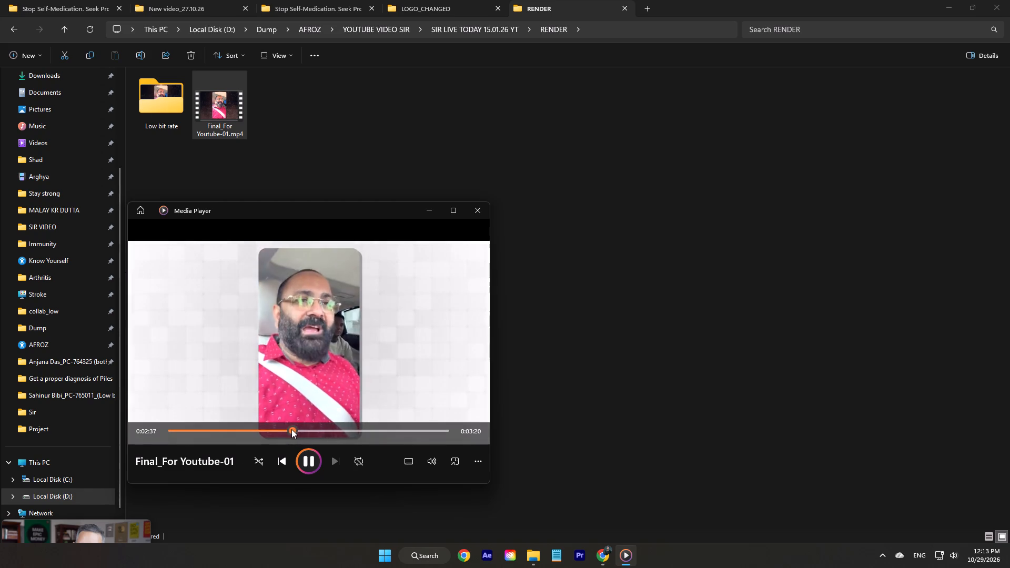
left_click_drag(291, 428, 261, 430)
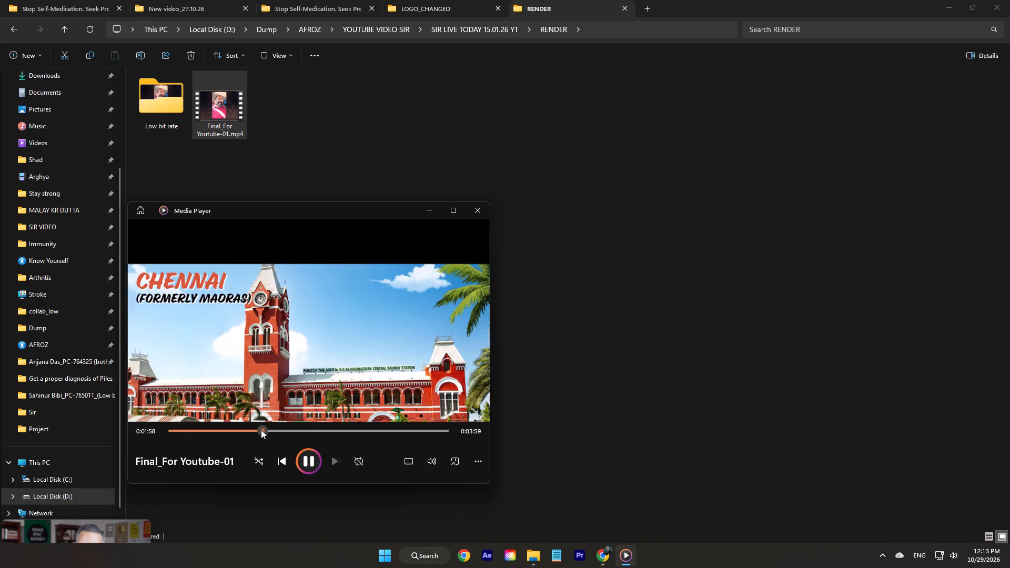
left_click_drag(261, 430, 247, 434)
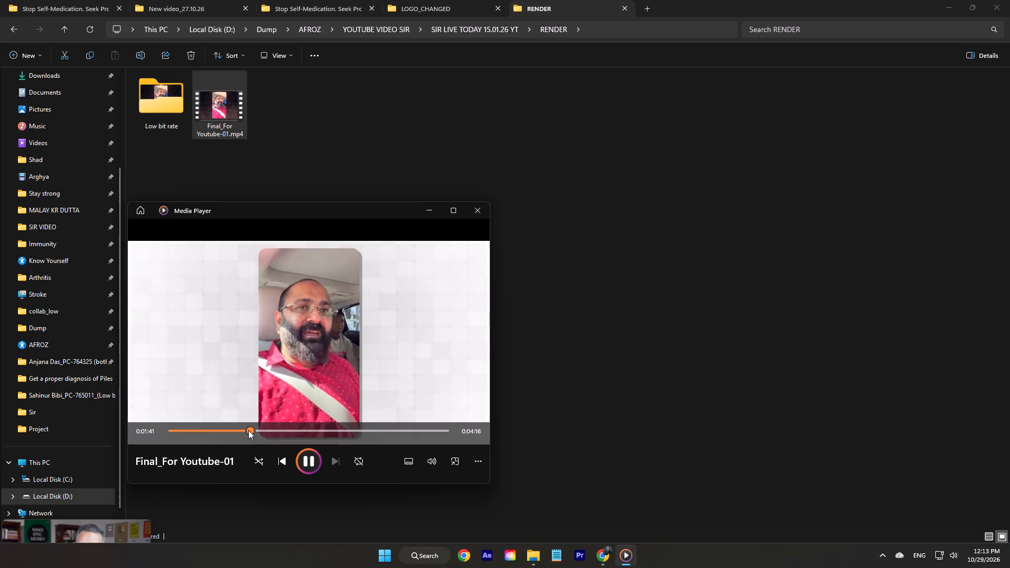